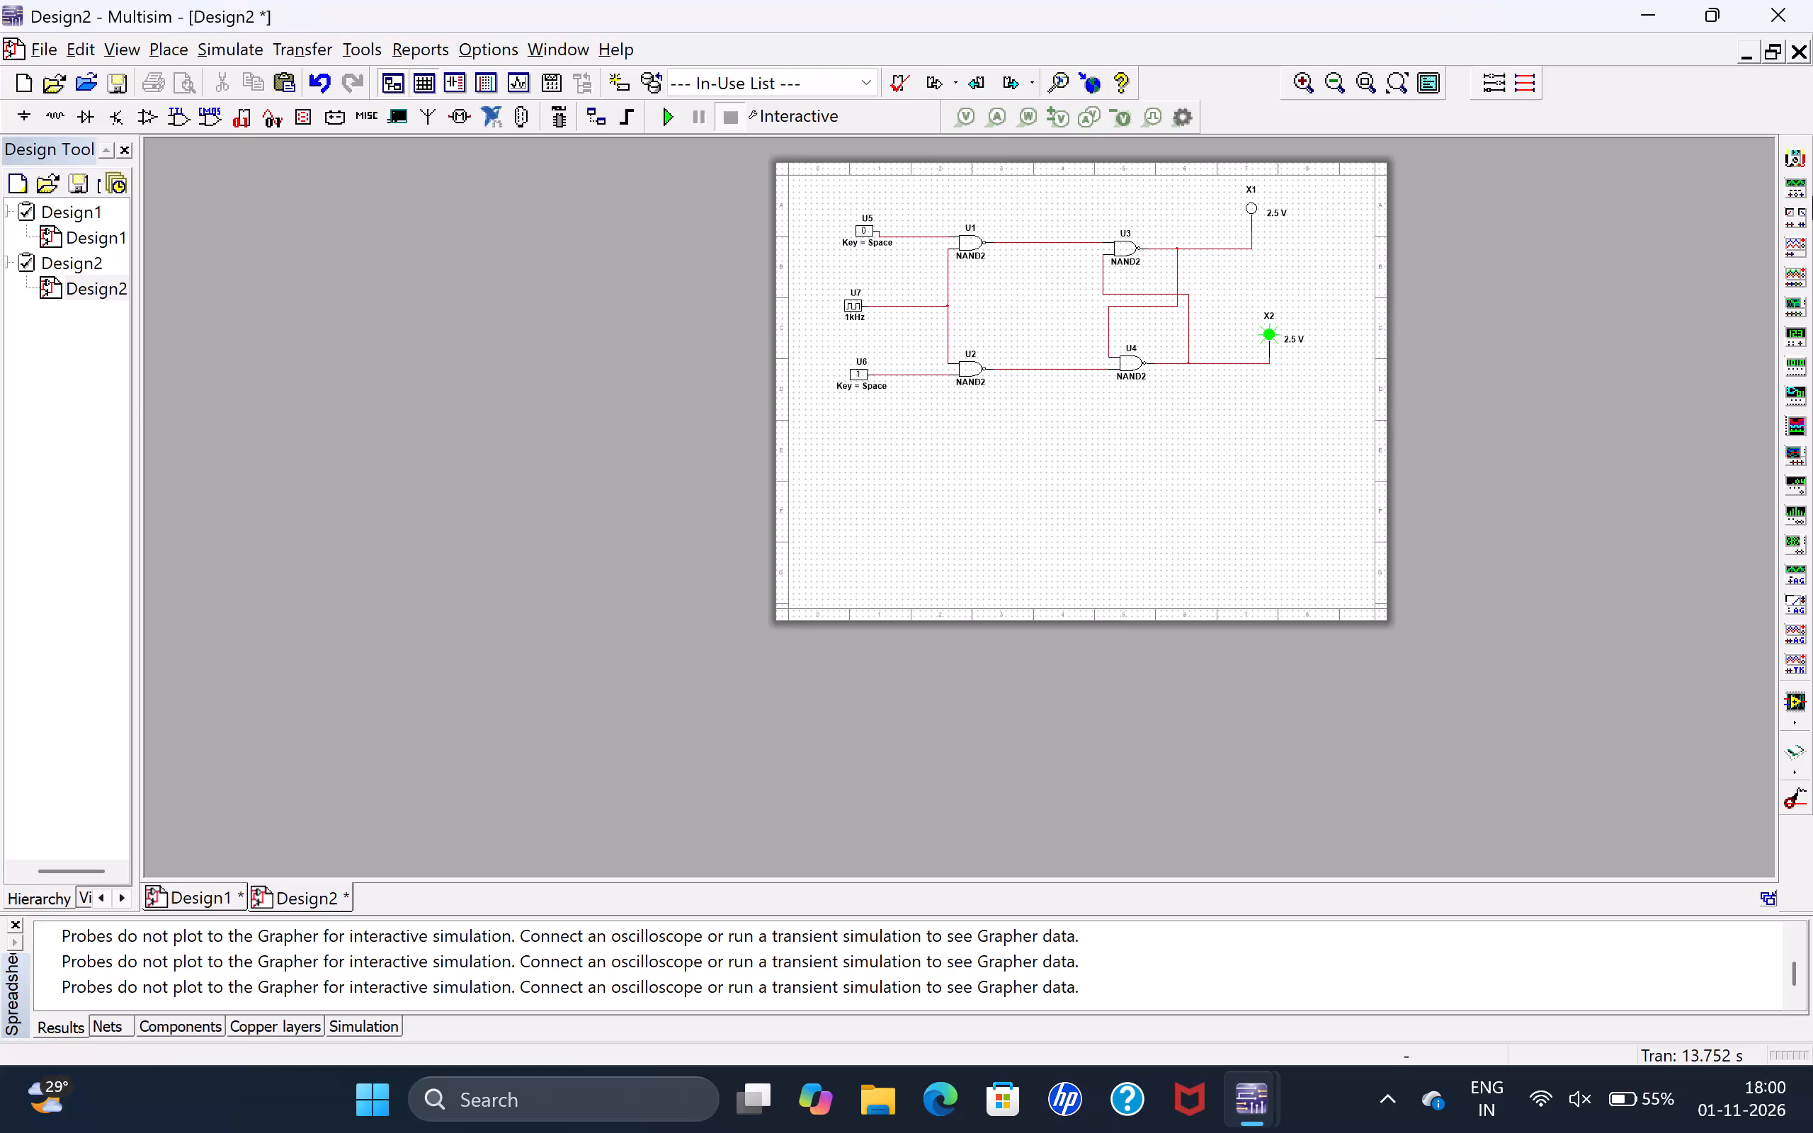
Create a new blank design.
scroll(1812, 240, "up", 3)
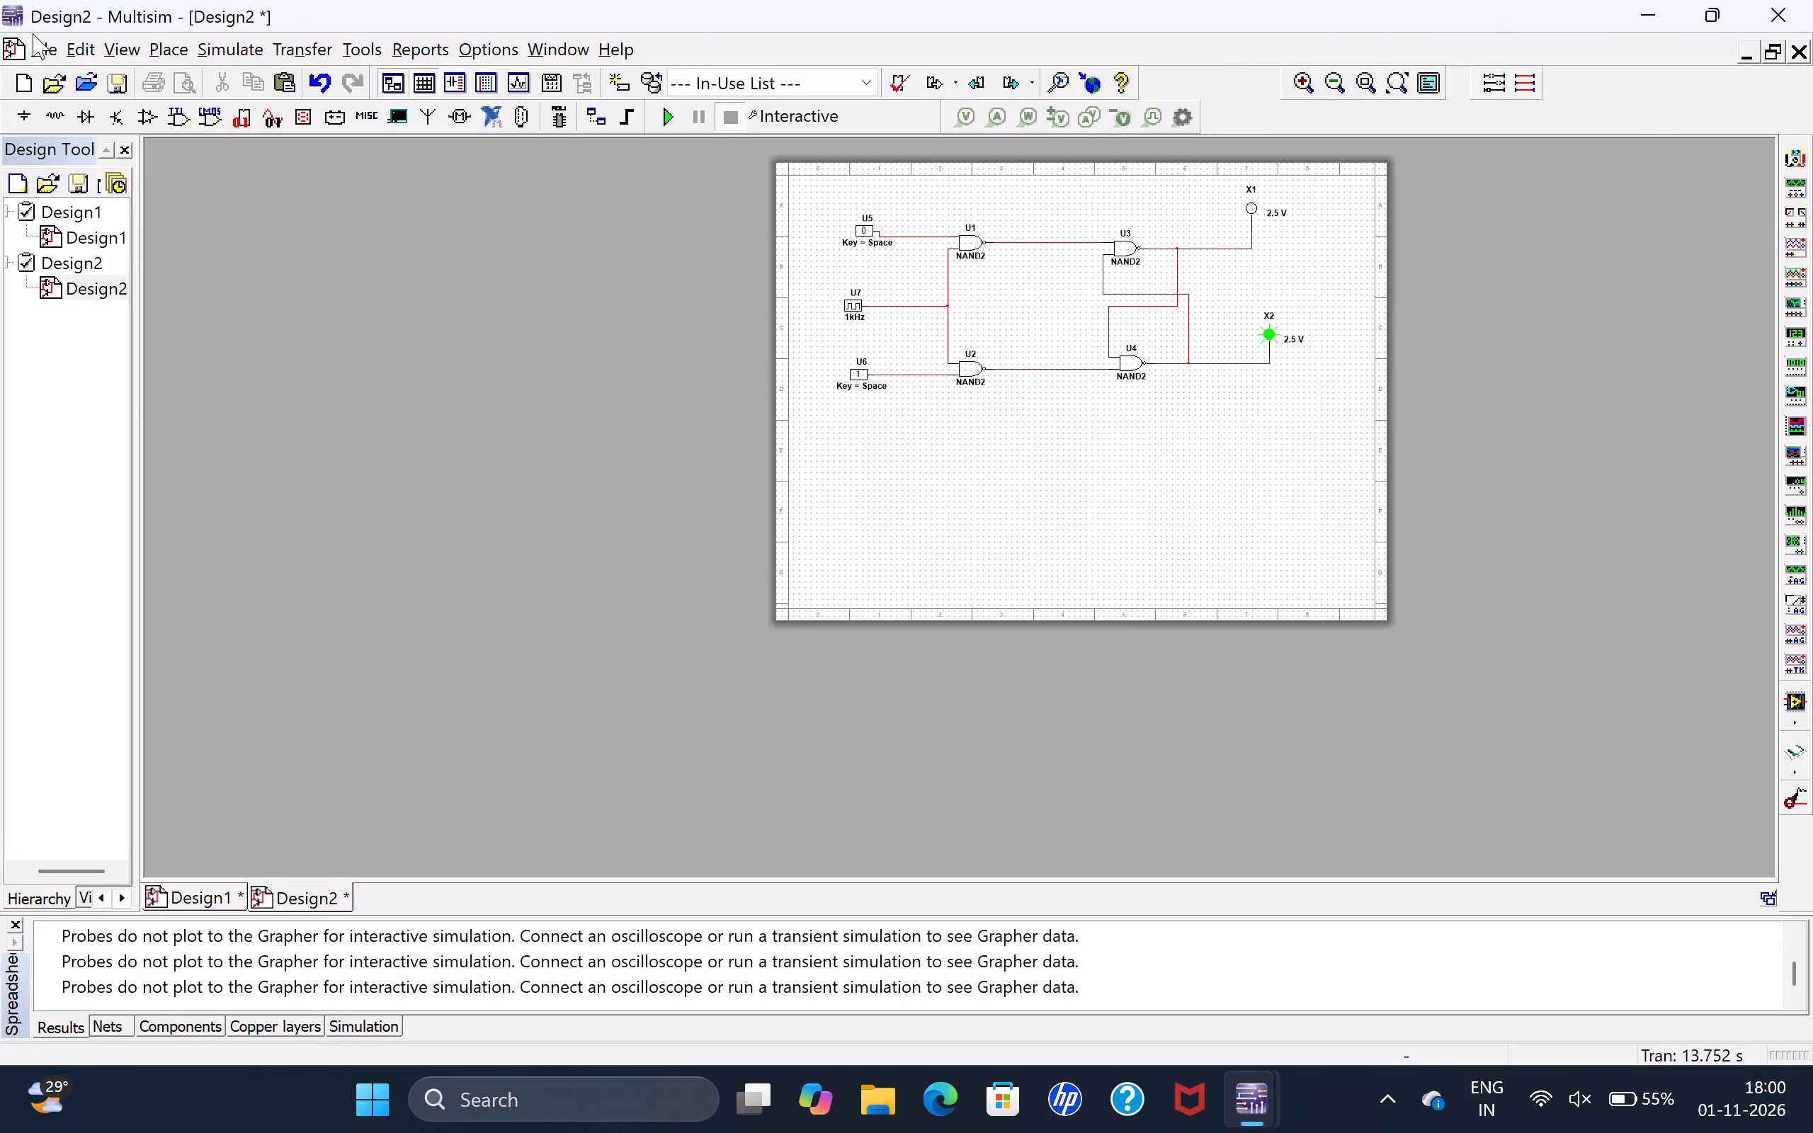
left_click(33, 33)
left_click(40, 35)
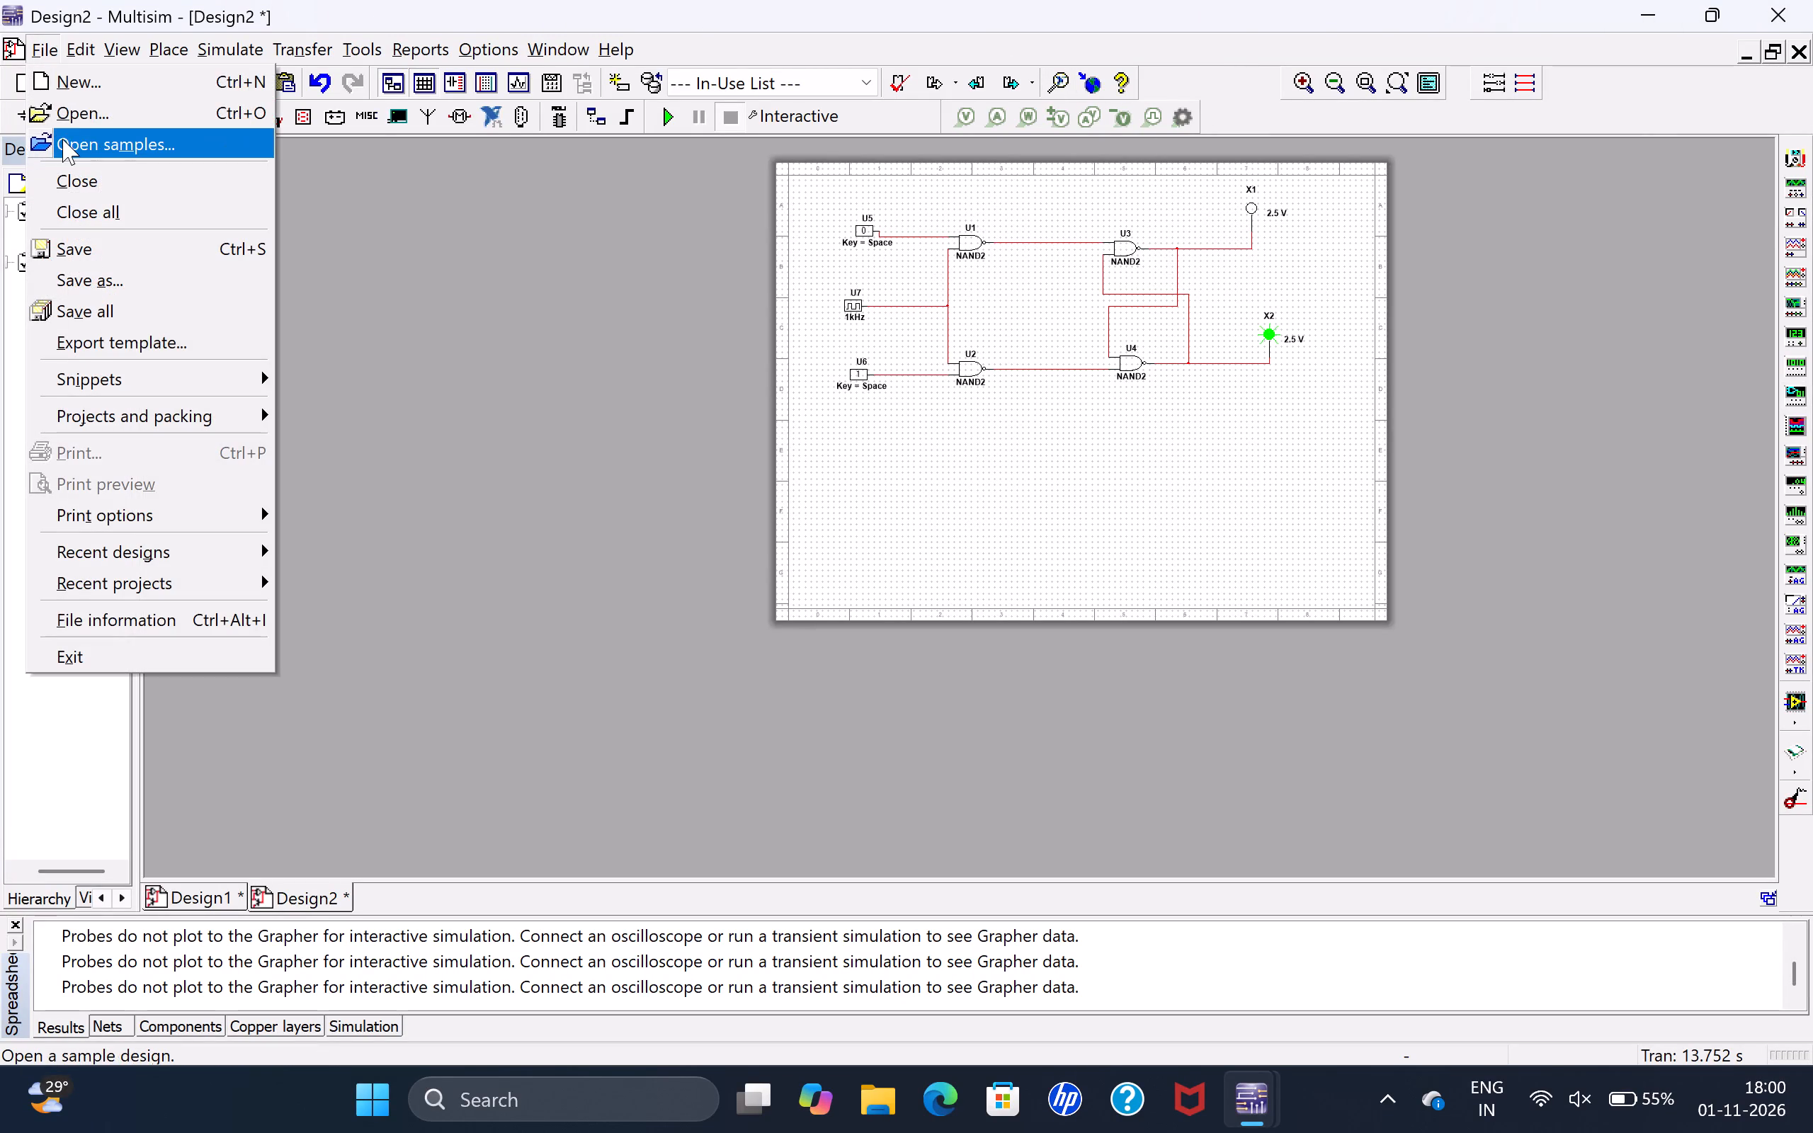
left_click(93, 86)
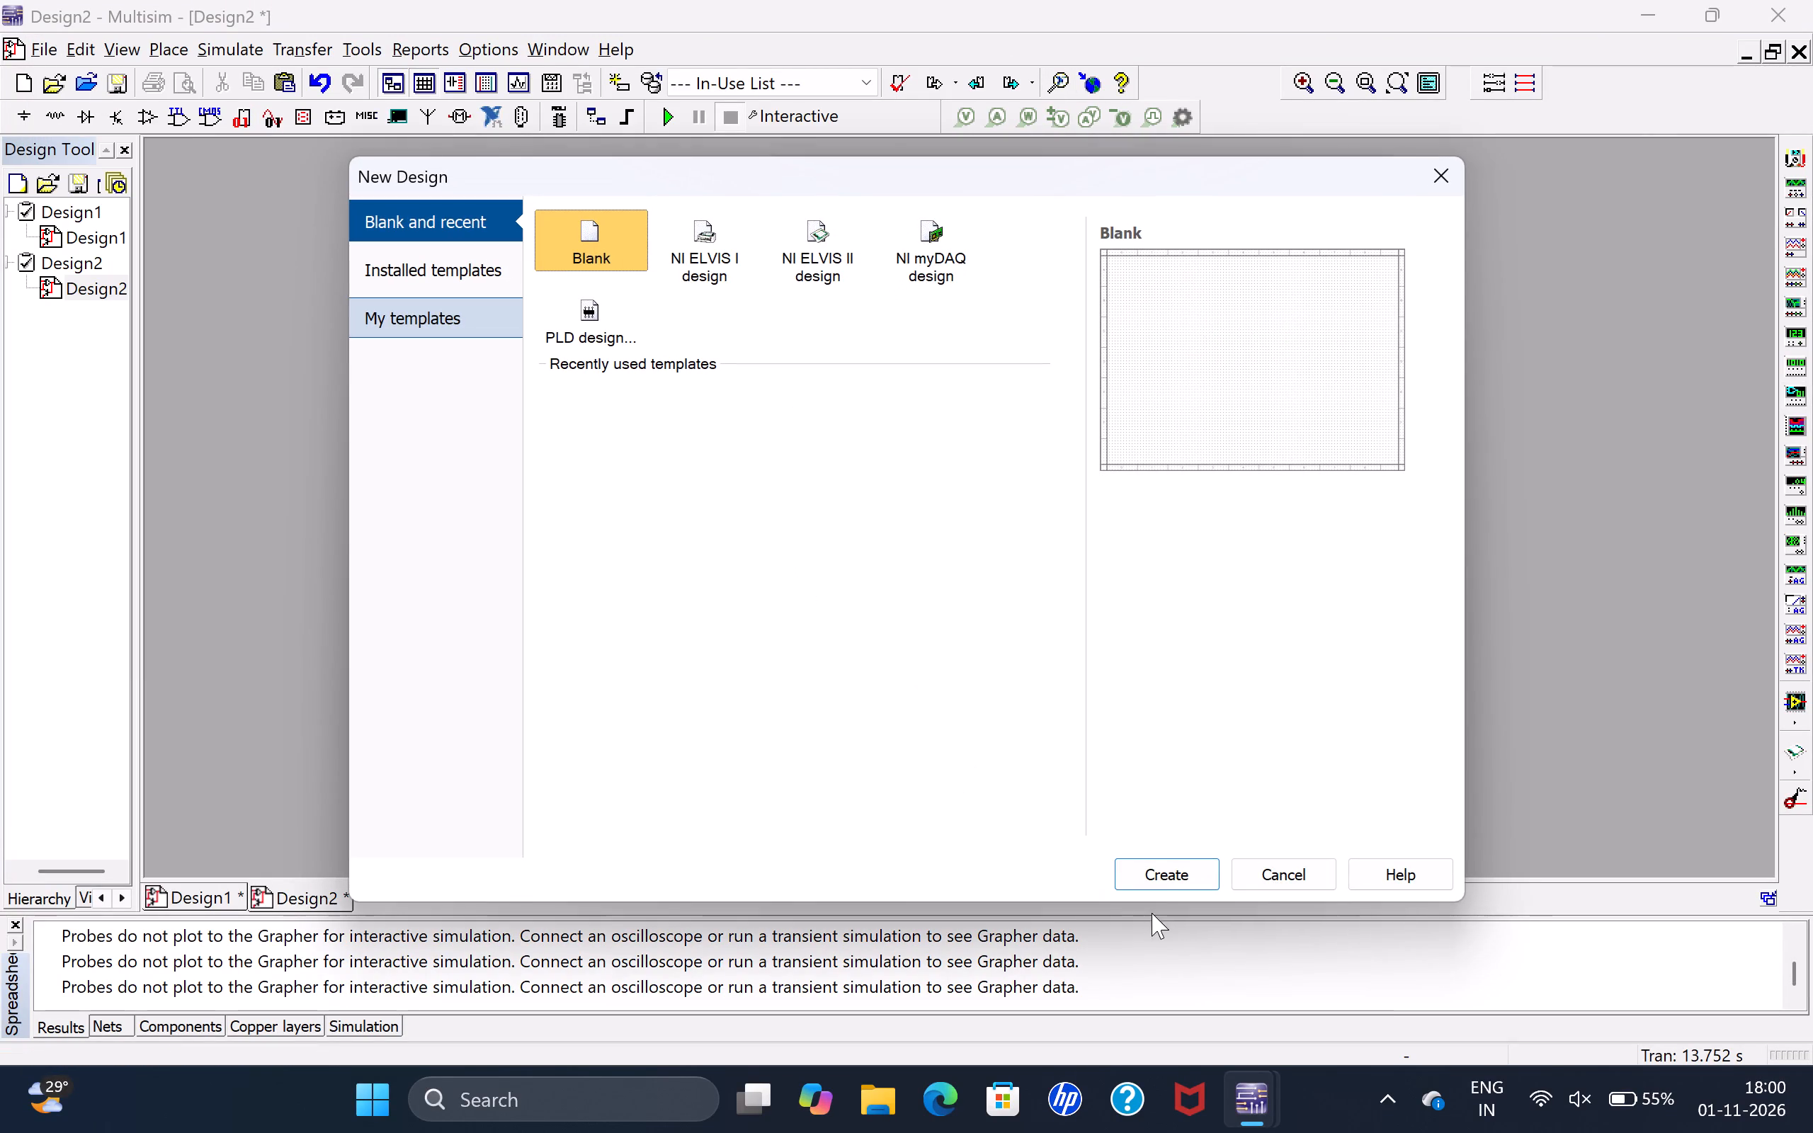
left_click(1156, 879)
Place two three-input NAND3 gates on the sheet, one above the other with a clear gap between them.
scroll(414, 326, "up", 1)
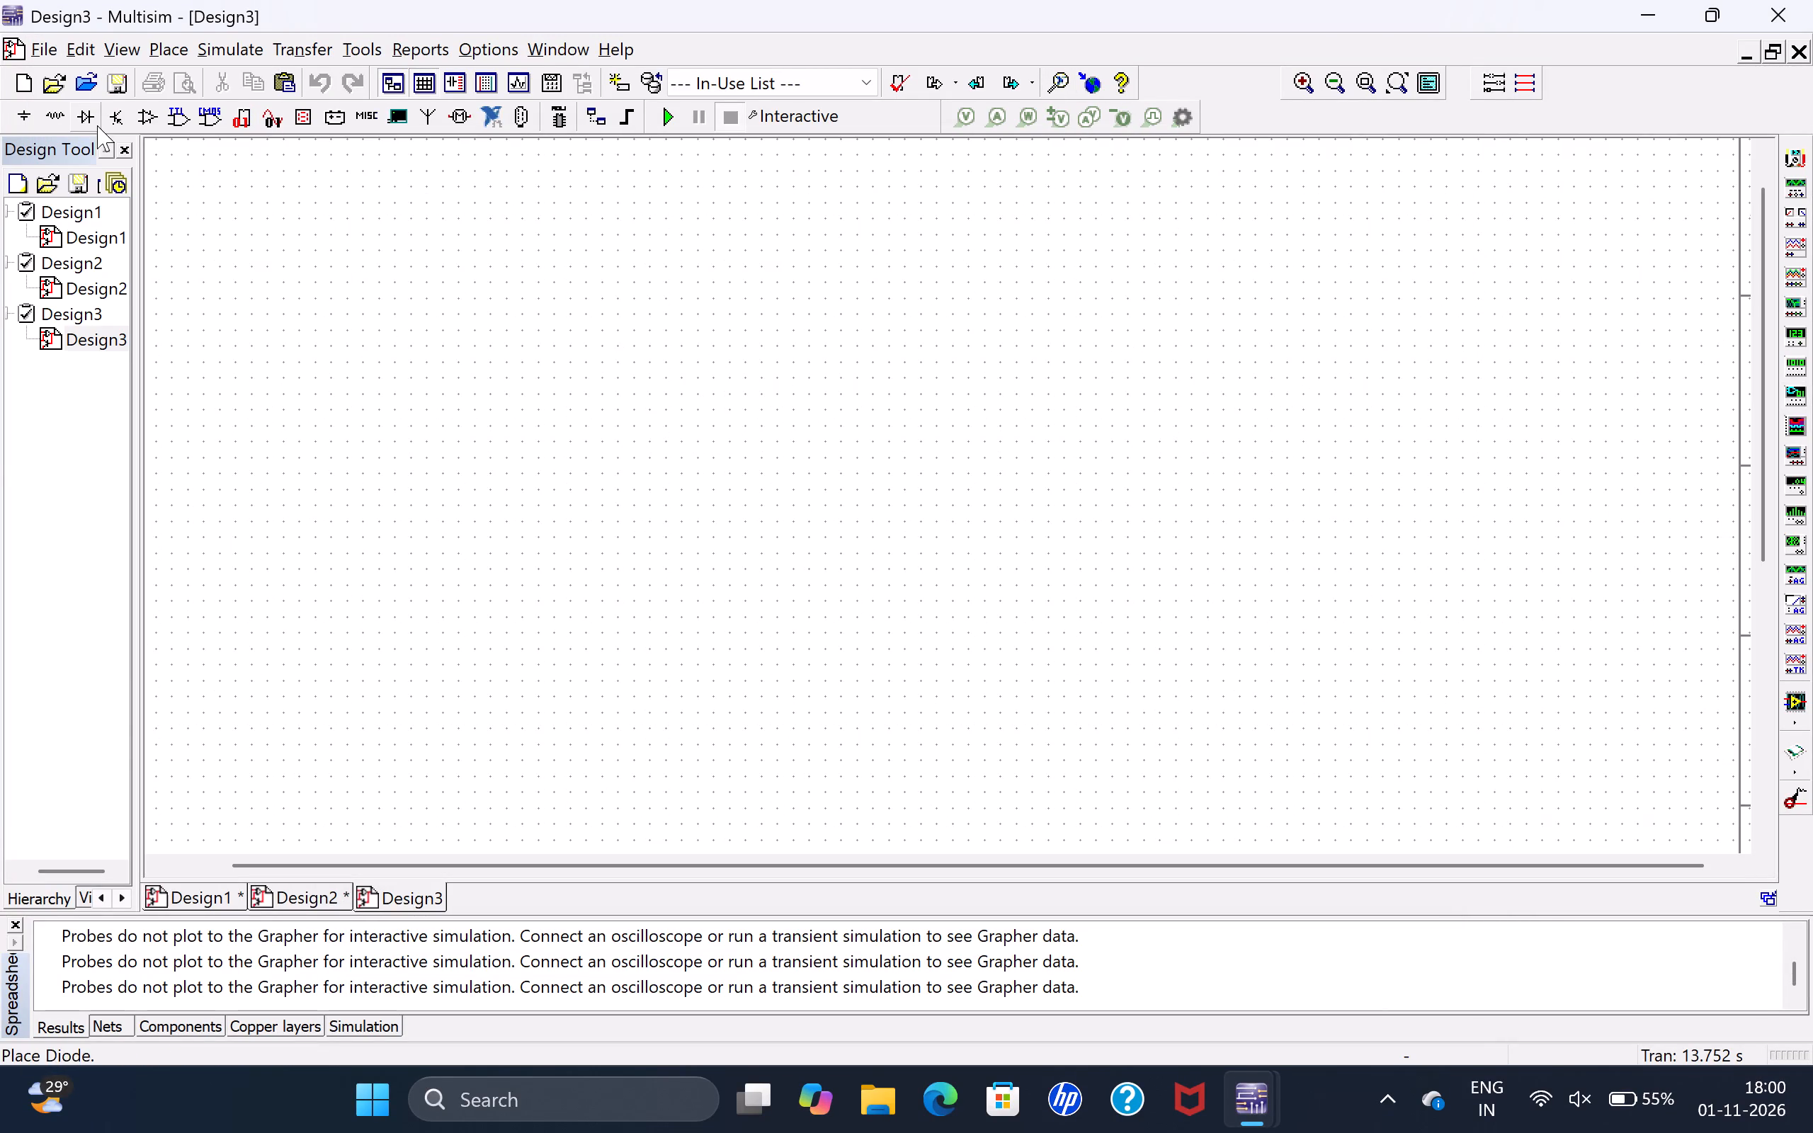
scroll(489, 421, "down", 3)
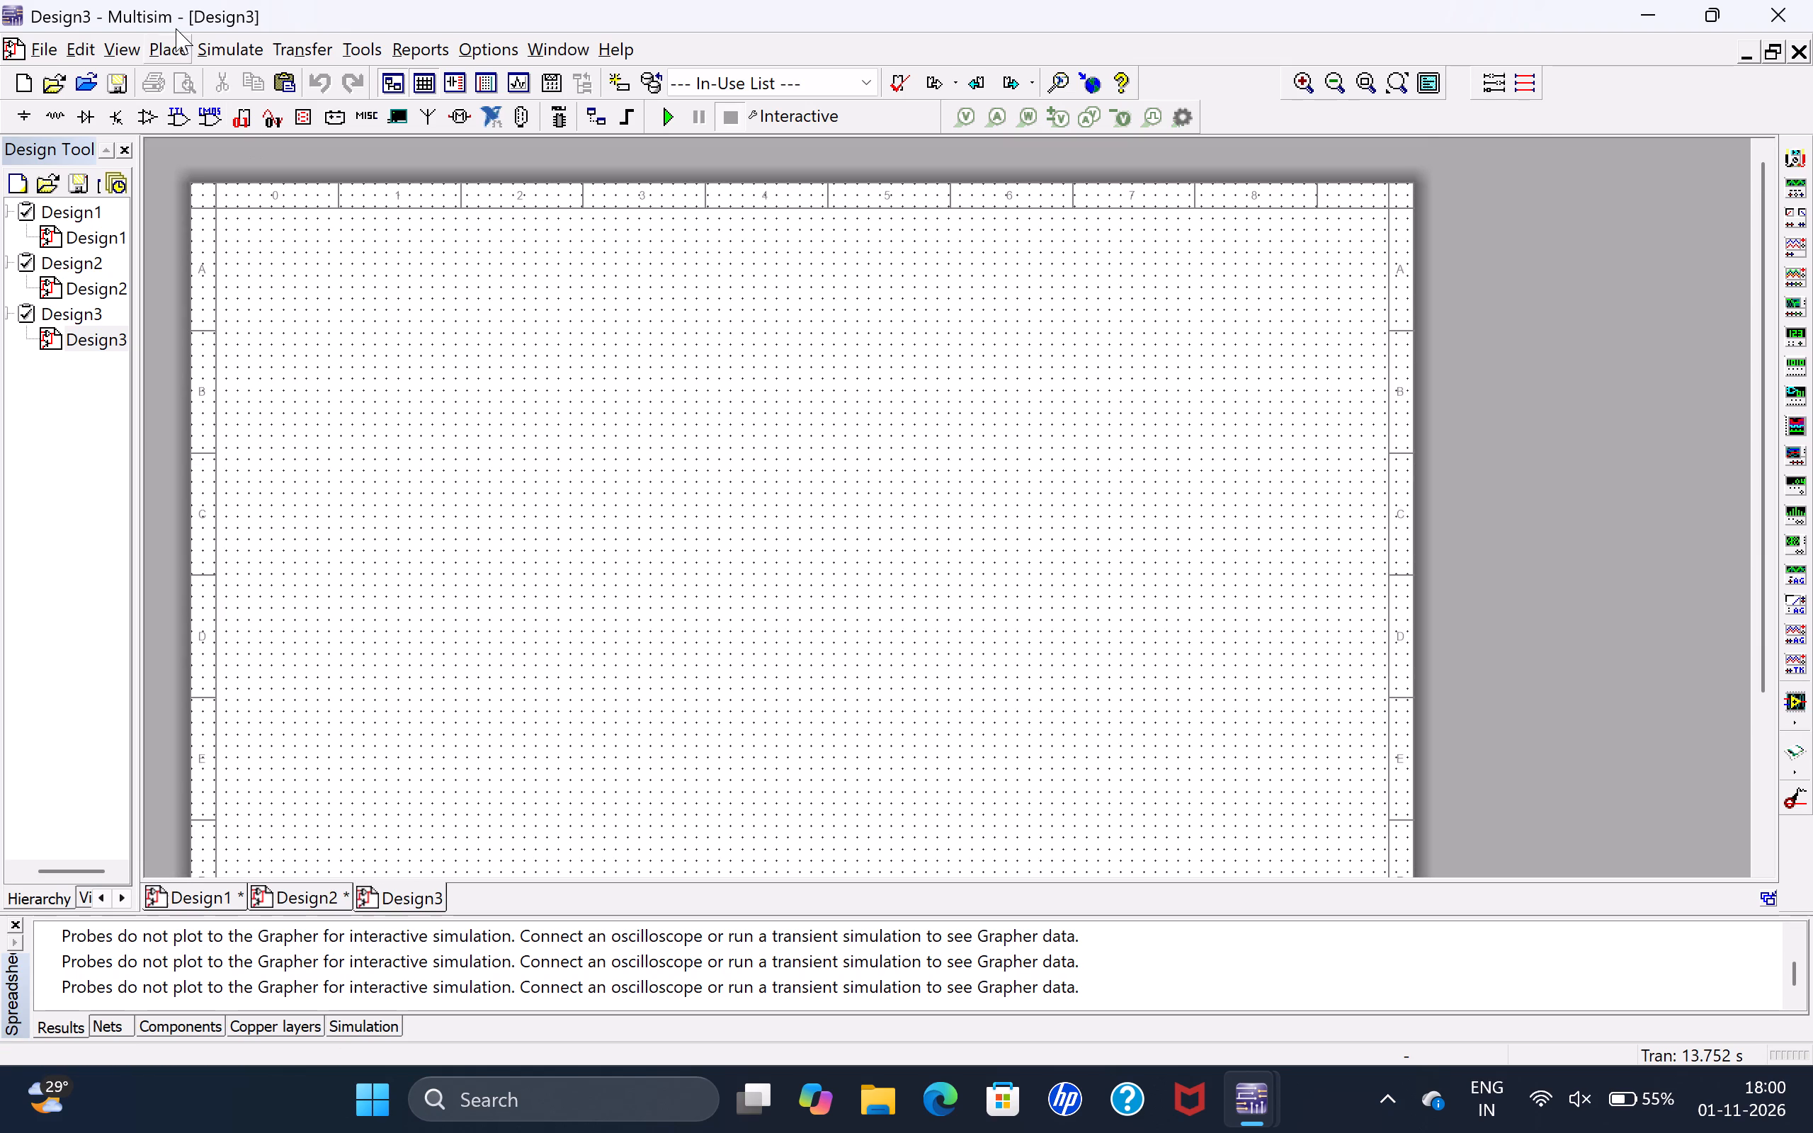
left_click(181, 60)
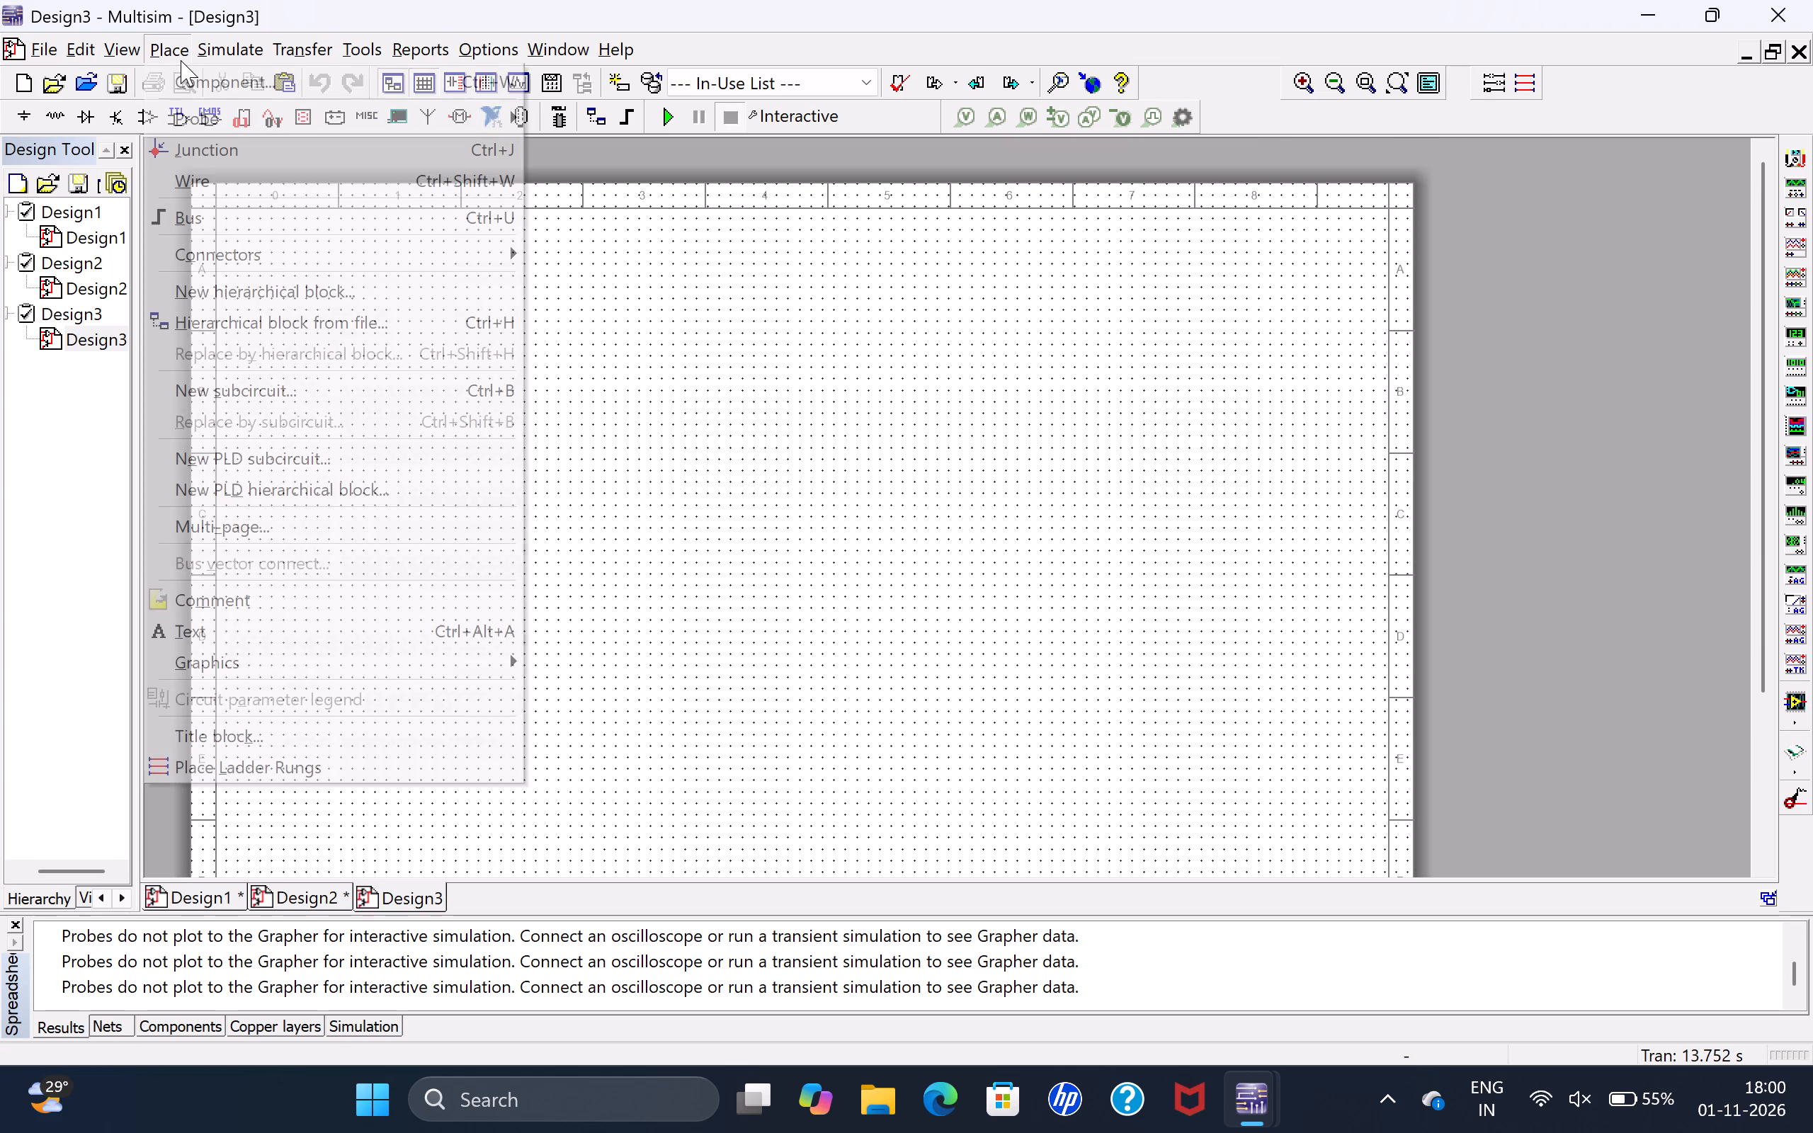
left_click(216, 87)
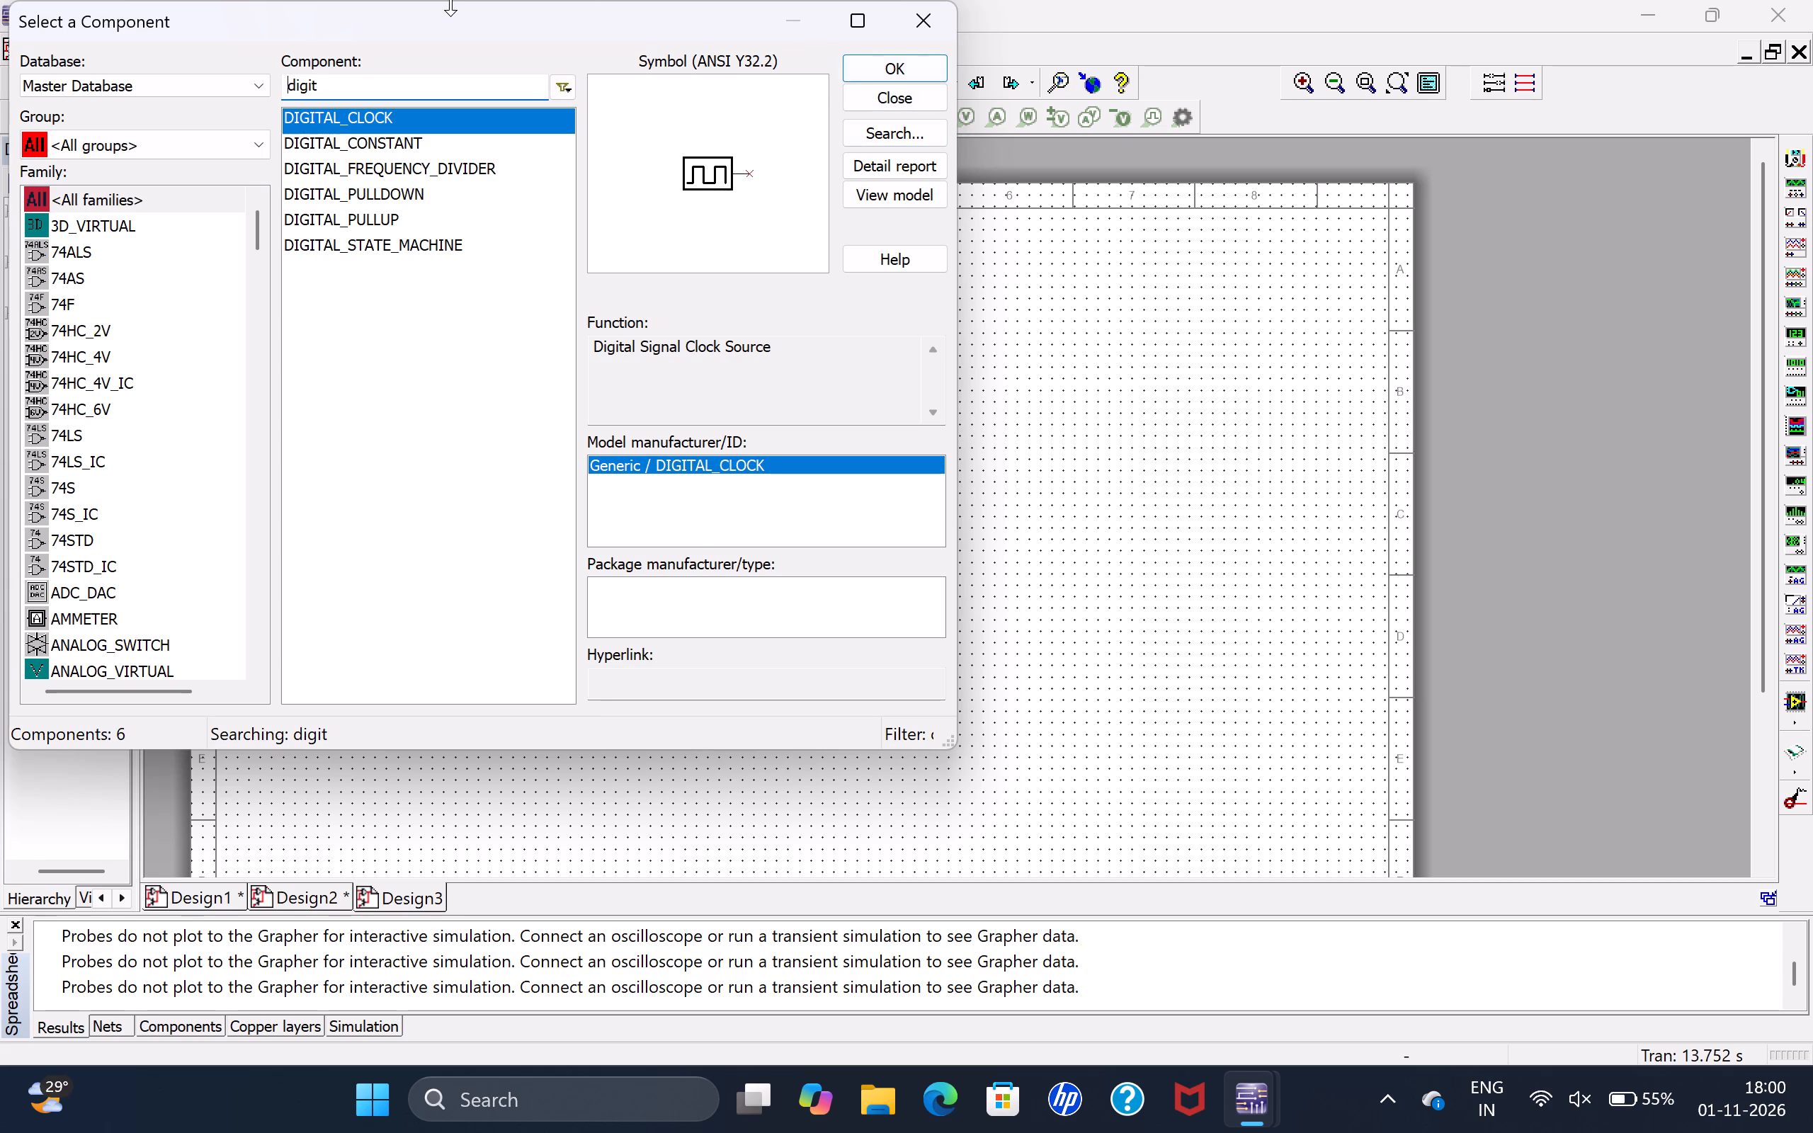
left_click_drag(346, 81, 171, 76)
key("BackSpace")
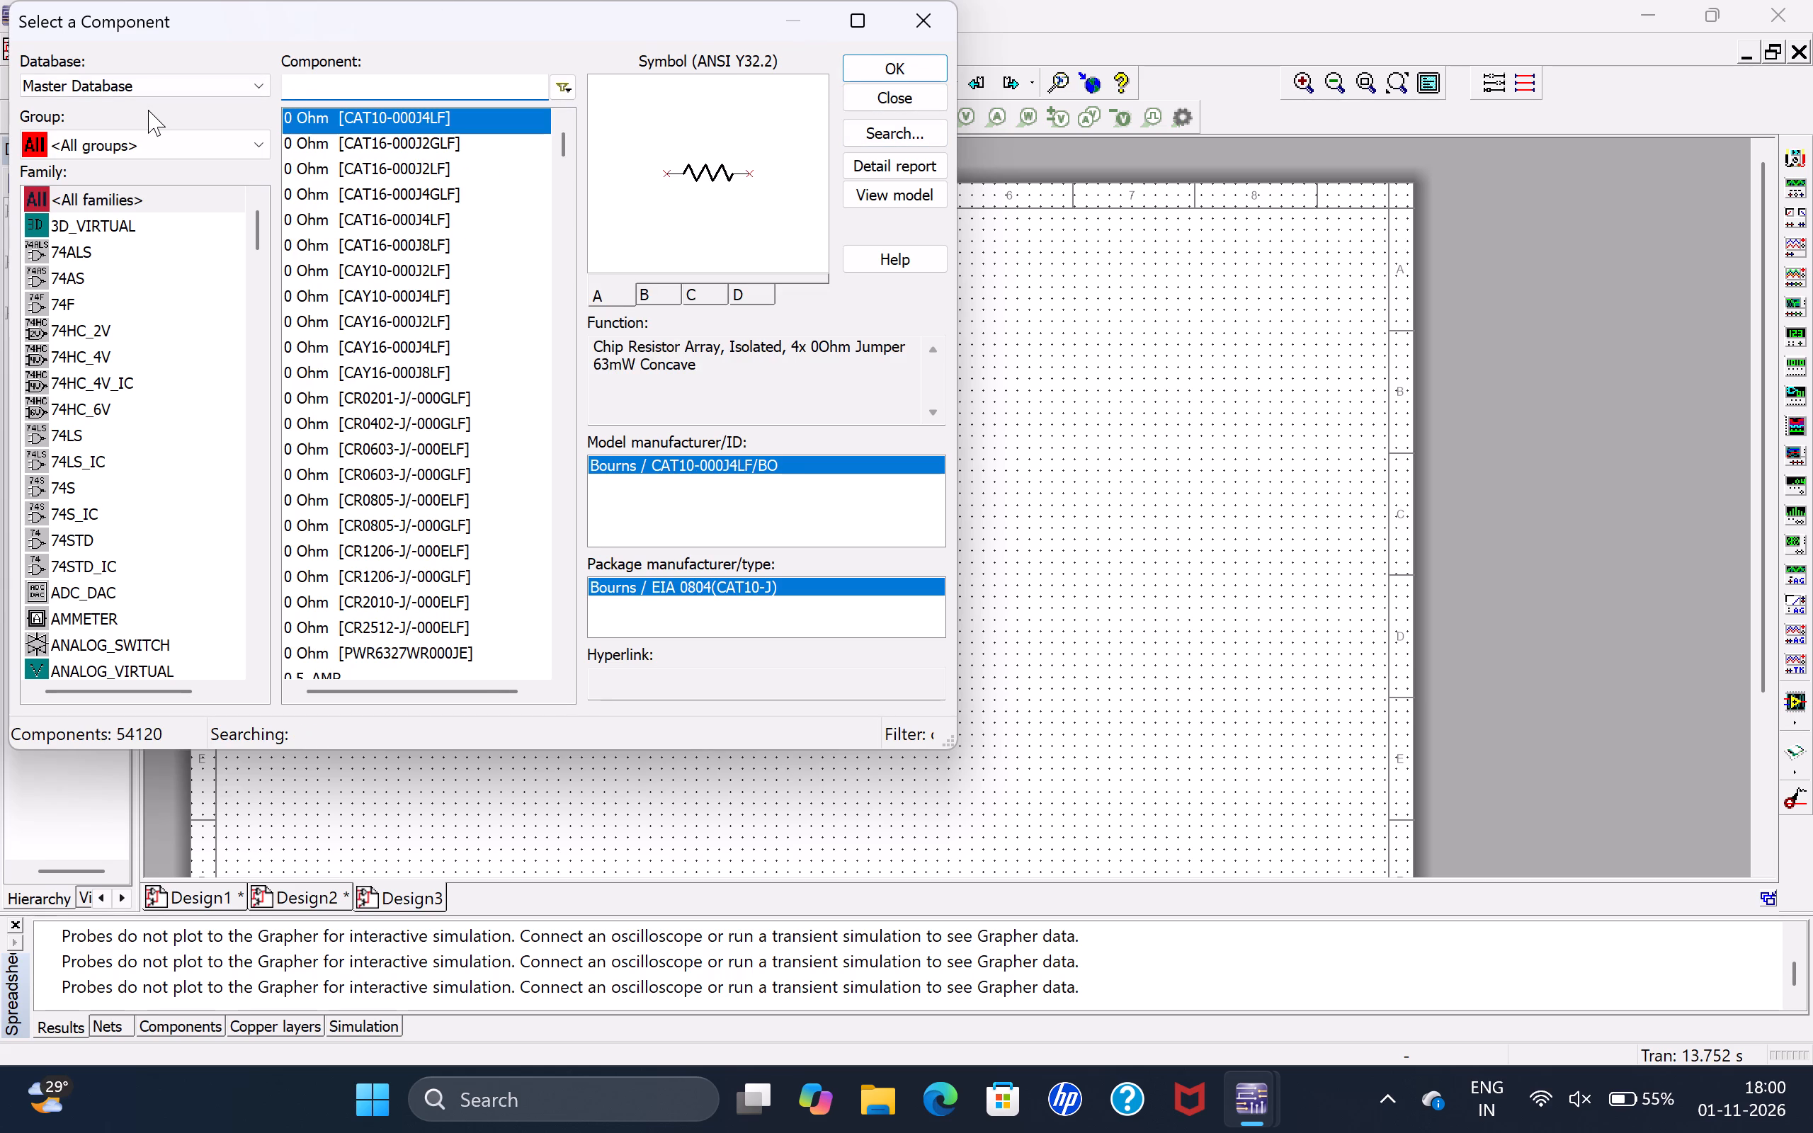
key("n")
key("n")
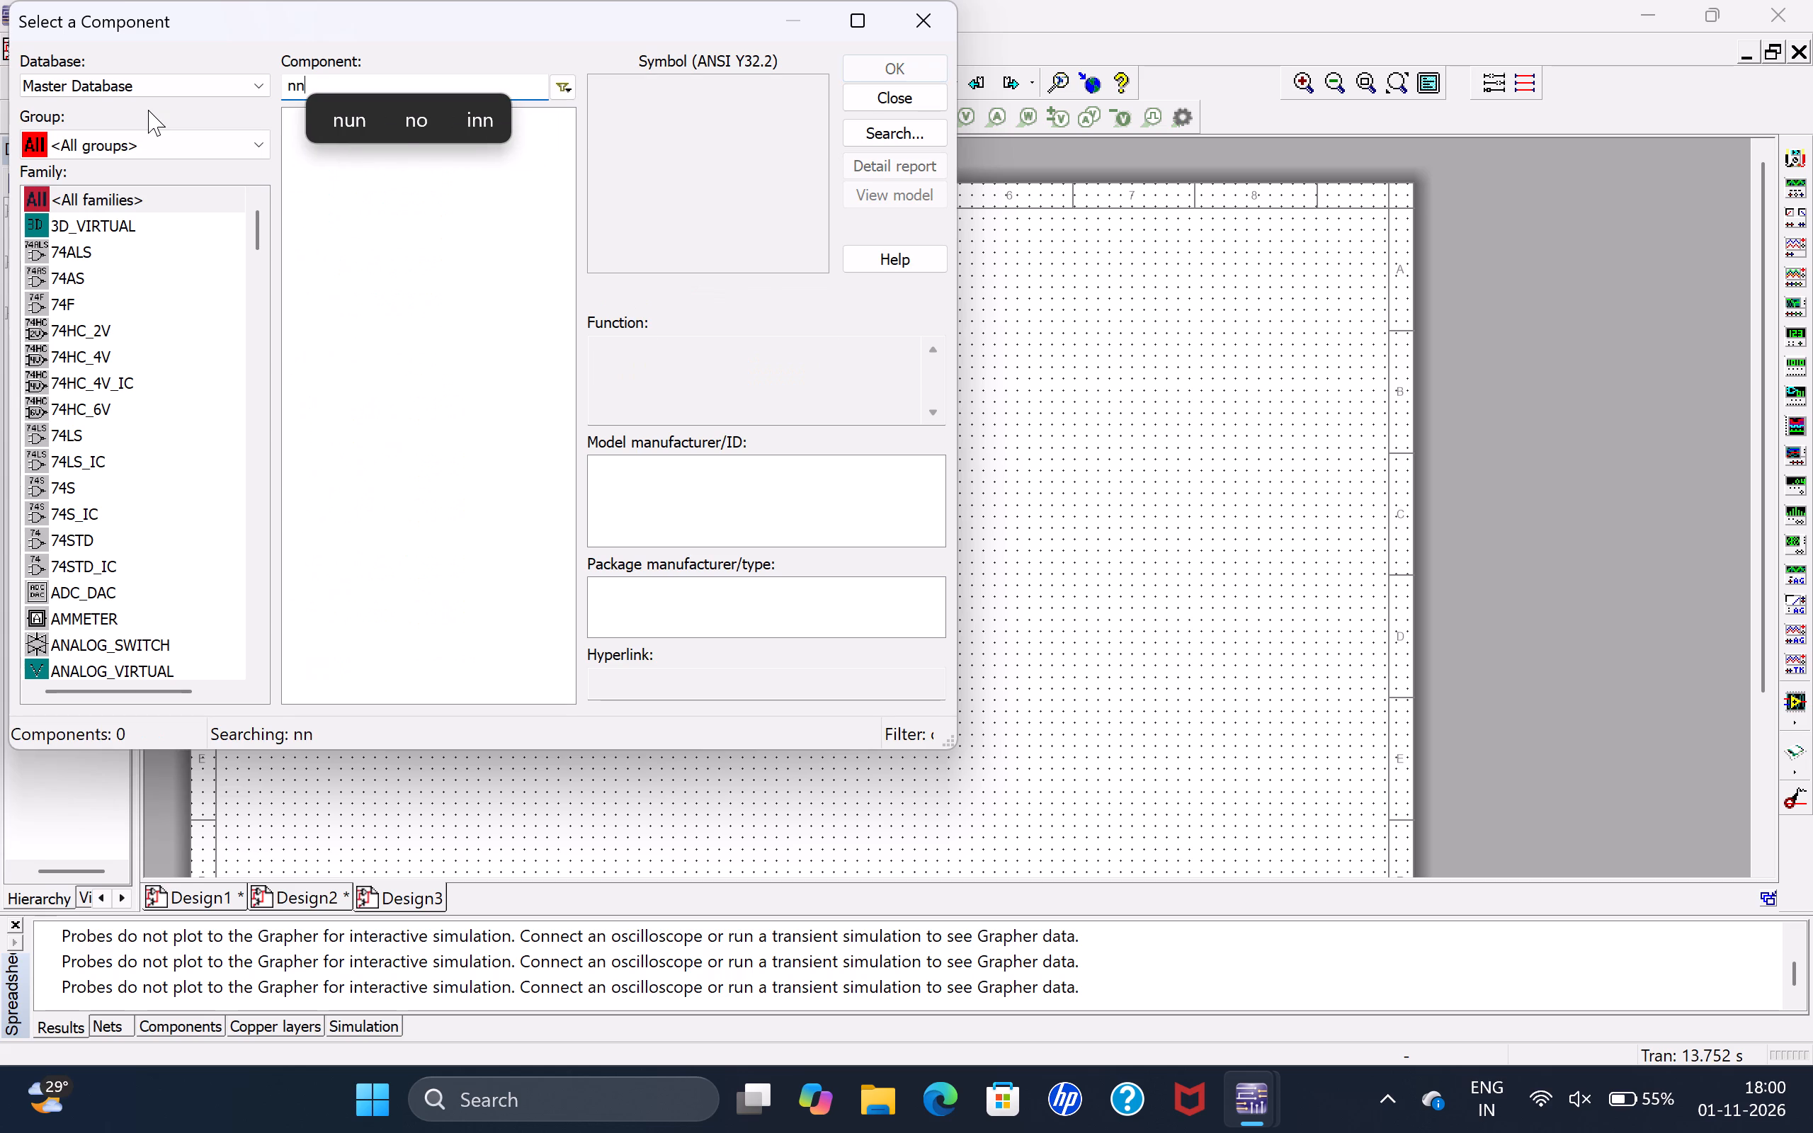
key("BackSpace")
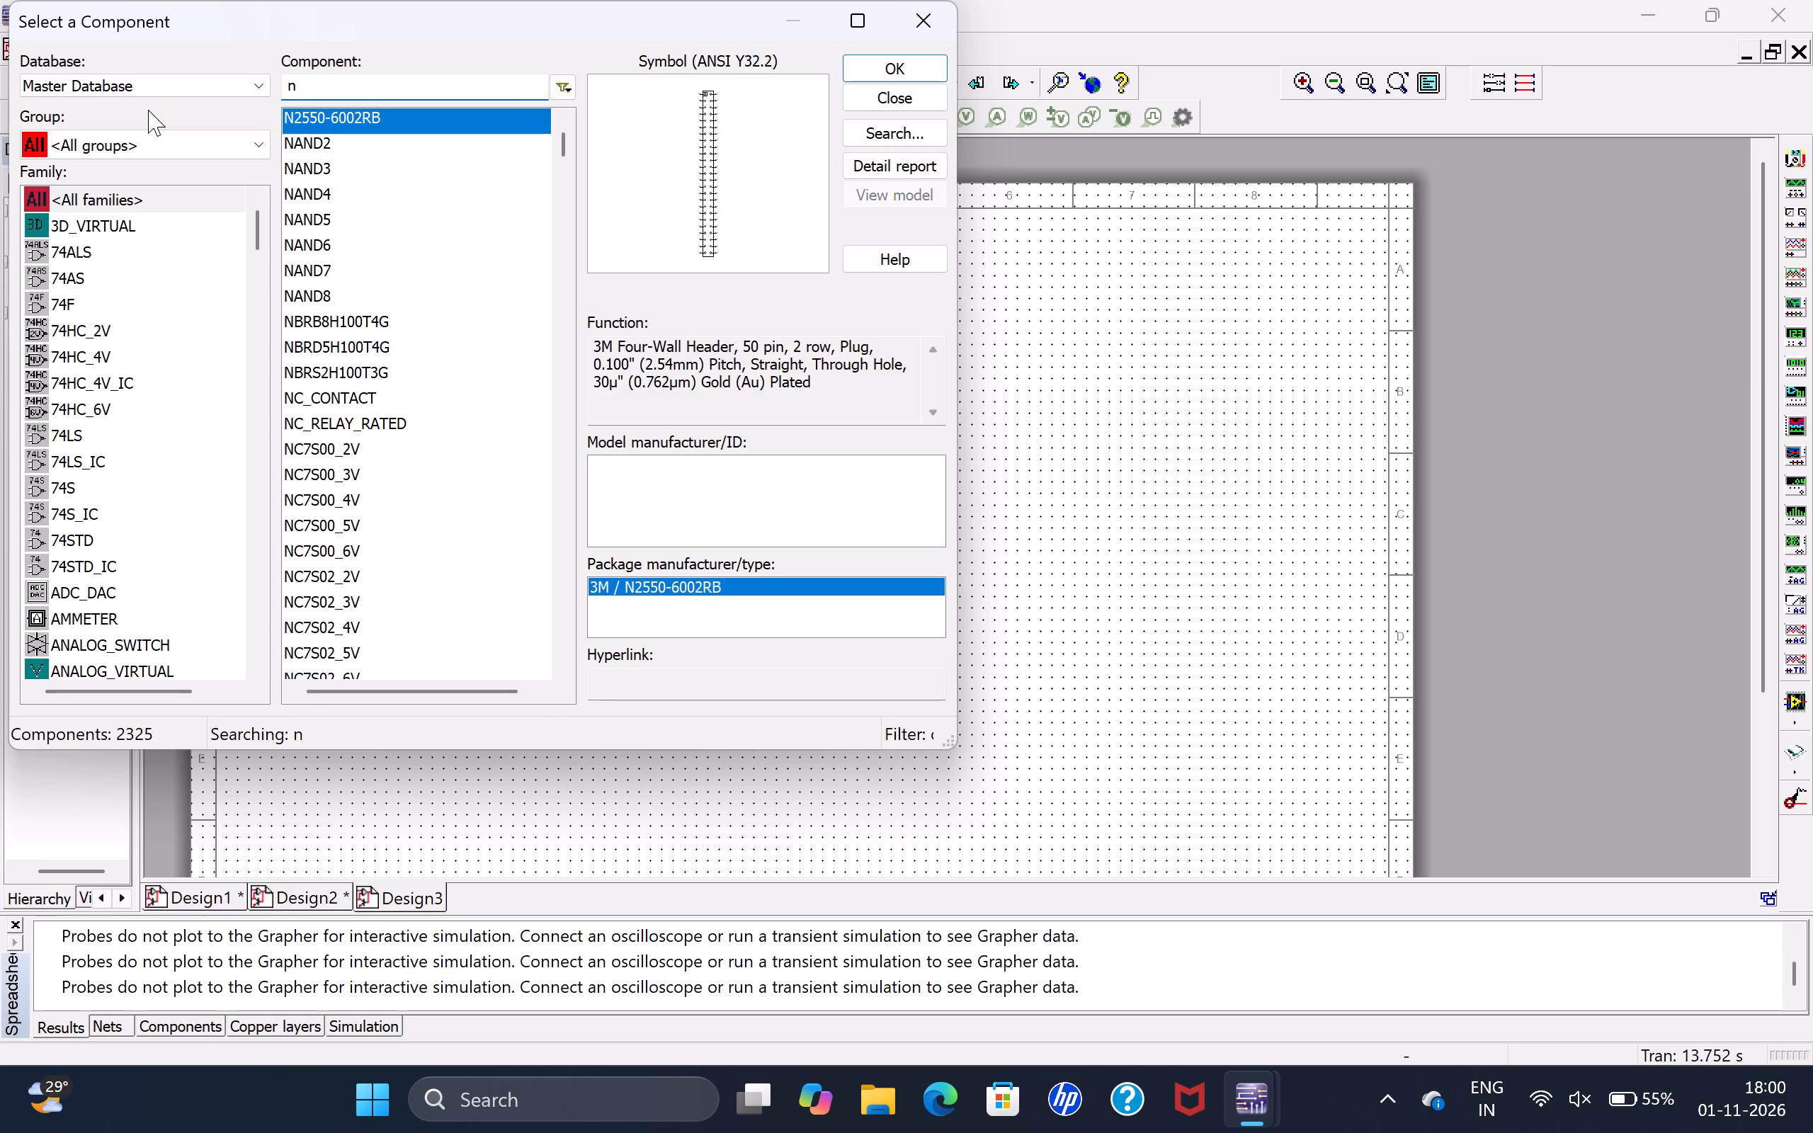
left_click(324, 172)
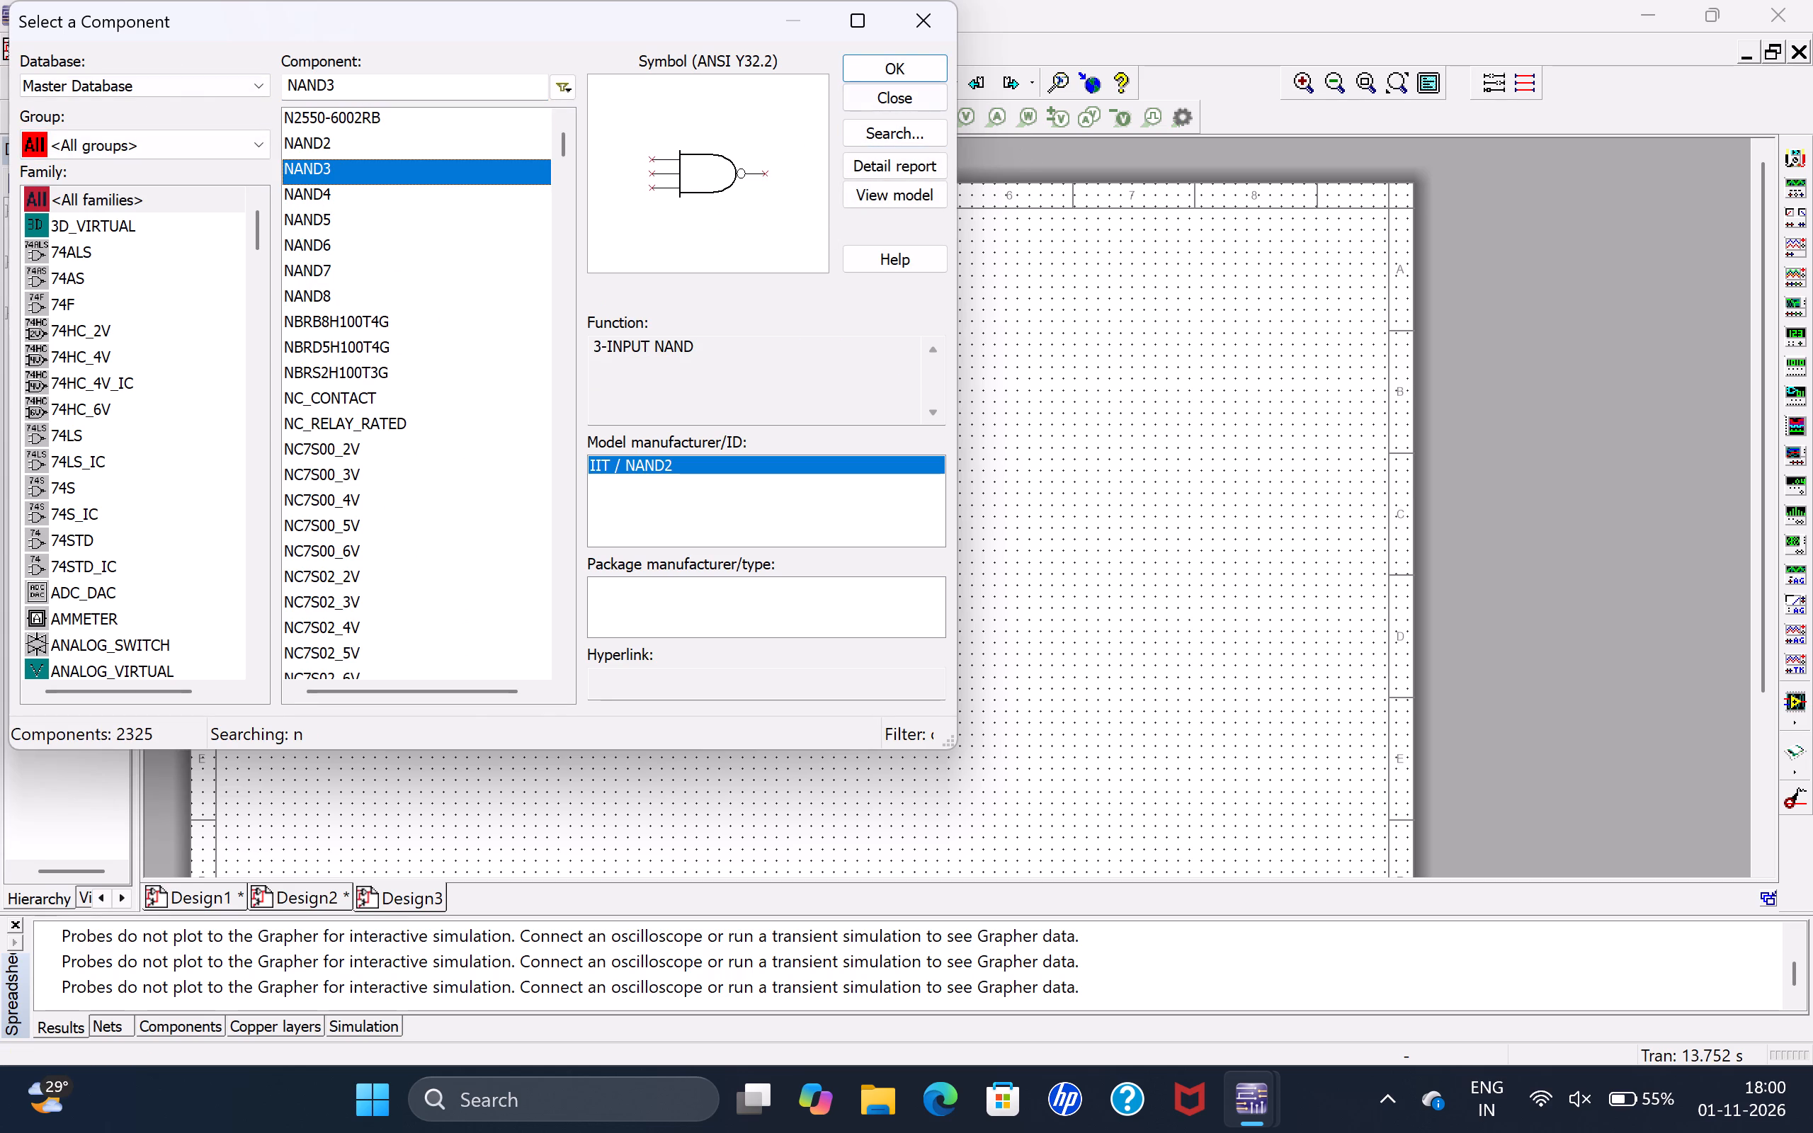
left_click(899, 63)
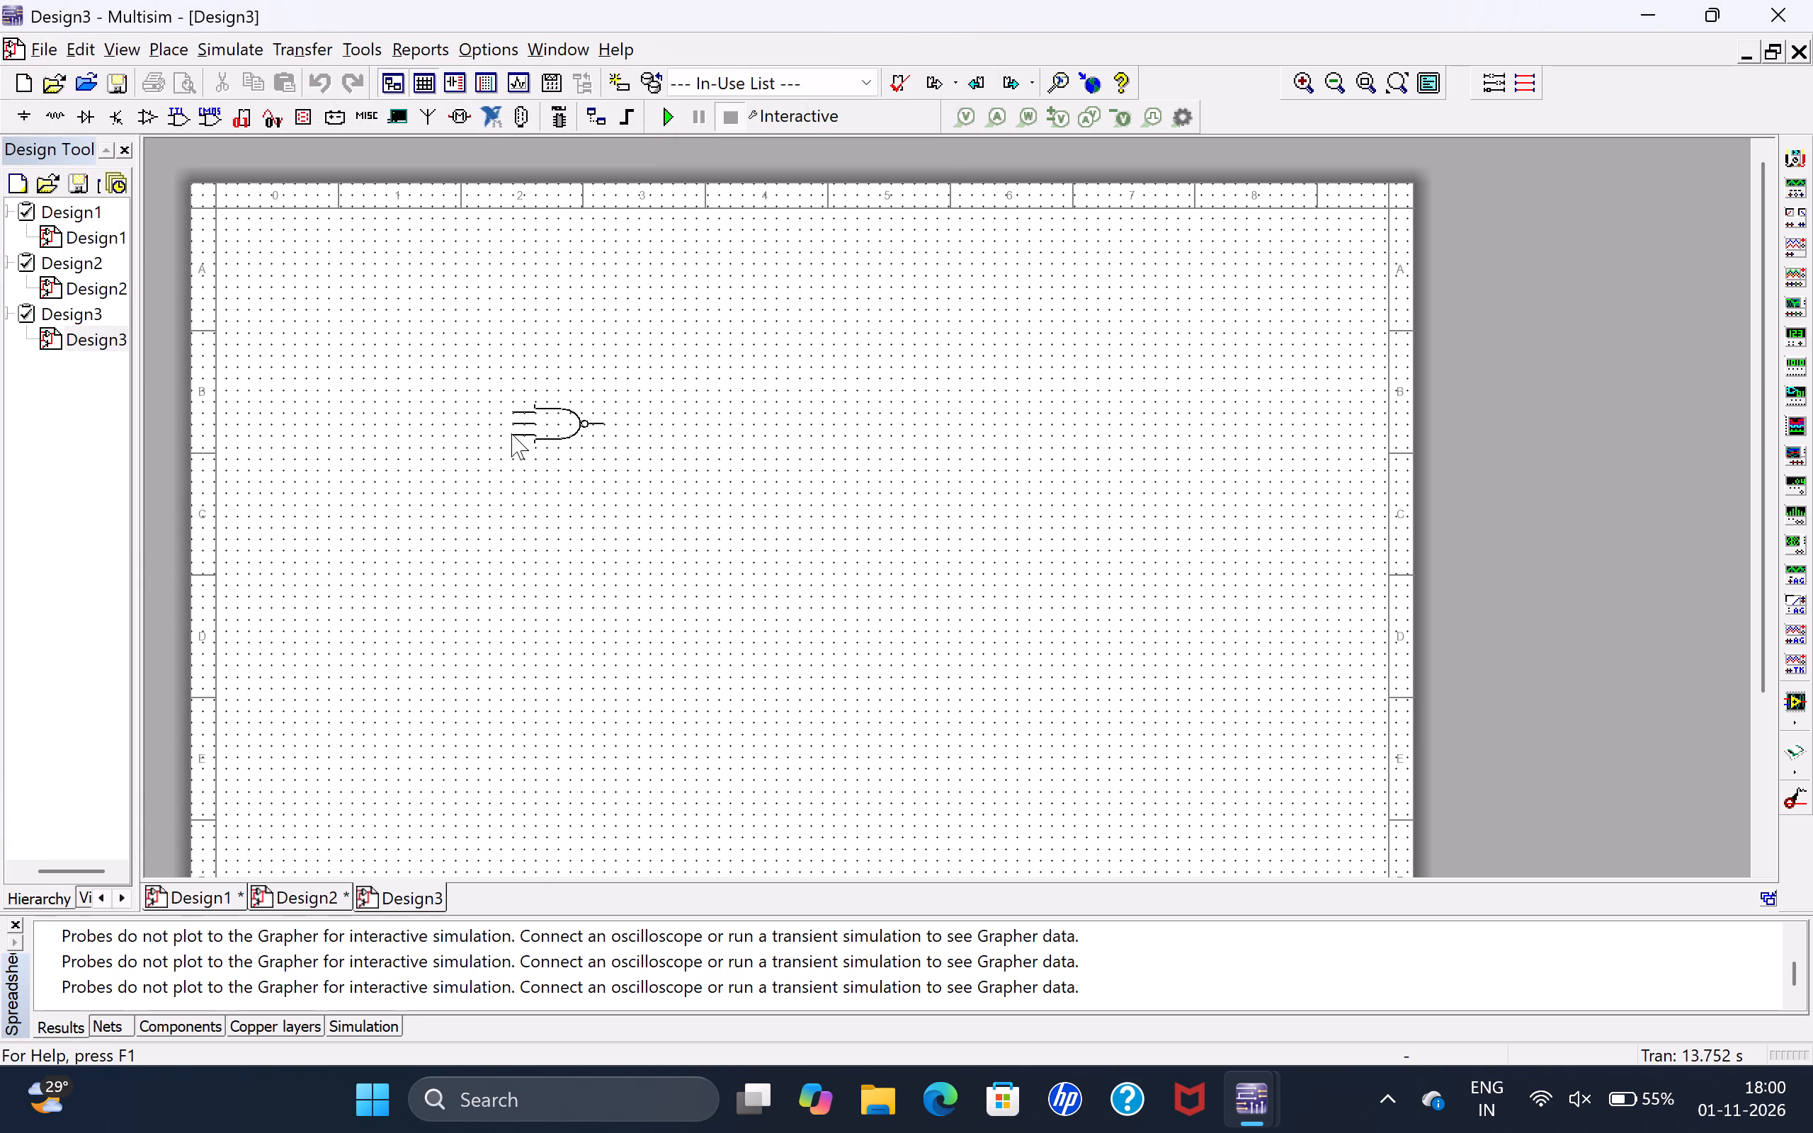
left_click(511, 433)
left_click(864, 72)
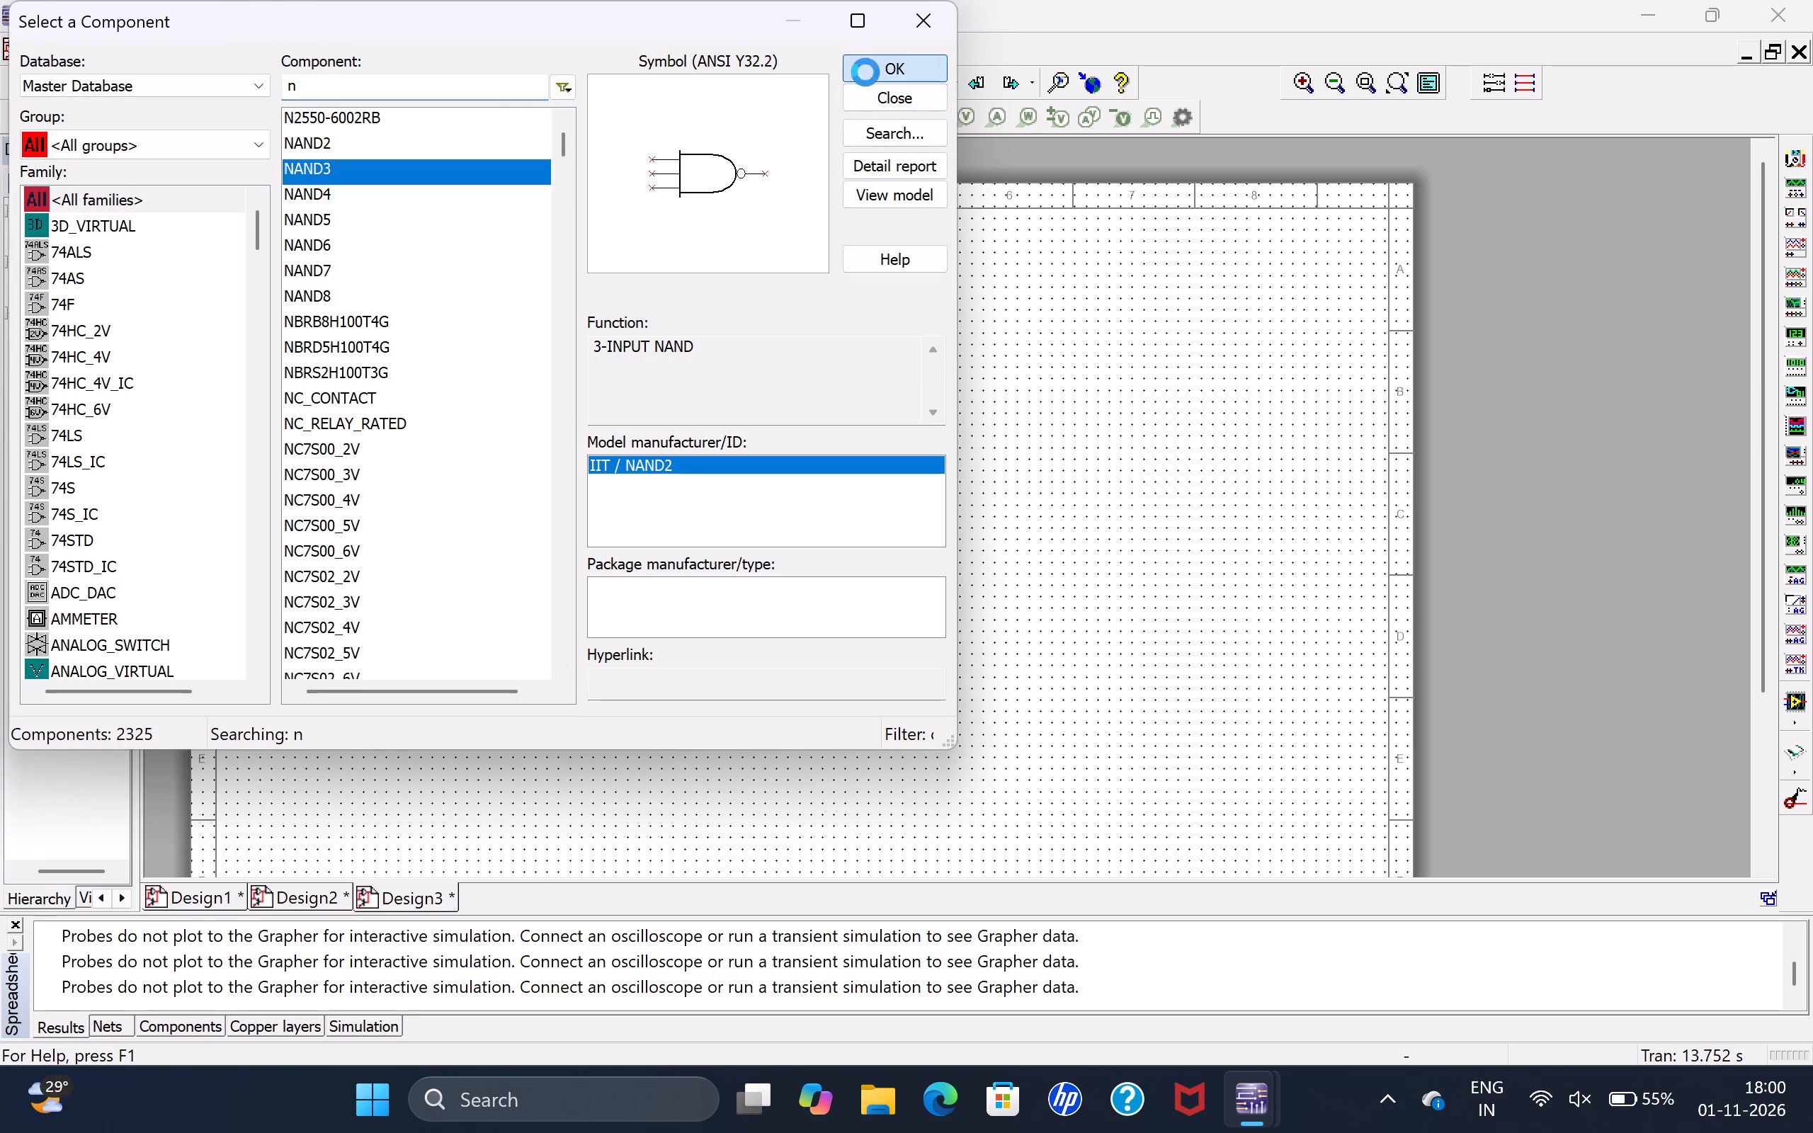
left_click_drag(509, 661, 513, 661)
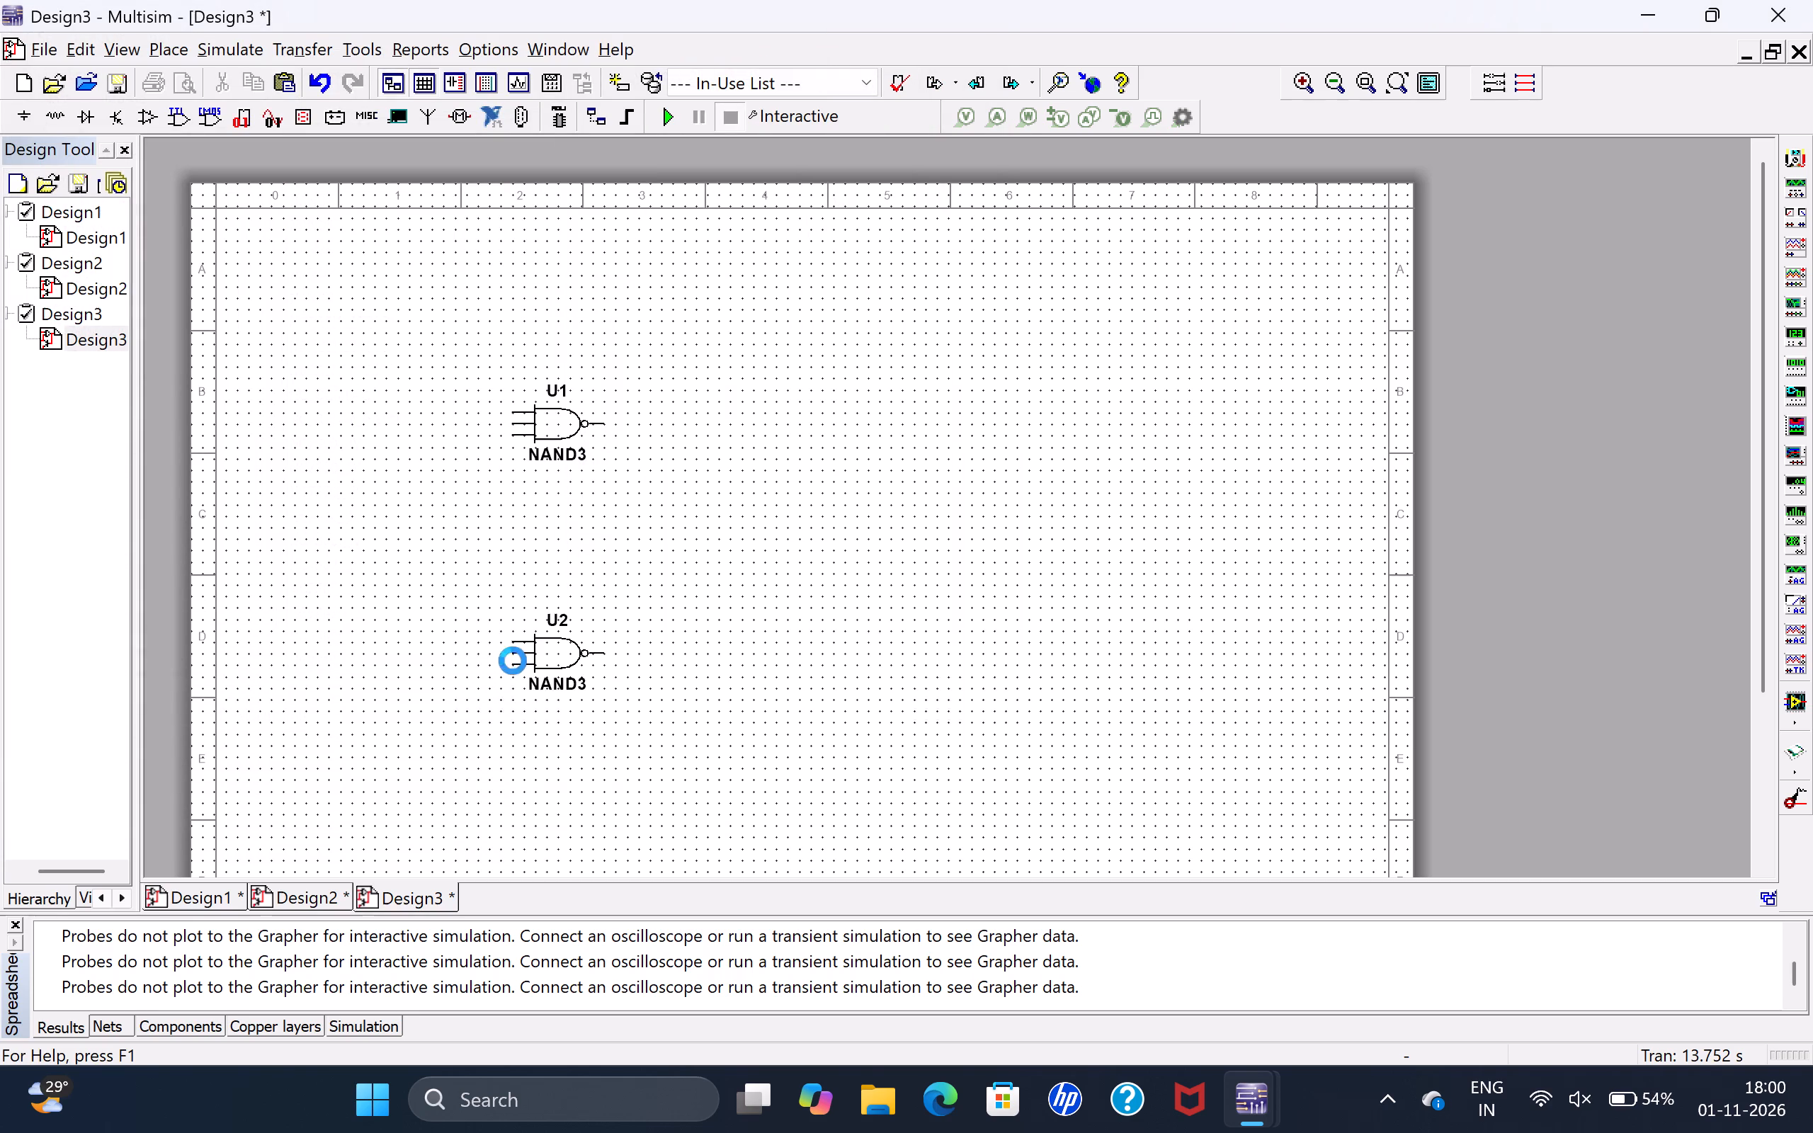
left_click_drag(513, 661, 516, 661)
Place two NAND2 gates to the right of the NAND3 gates, one level with each of them.
left_click(296, 144)
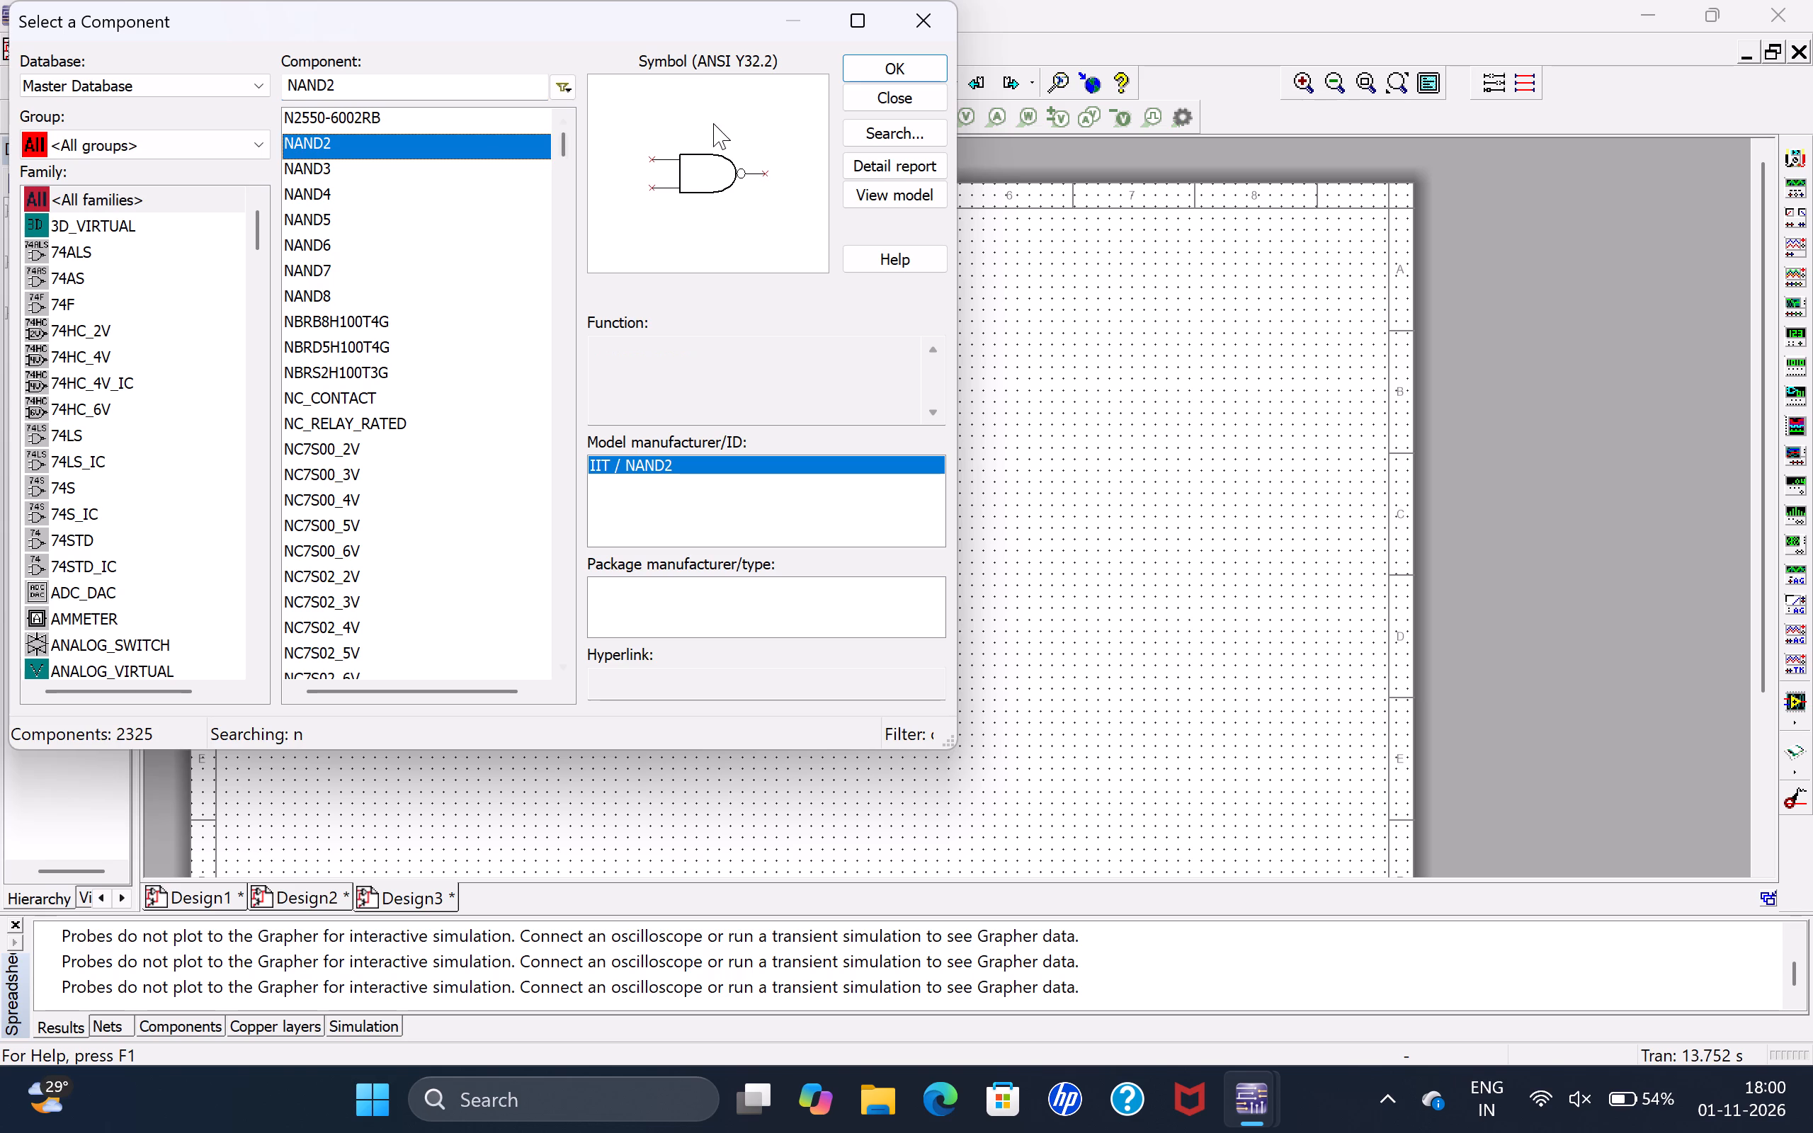
left_click_drag(884, 64, 889, 90)
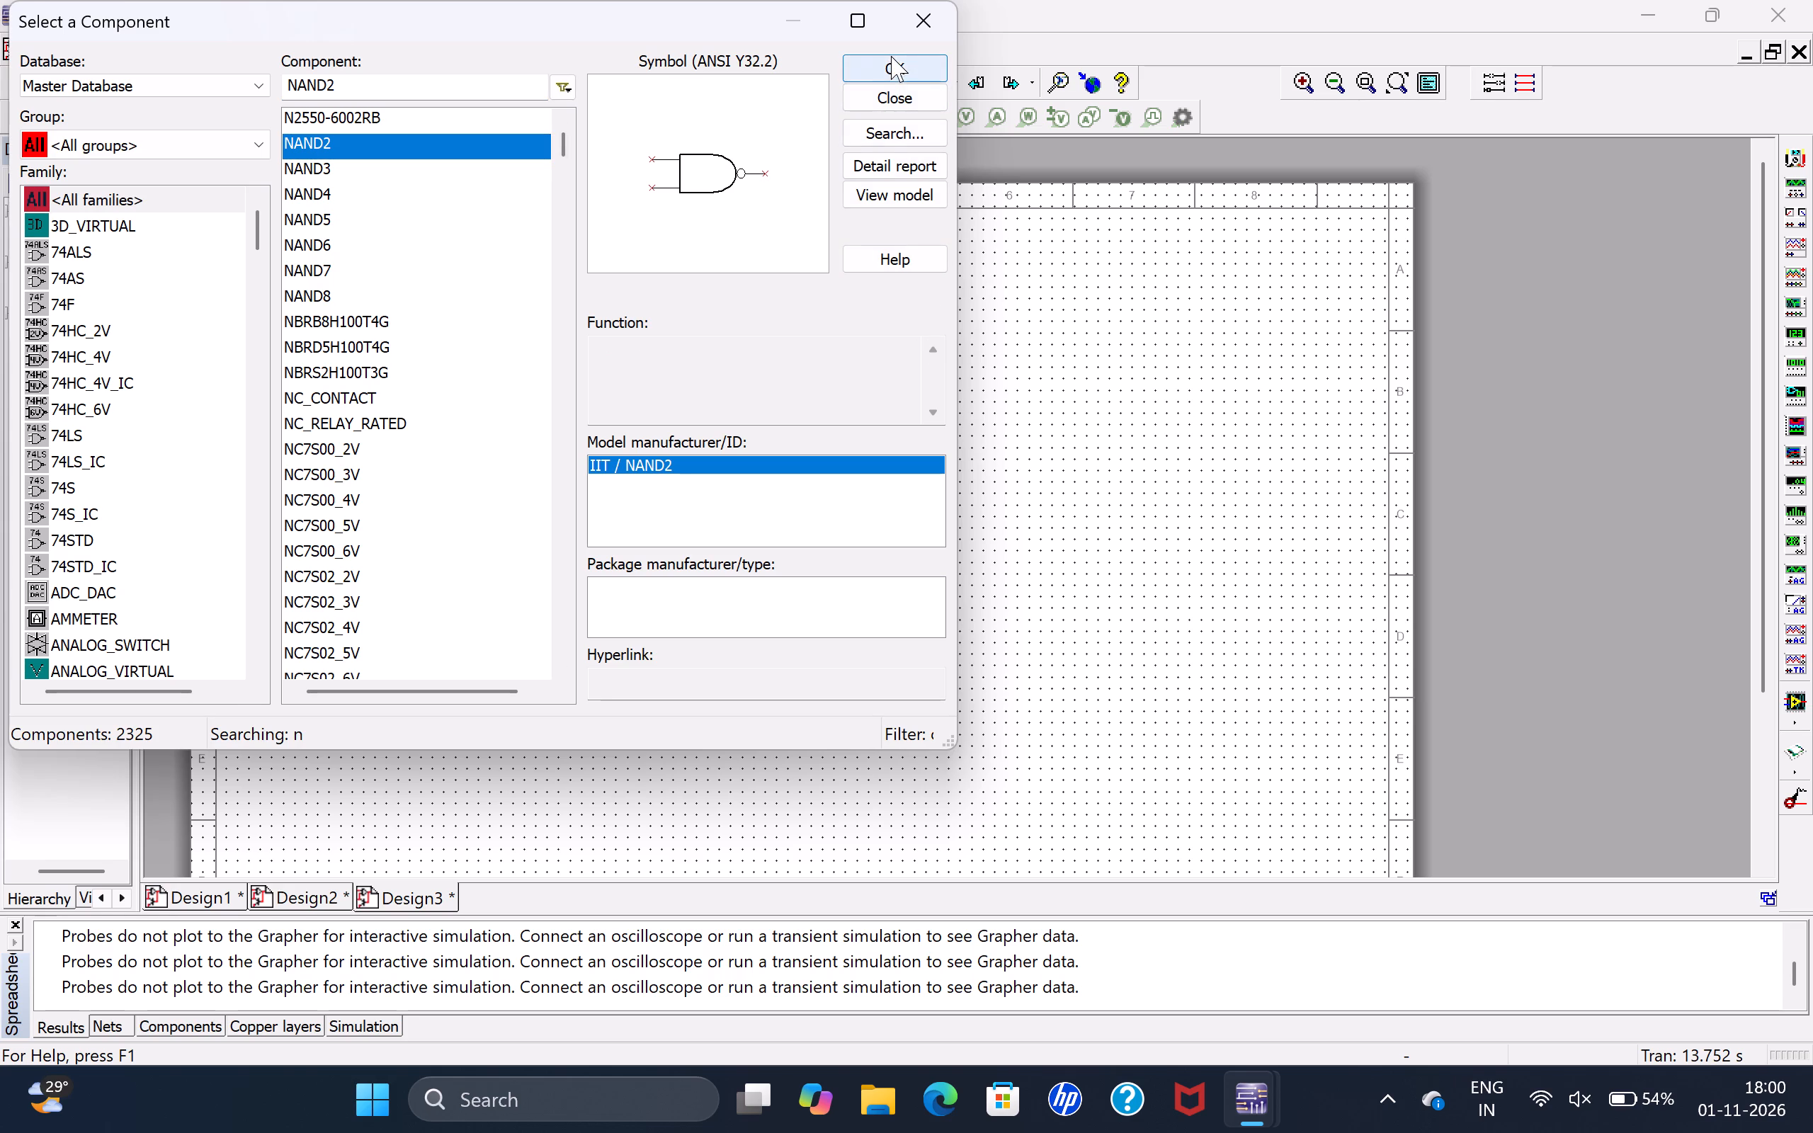
left_click(891, 56)
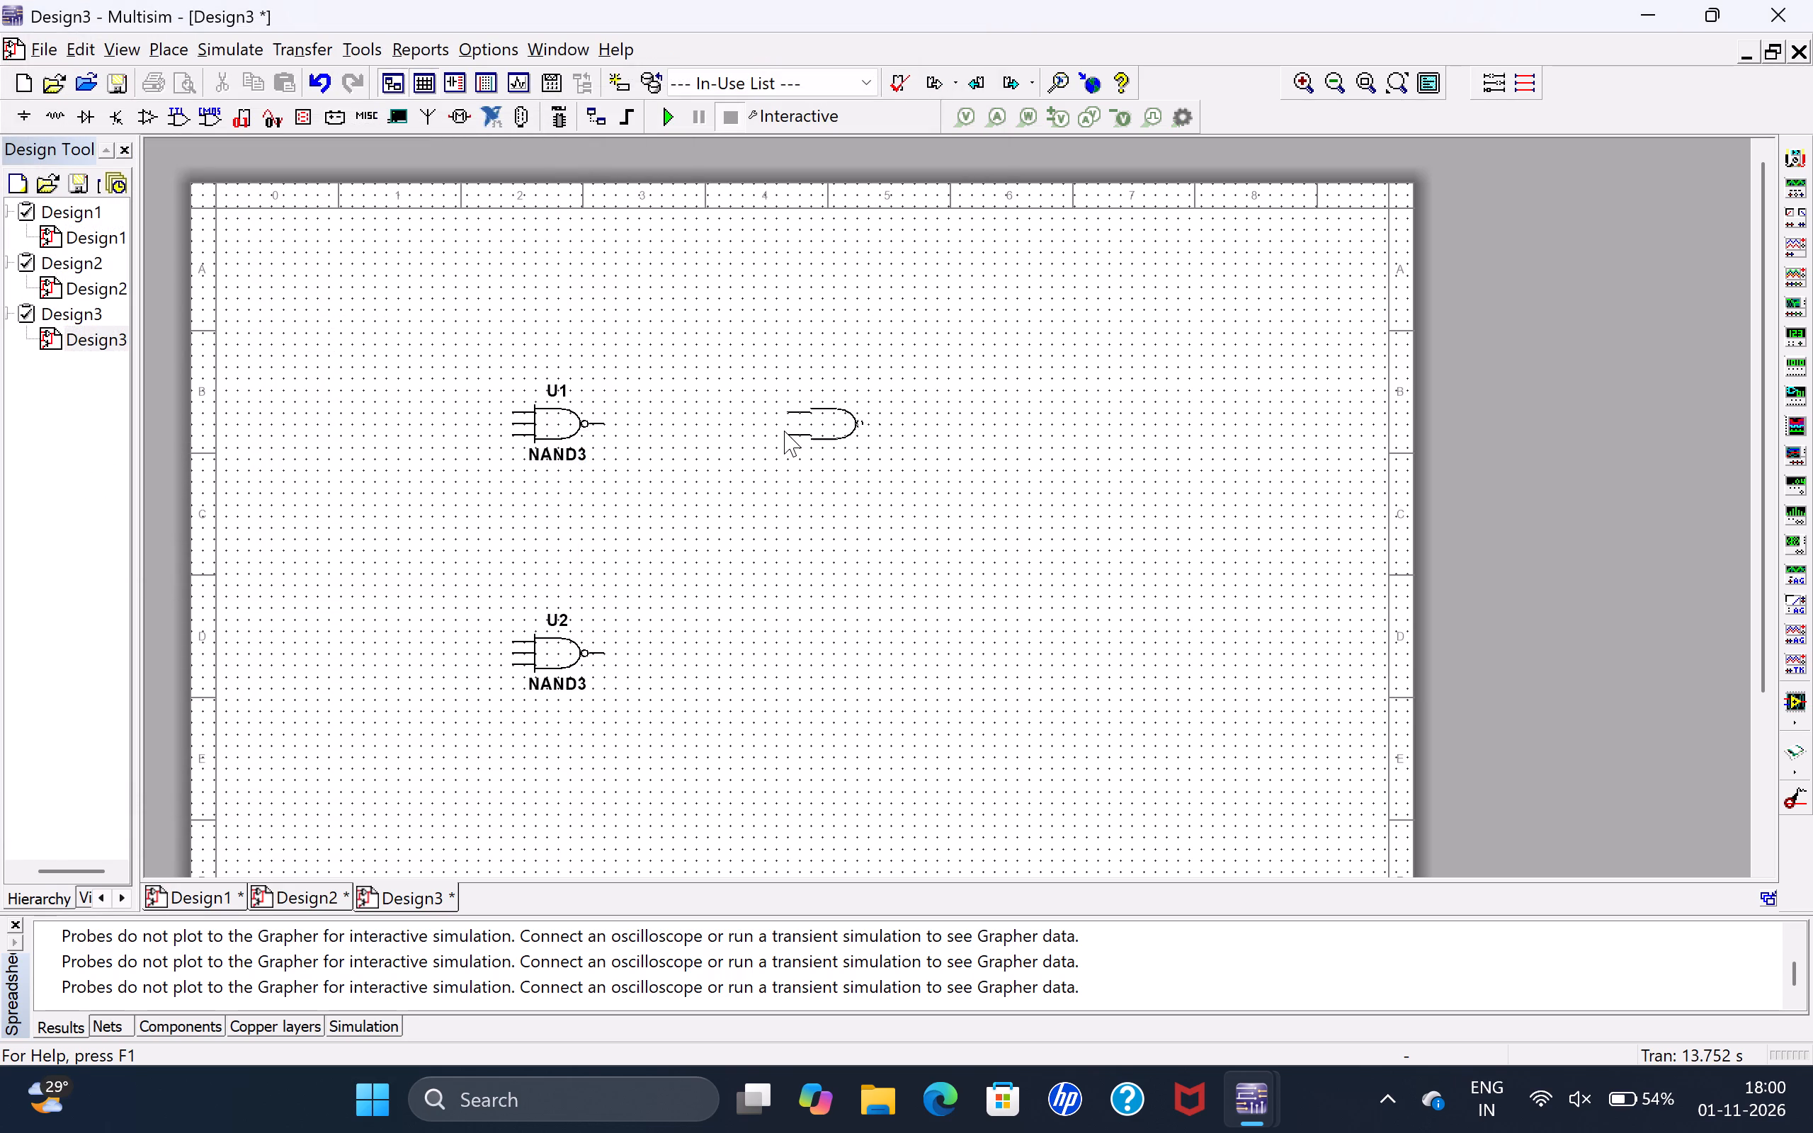
left_click(784, 436)
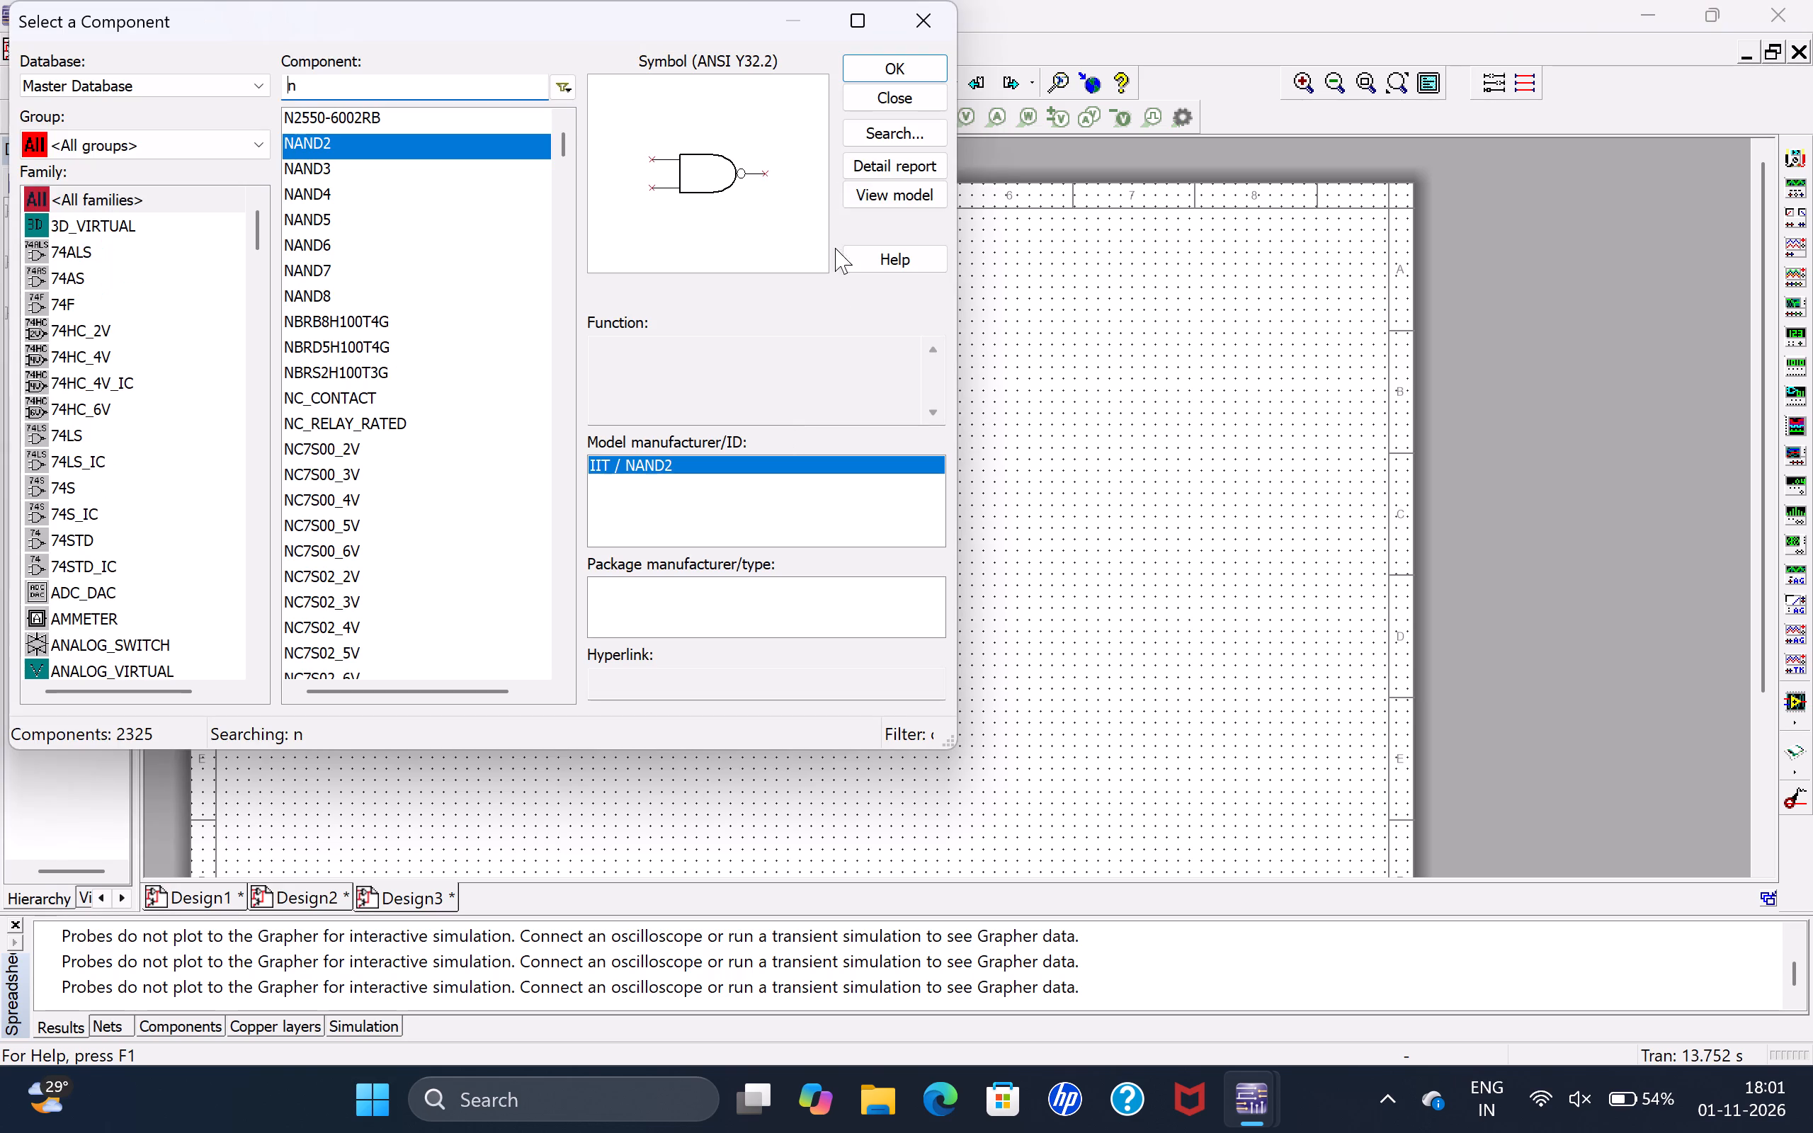
left_click(871, 75)
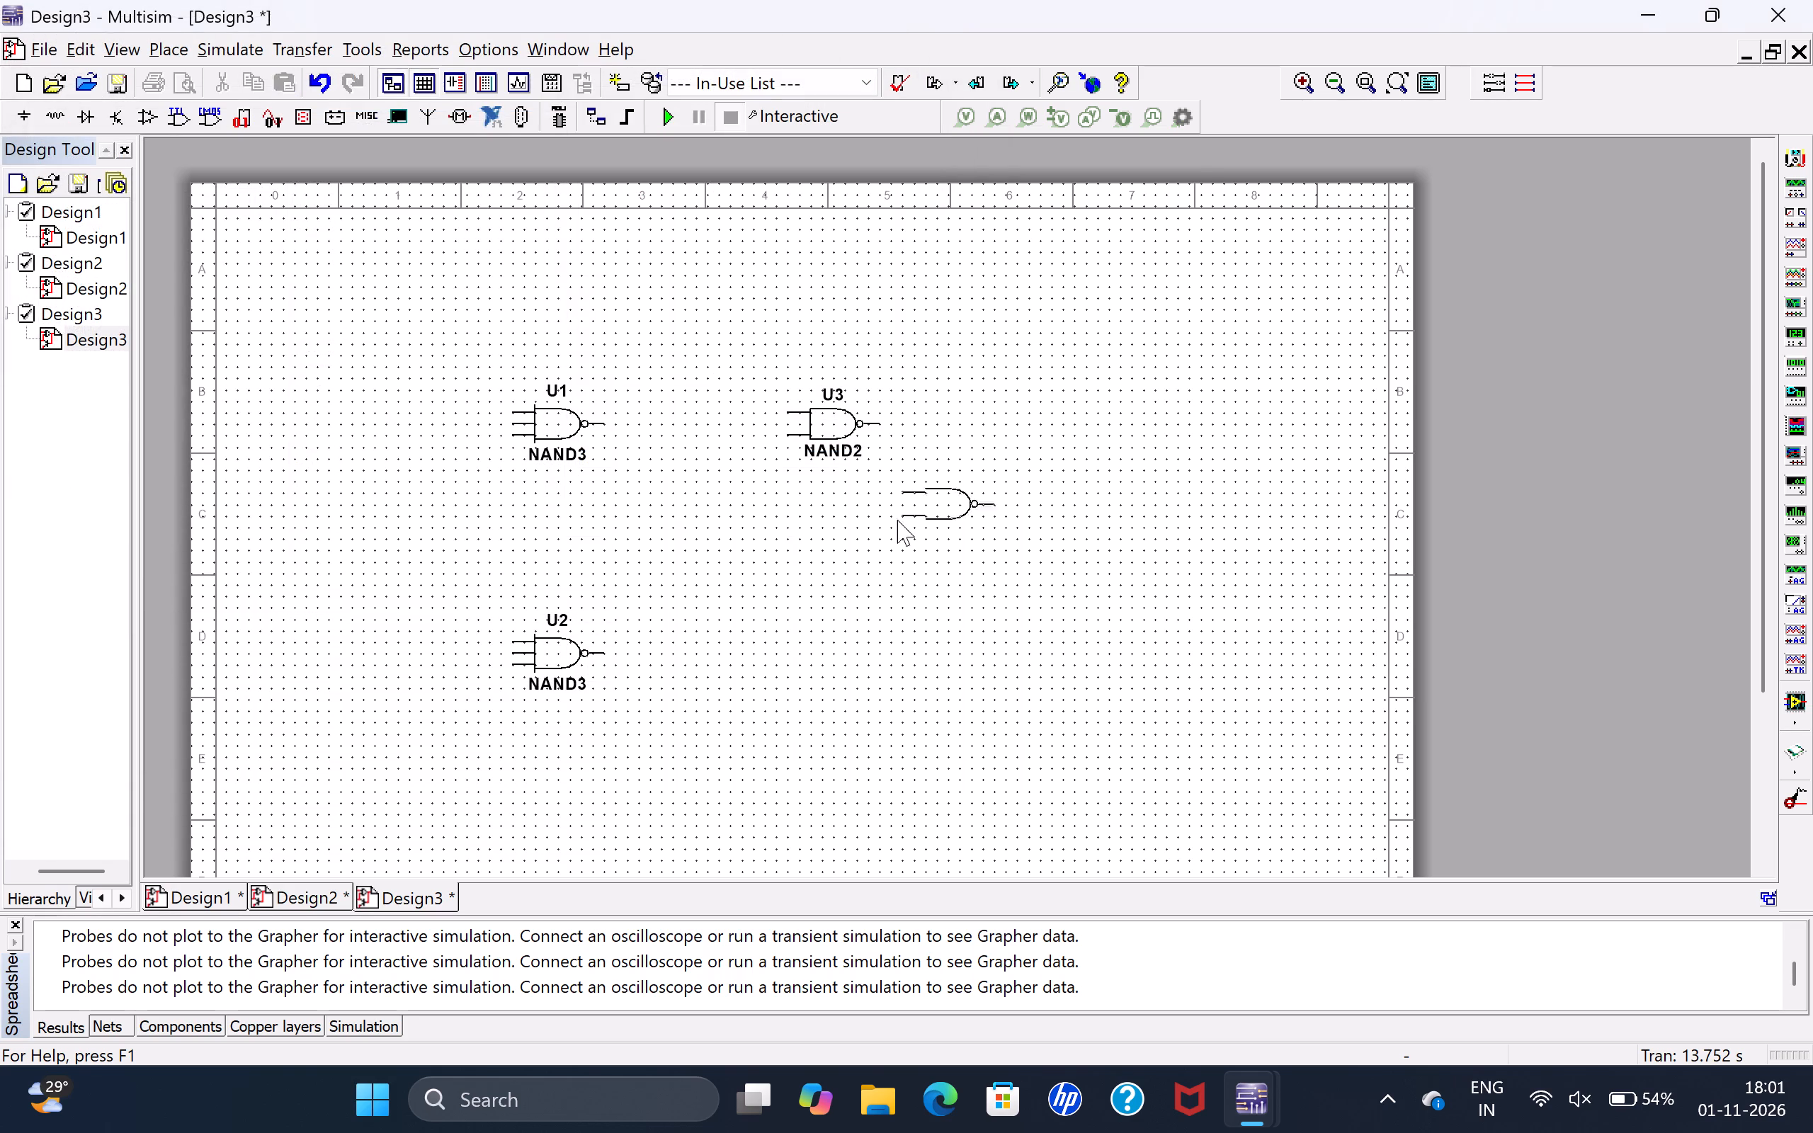
scroll(806, 651, "up", 3)
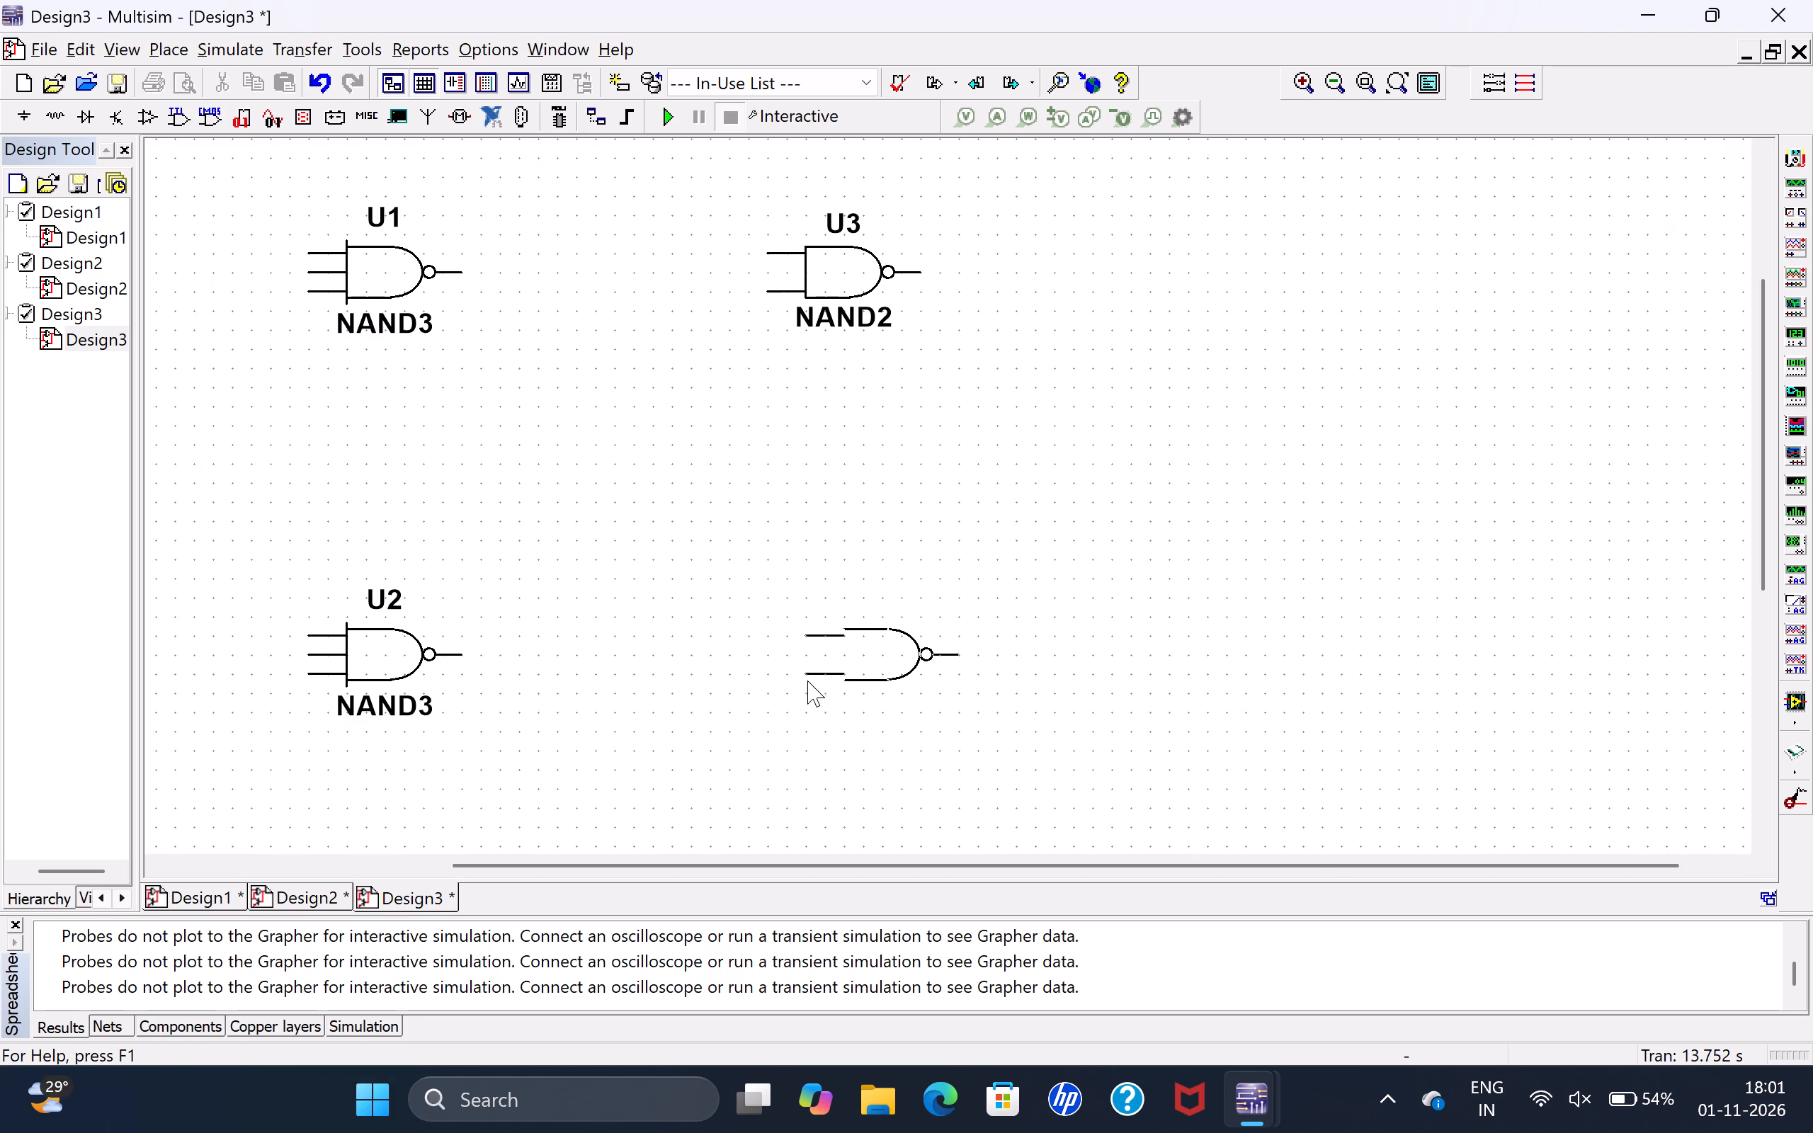
left_click(803, 678)
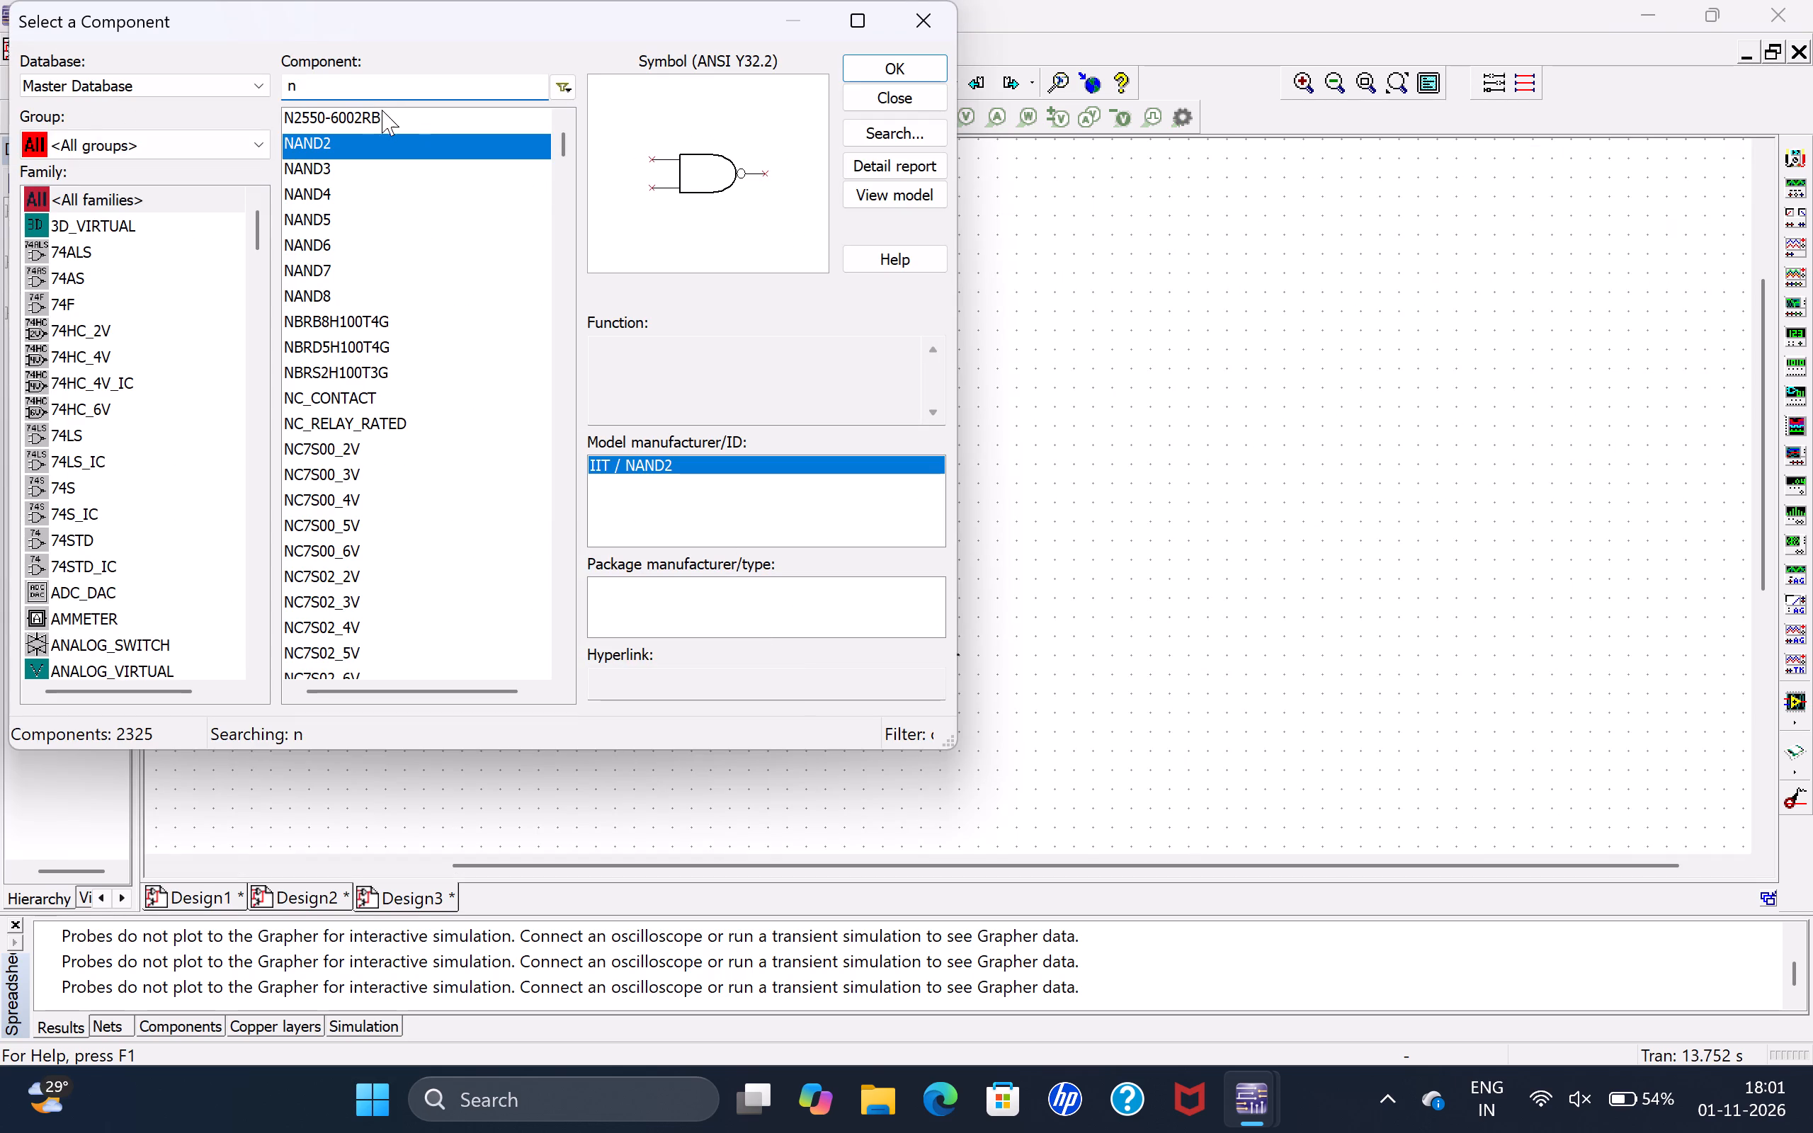
Find the probes with "pro" and place two PROBE_DIG_ORANGE probes, one near the output of each NAND2 gate.
left_click_drag(362, 91, 236, 86)
key("BackSpace")
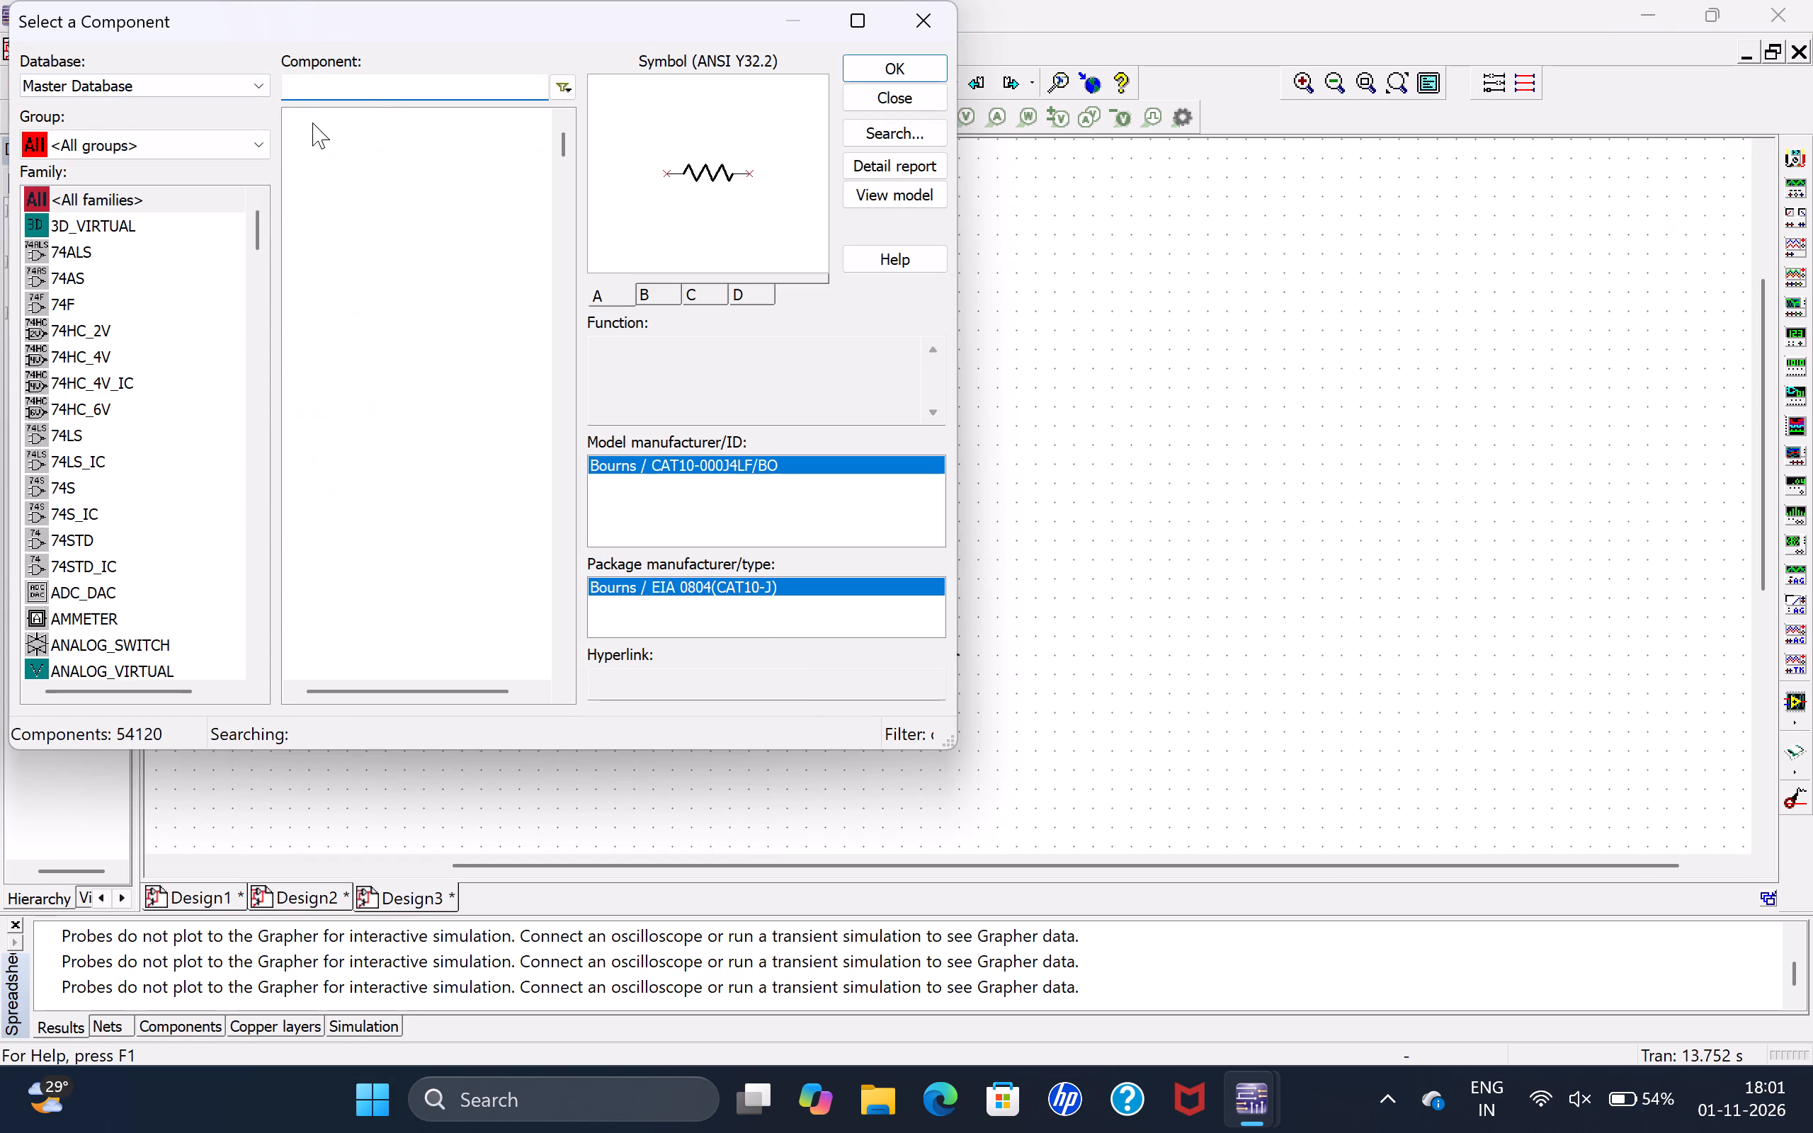
type("pro")
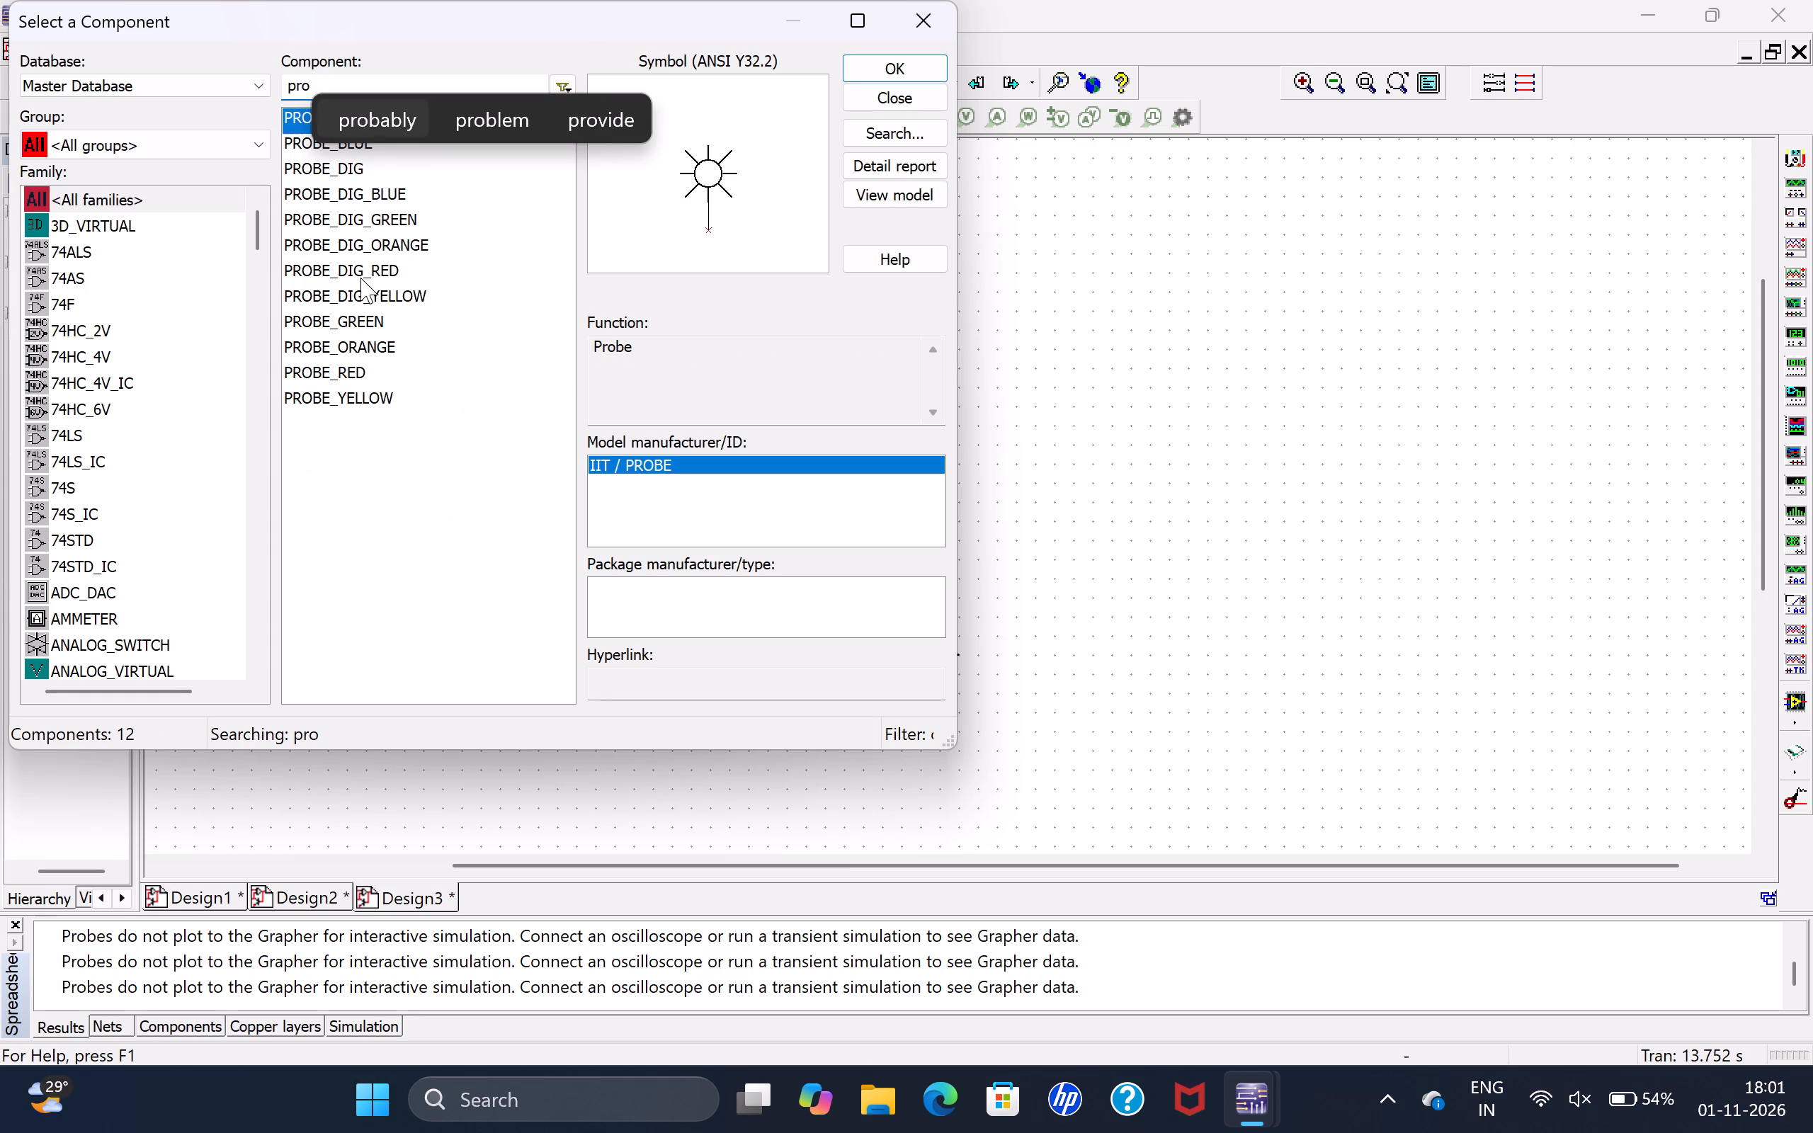
left_click(365, 240)
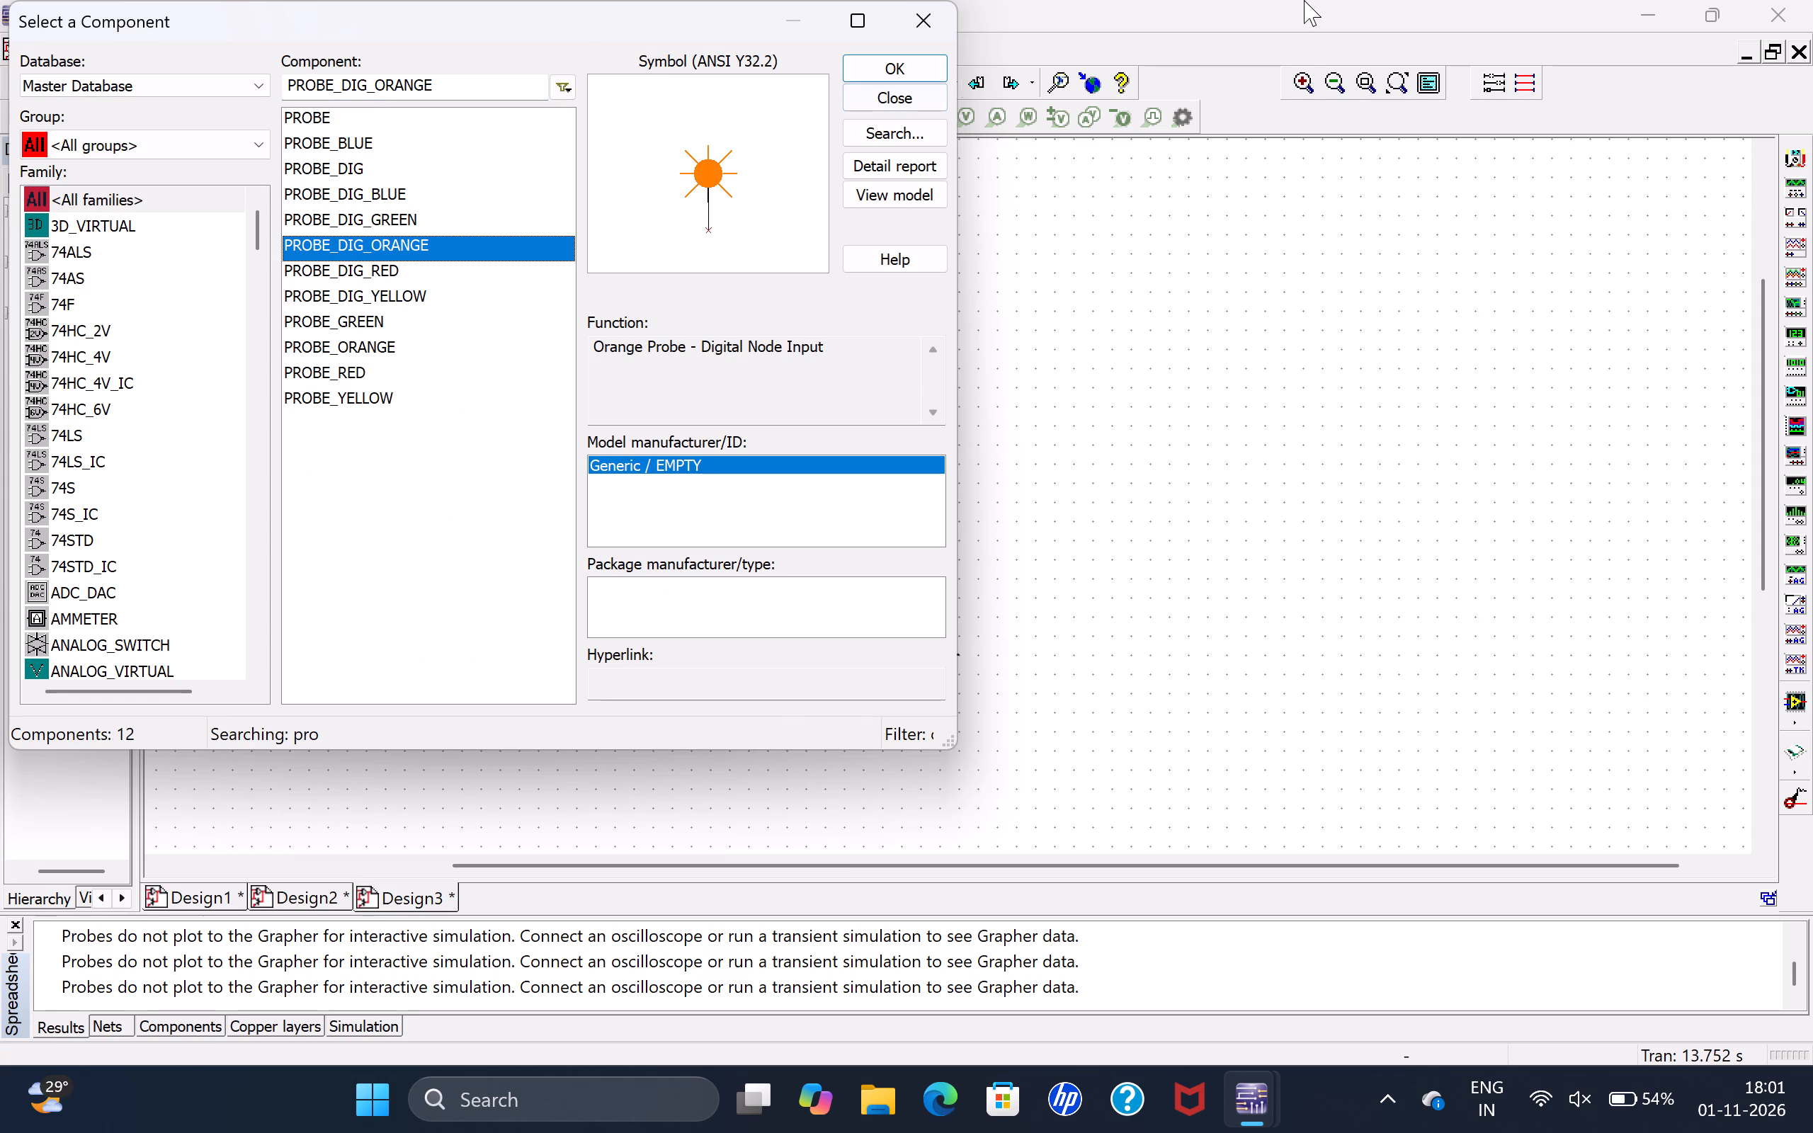
left_click(892, 69)
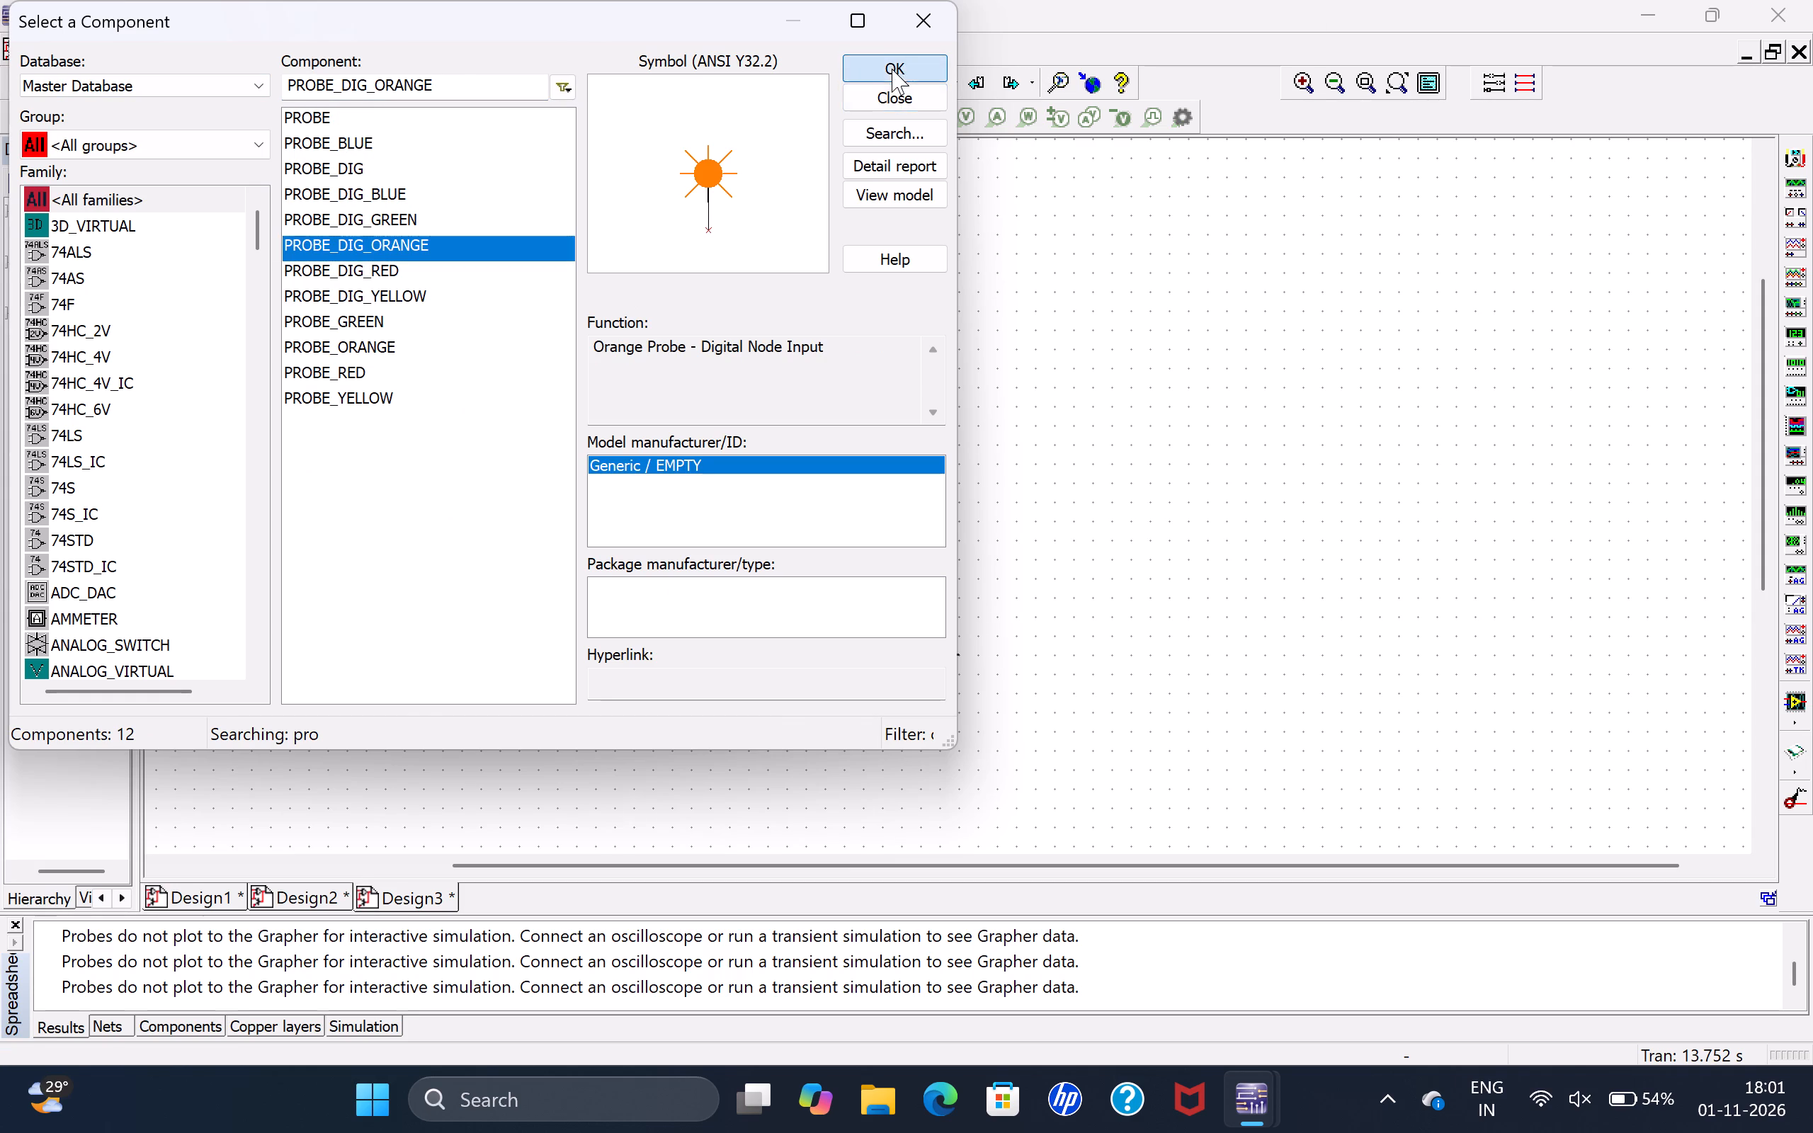
left_click(1050, 255)
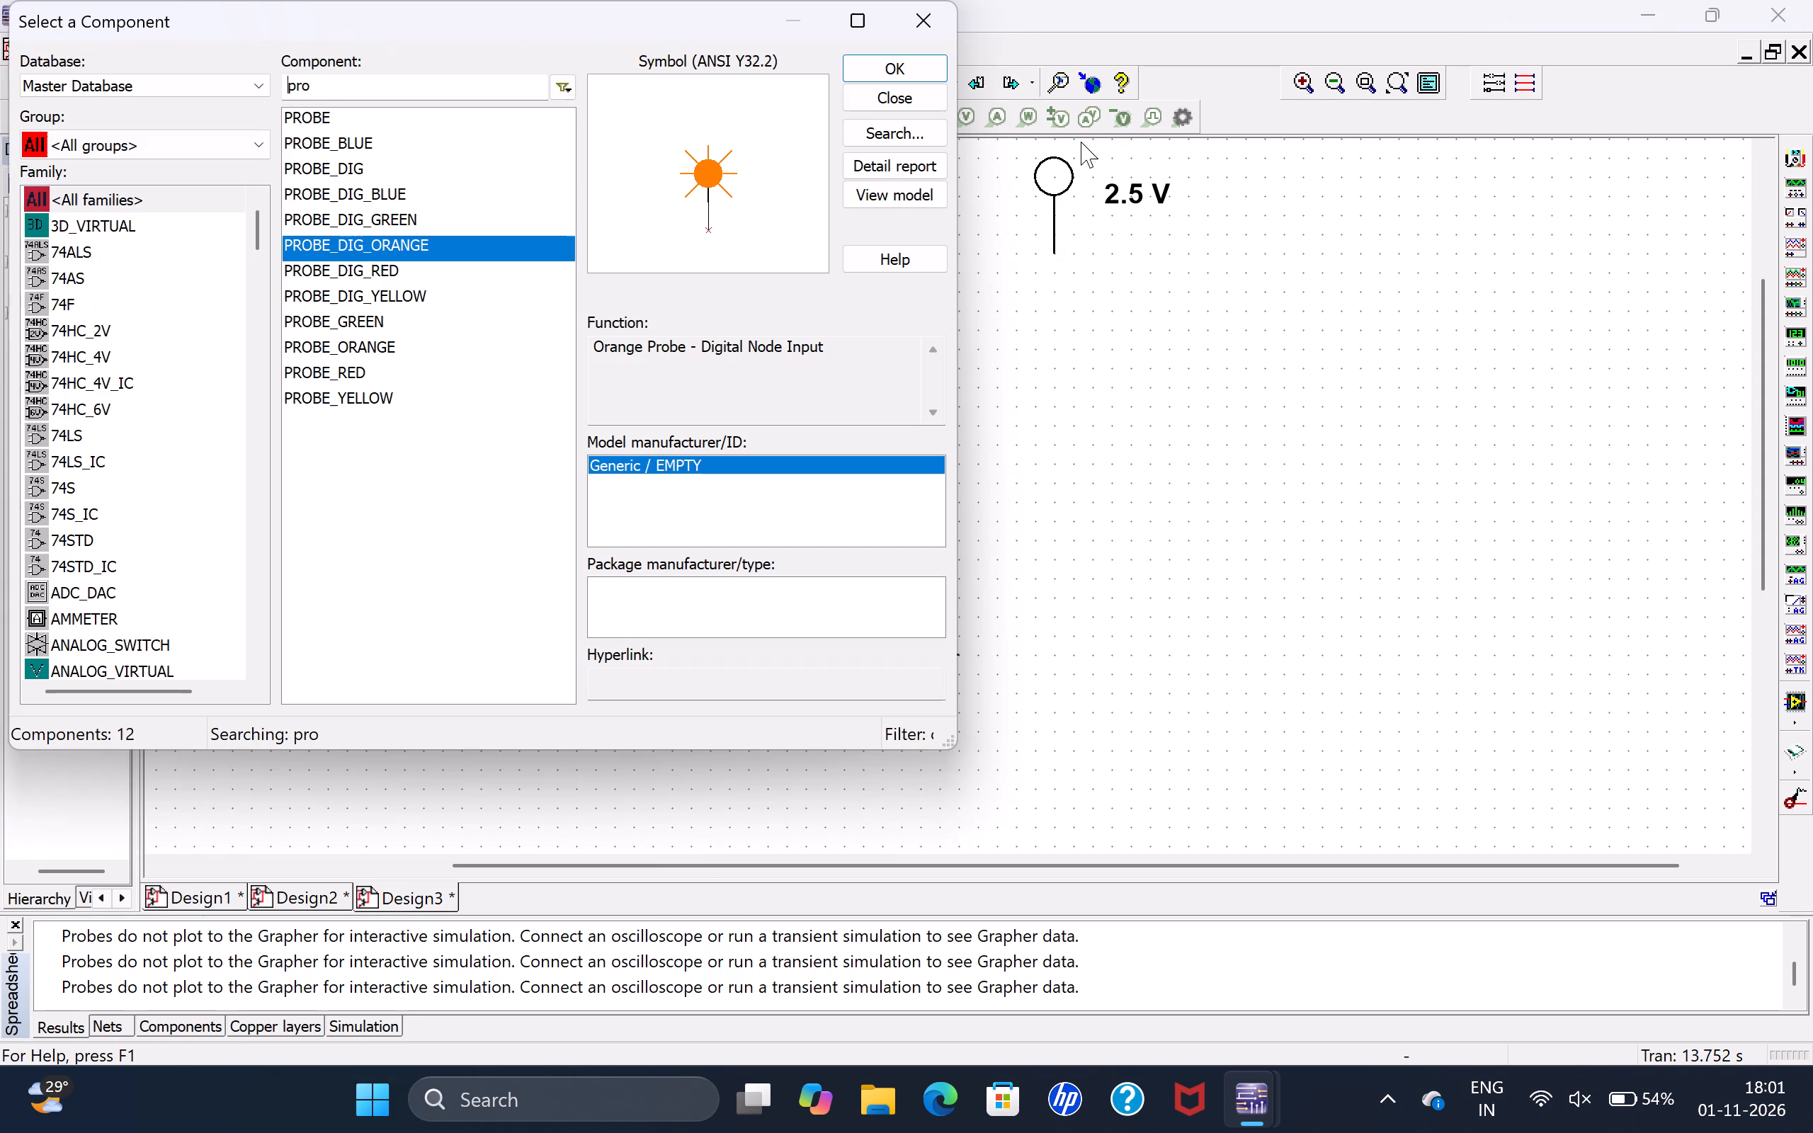
left_click(897, 61)
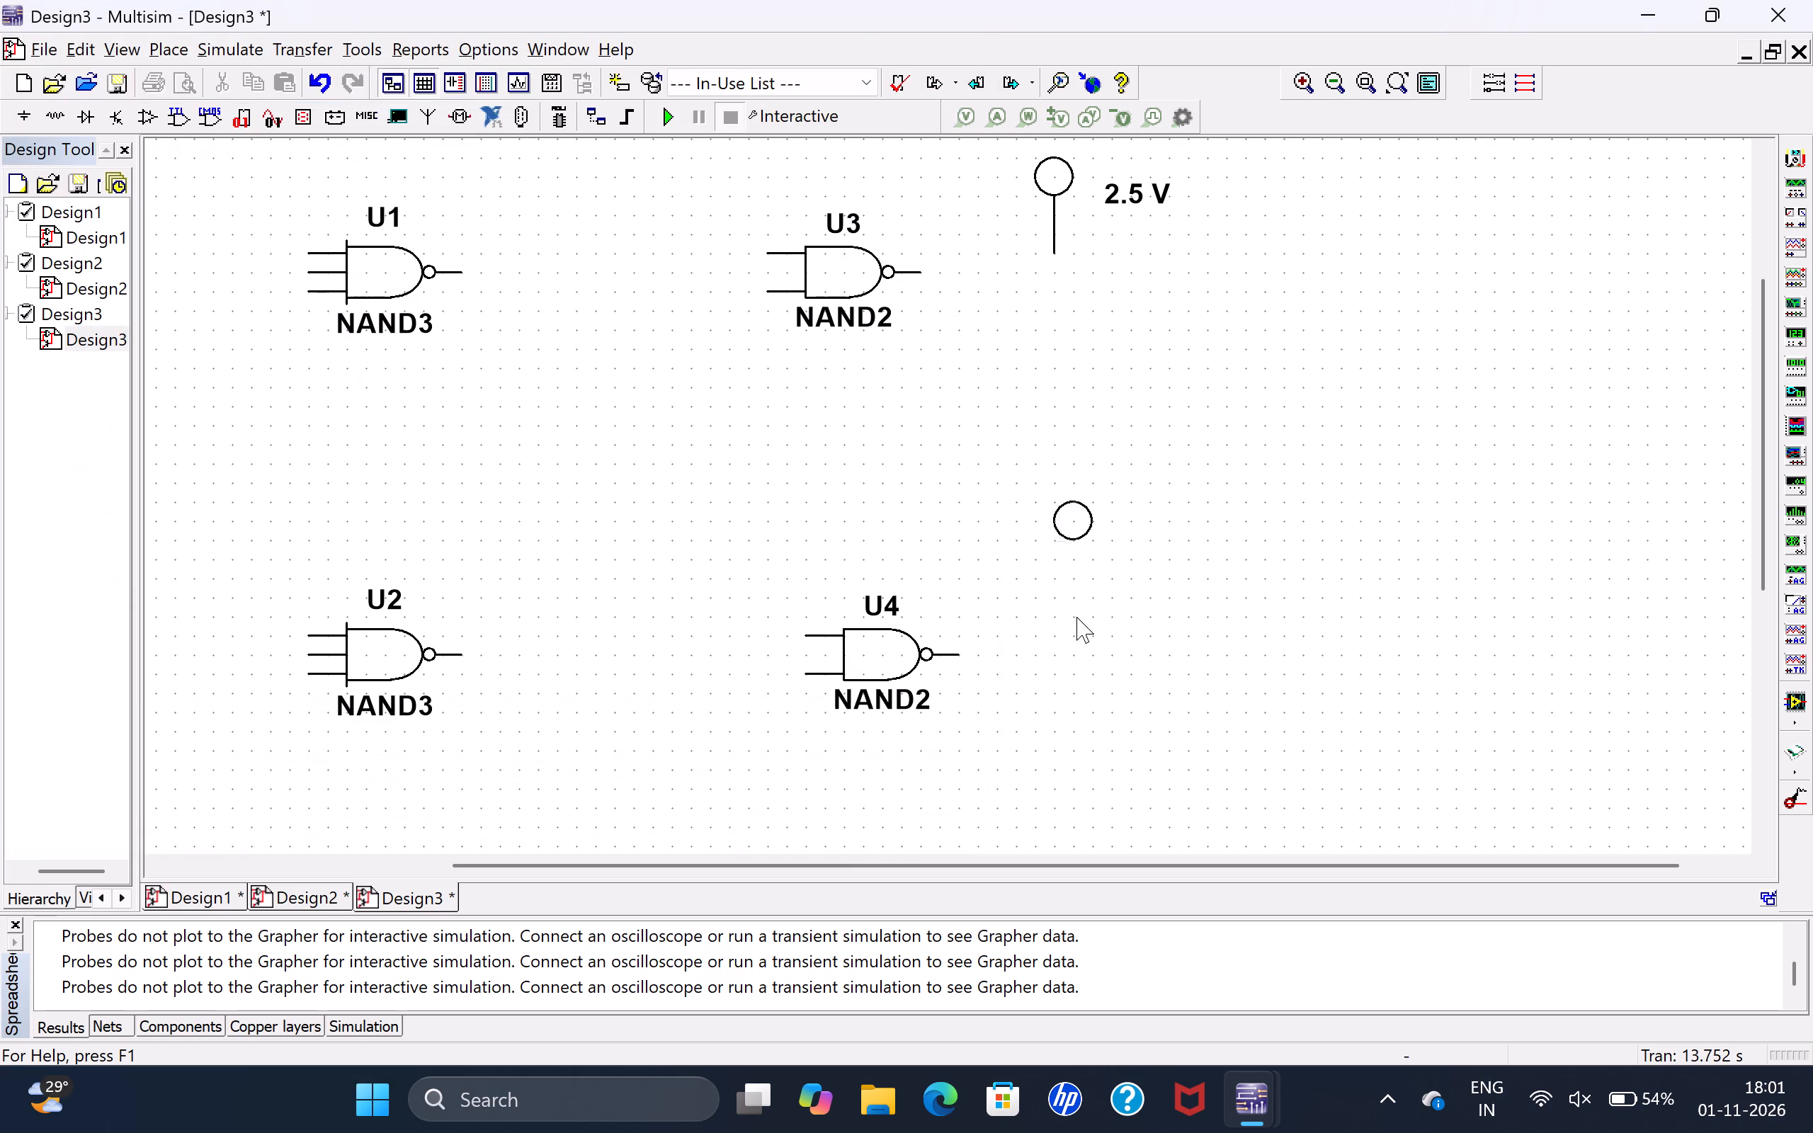
left_click(1084, 632)
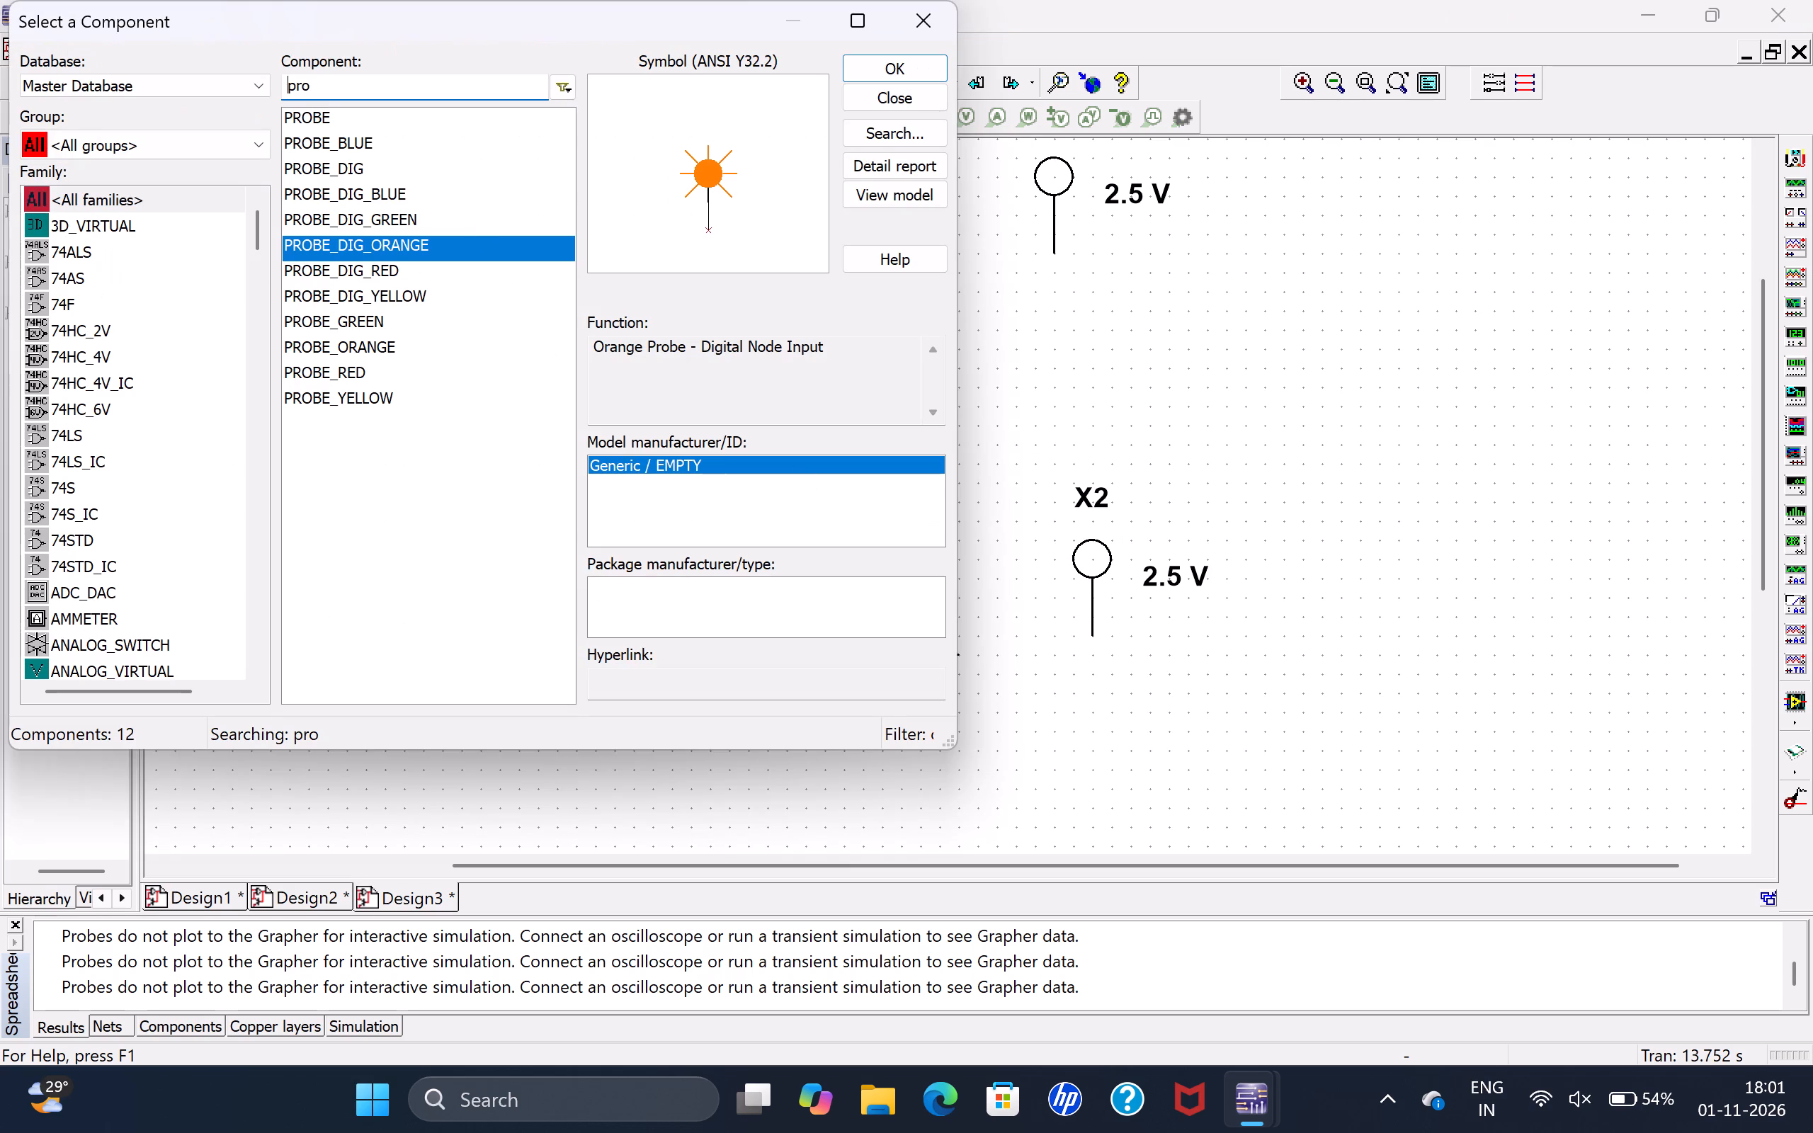
Find the digital sources with "dig" and place a DIGITAL_CLOCK to the left of the NAND3 gates, midway between them.
left_click_drag(369, 79, 209, 67)
key("BackSpace")
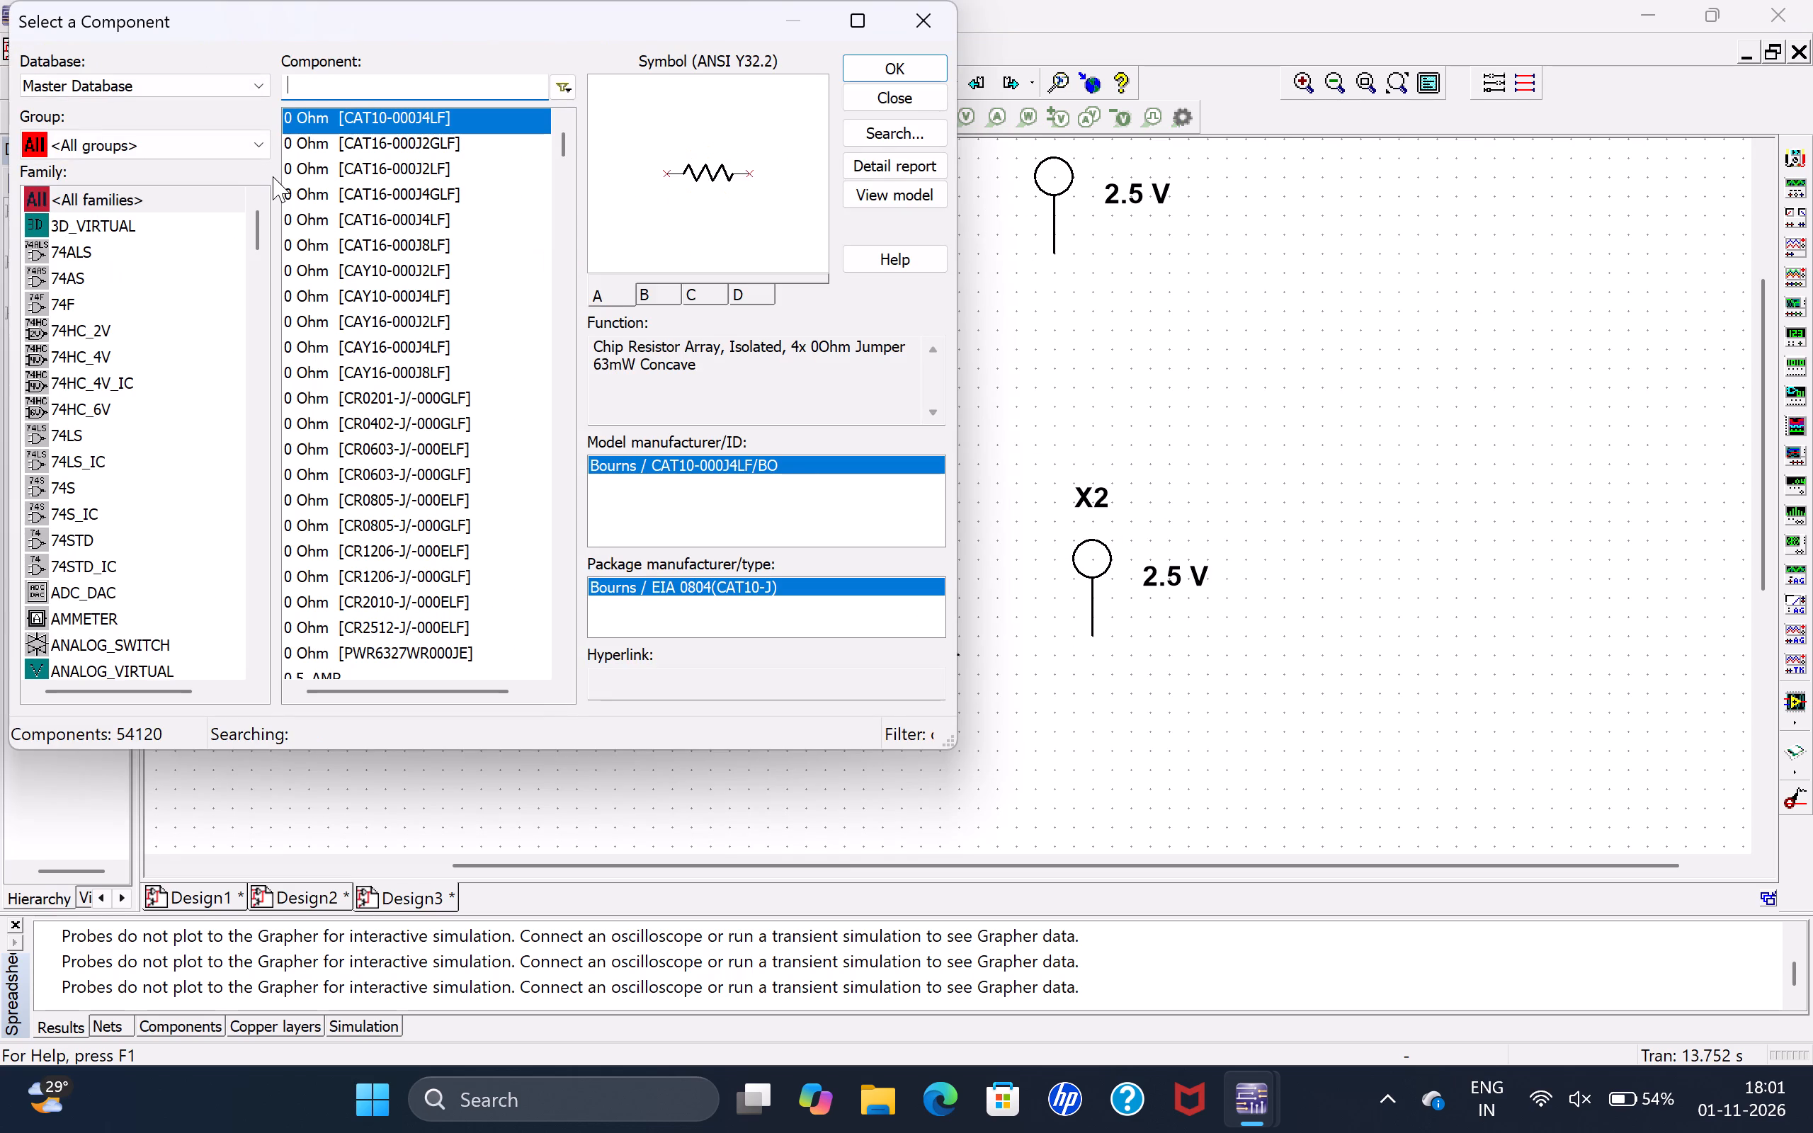
scroll(273, 176, "down", 2)
type("dig")
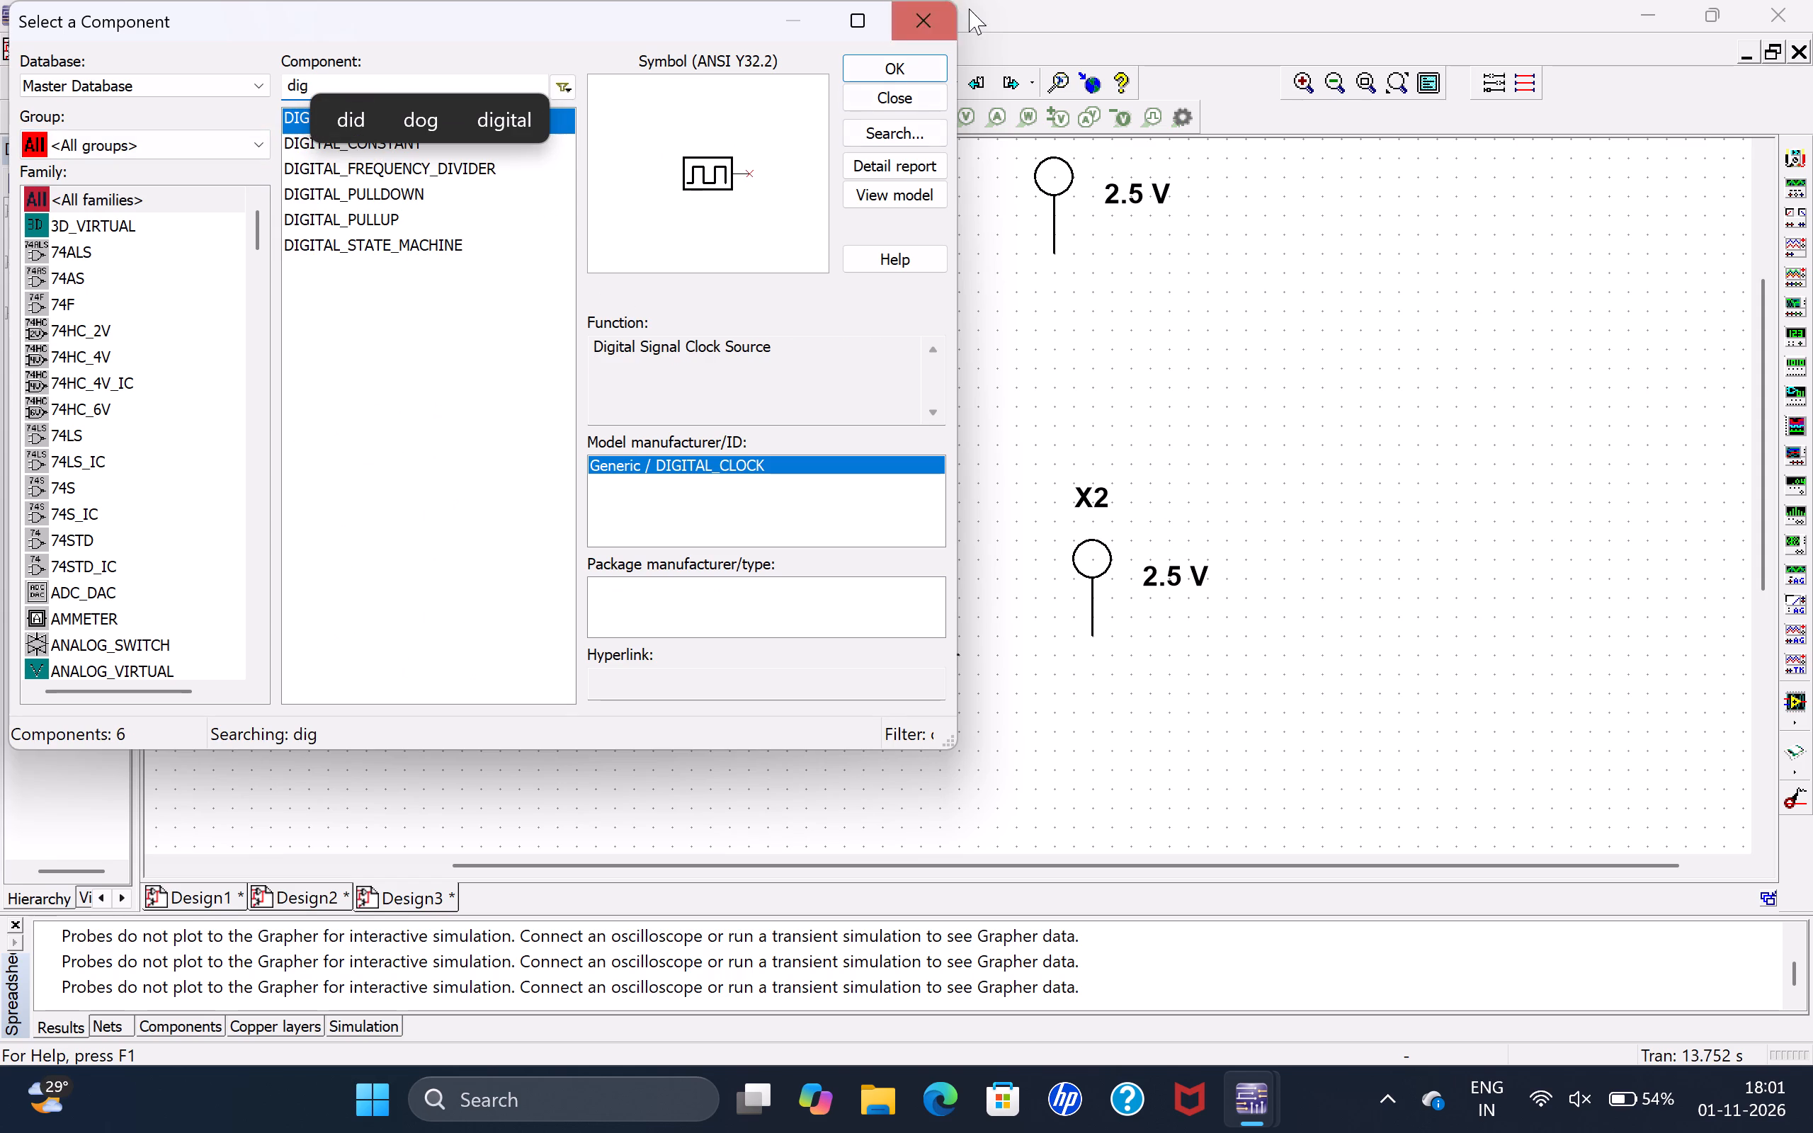
left_click(928, 64)
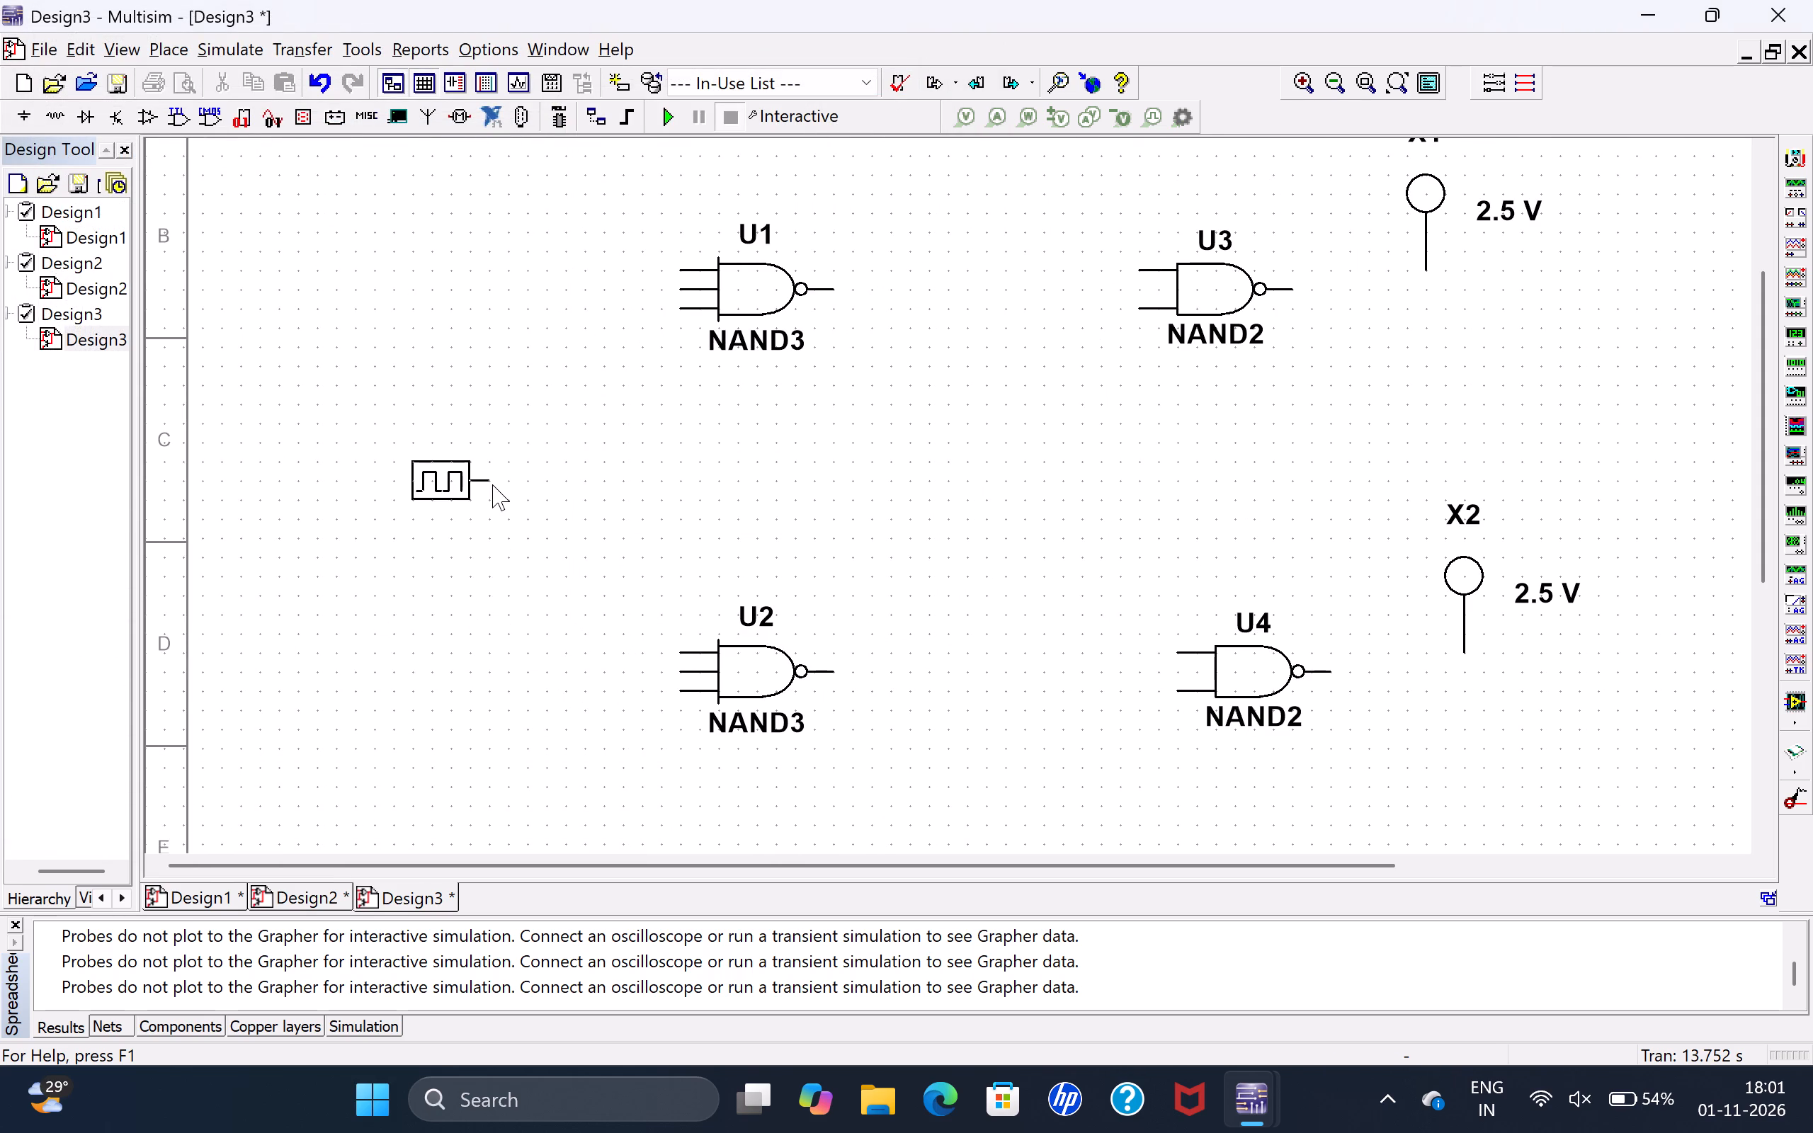
left_click(491, 484)
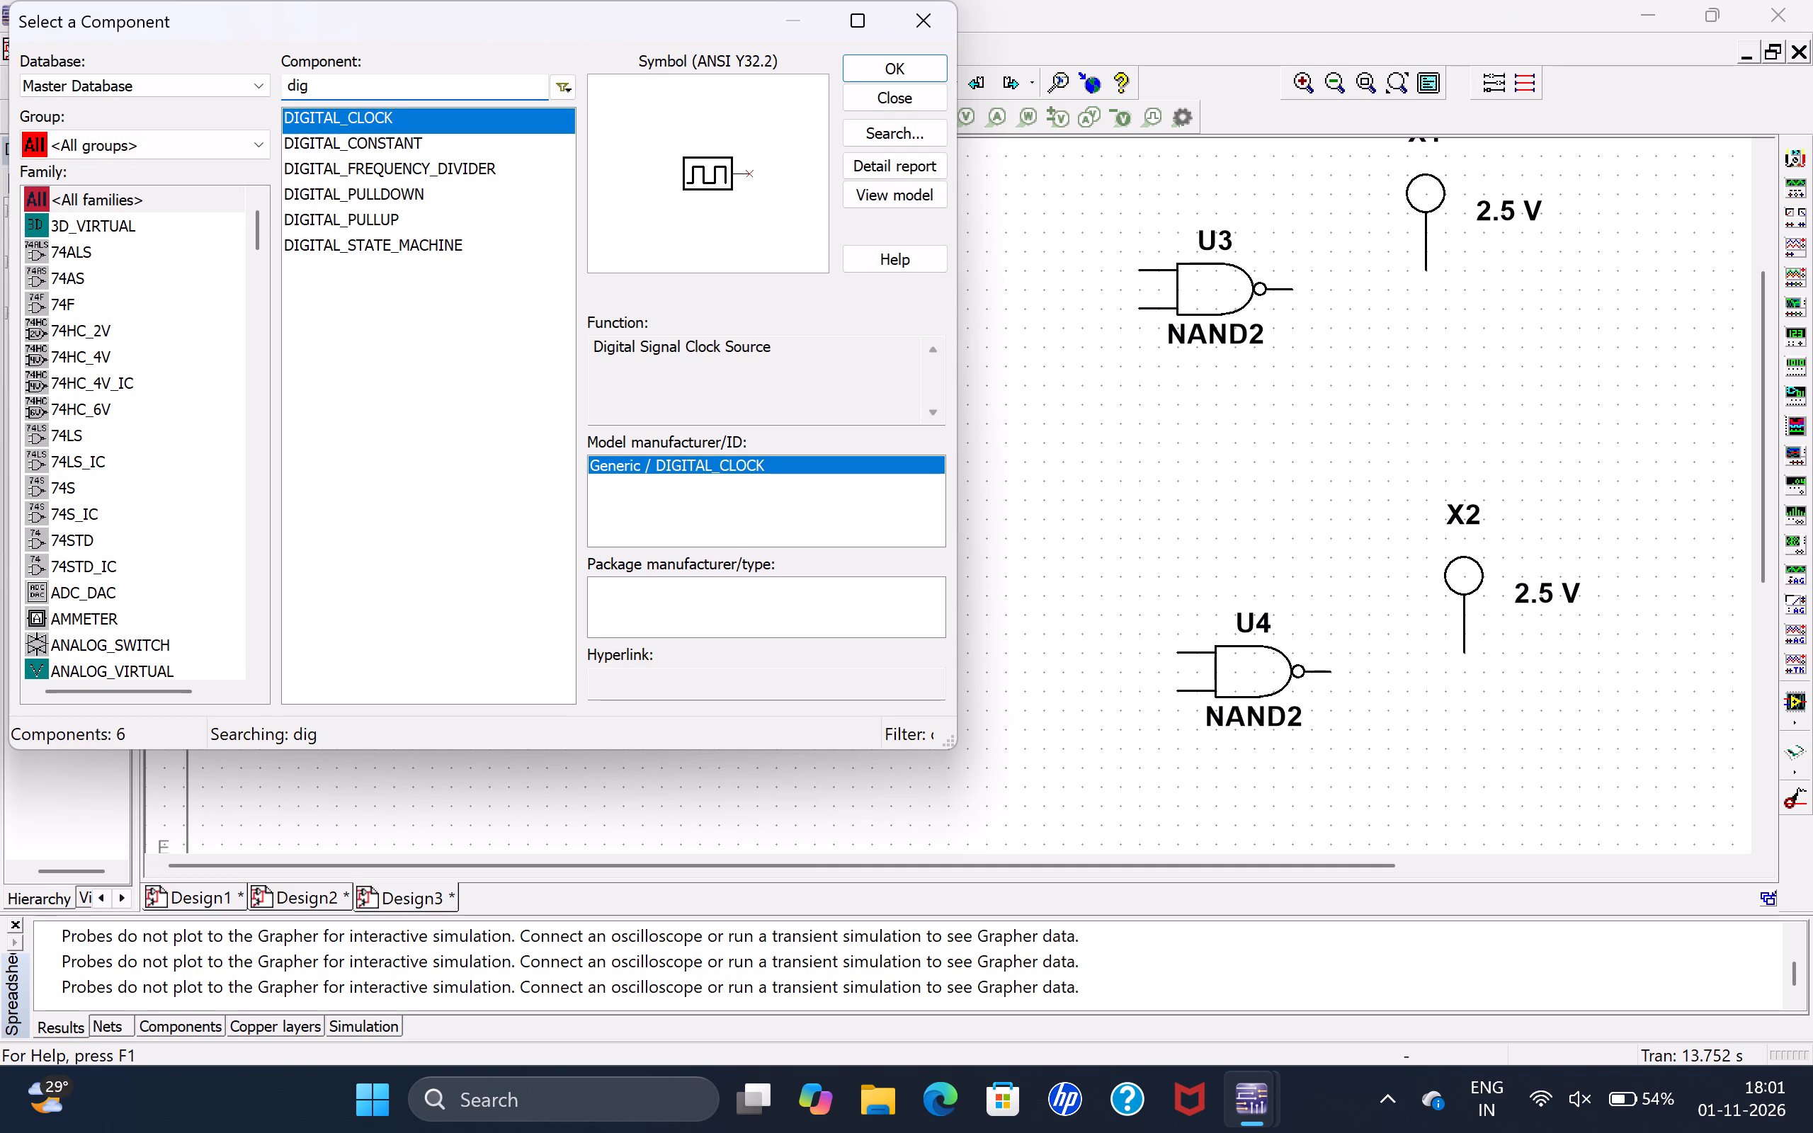
Find the interactive sources with "intera" and place two INTERACTIVE_DIGITAL_CONSTANT inputs, one to the left of each NAND3 gate.
left_click_drag(347, 91, 213, 107)
key("BackSpace")
type("intera")
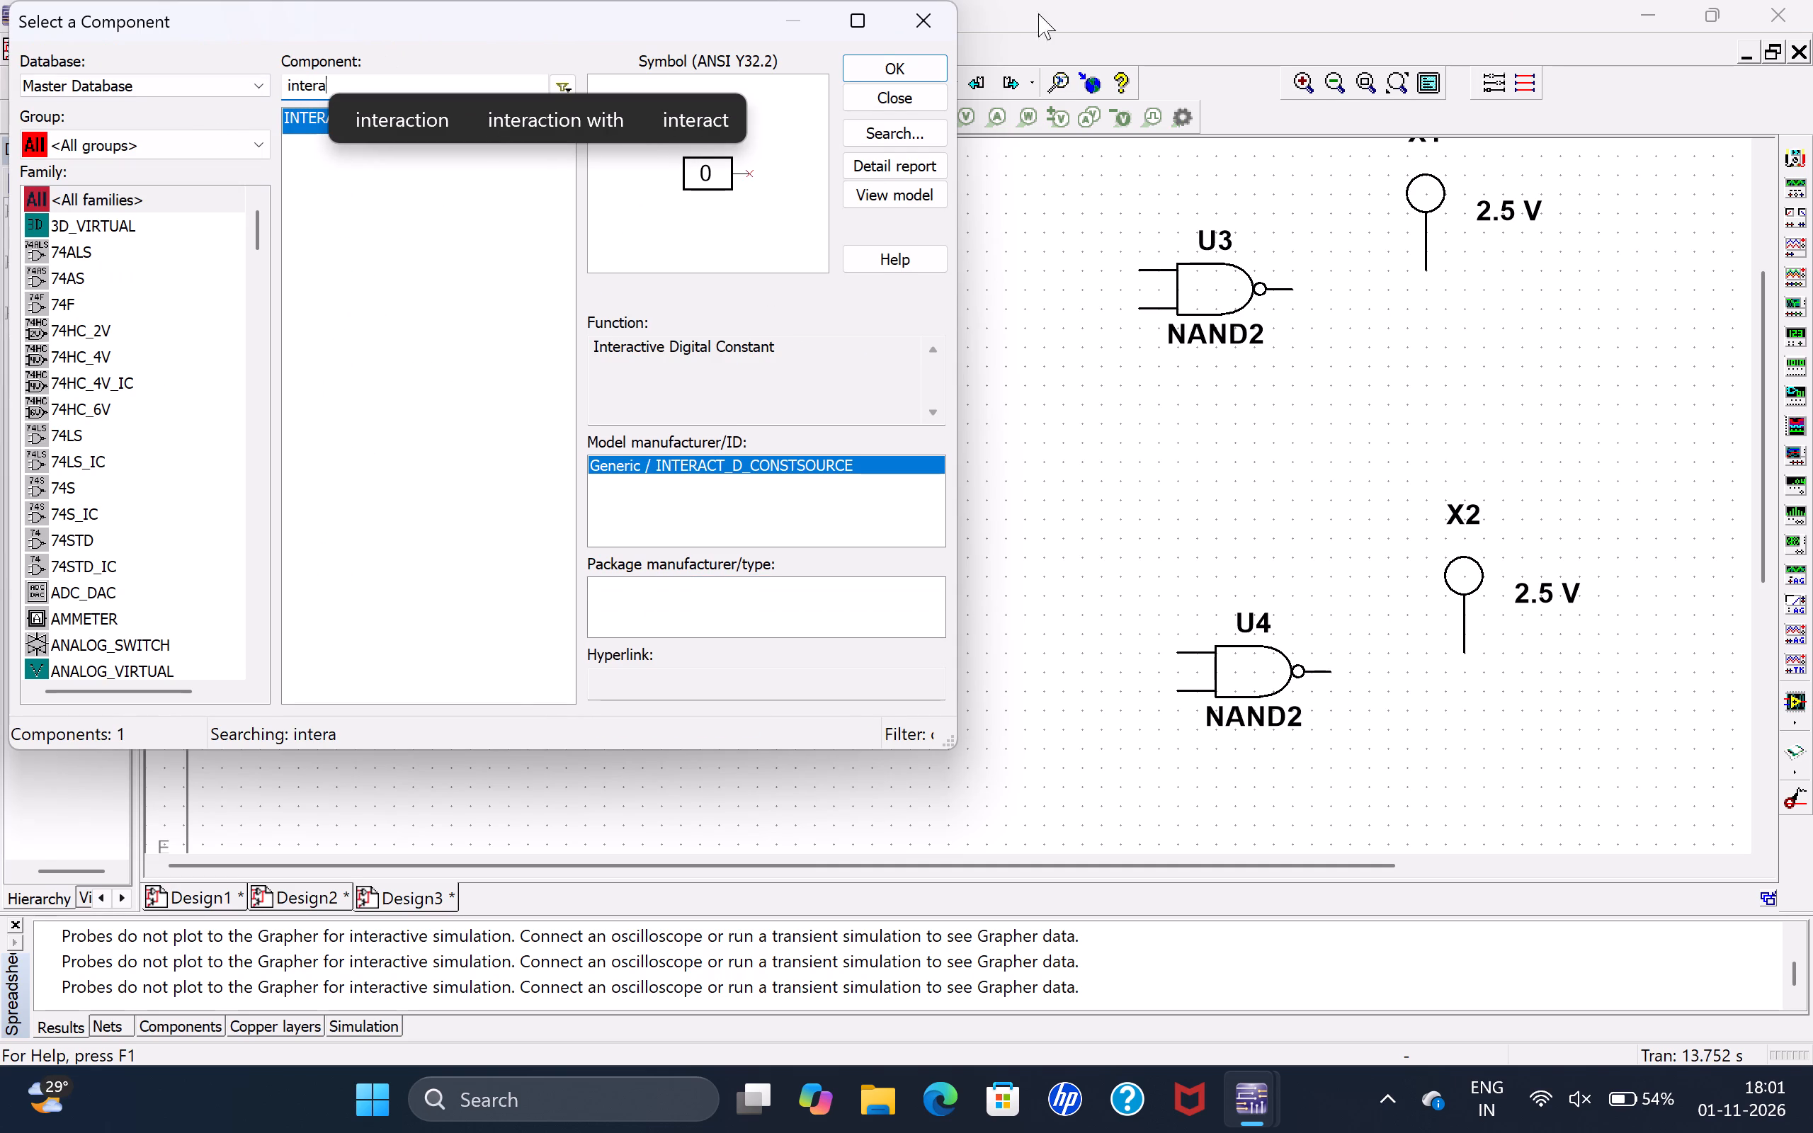
left_click(873, 57)
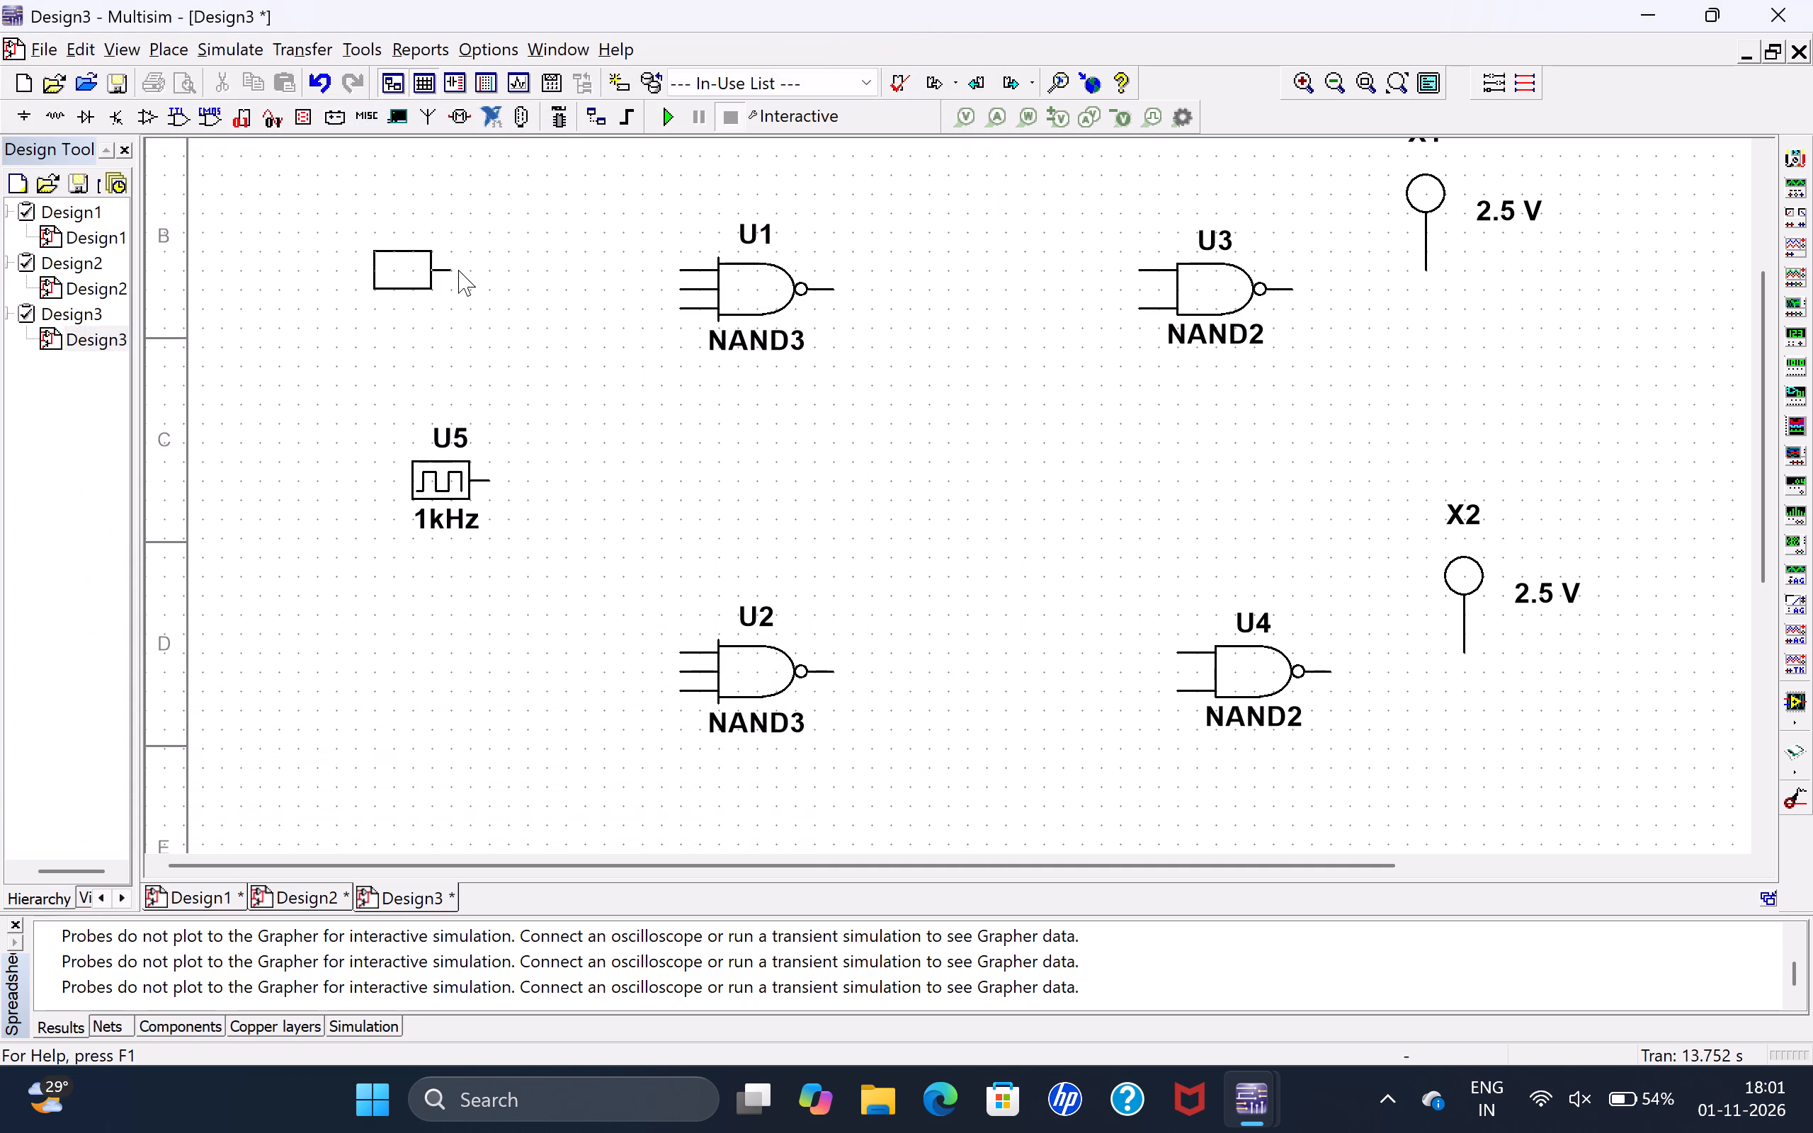
left_click(441, 286)
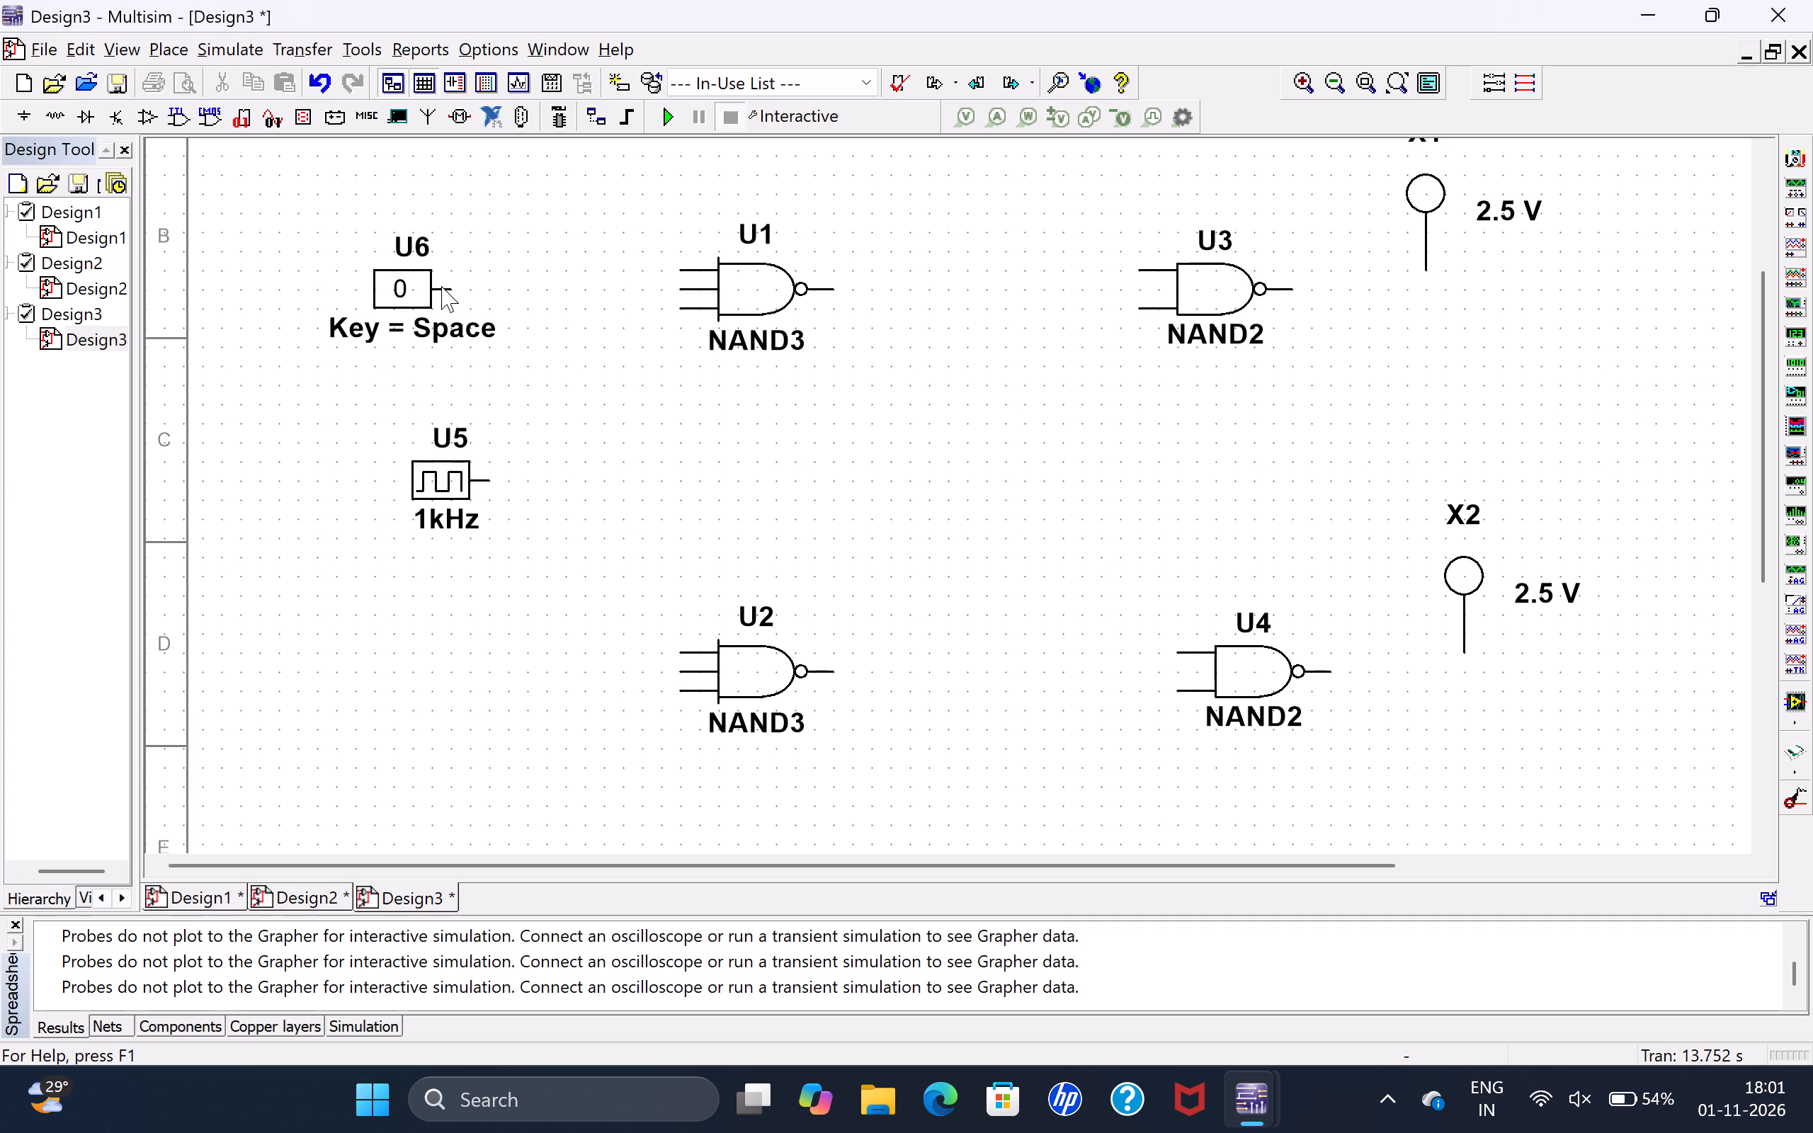
left_click(885, 69)
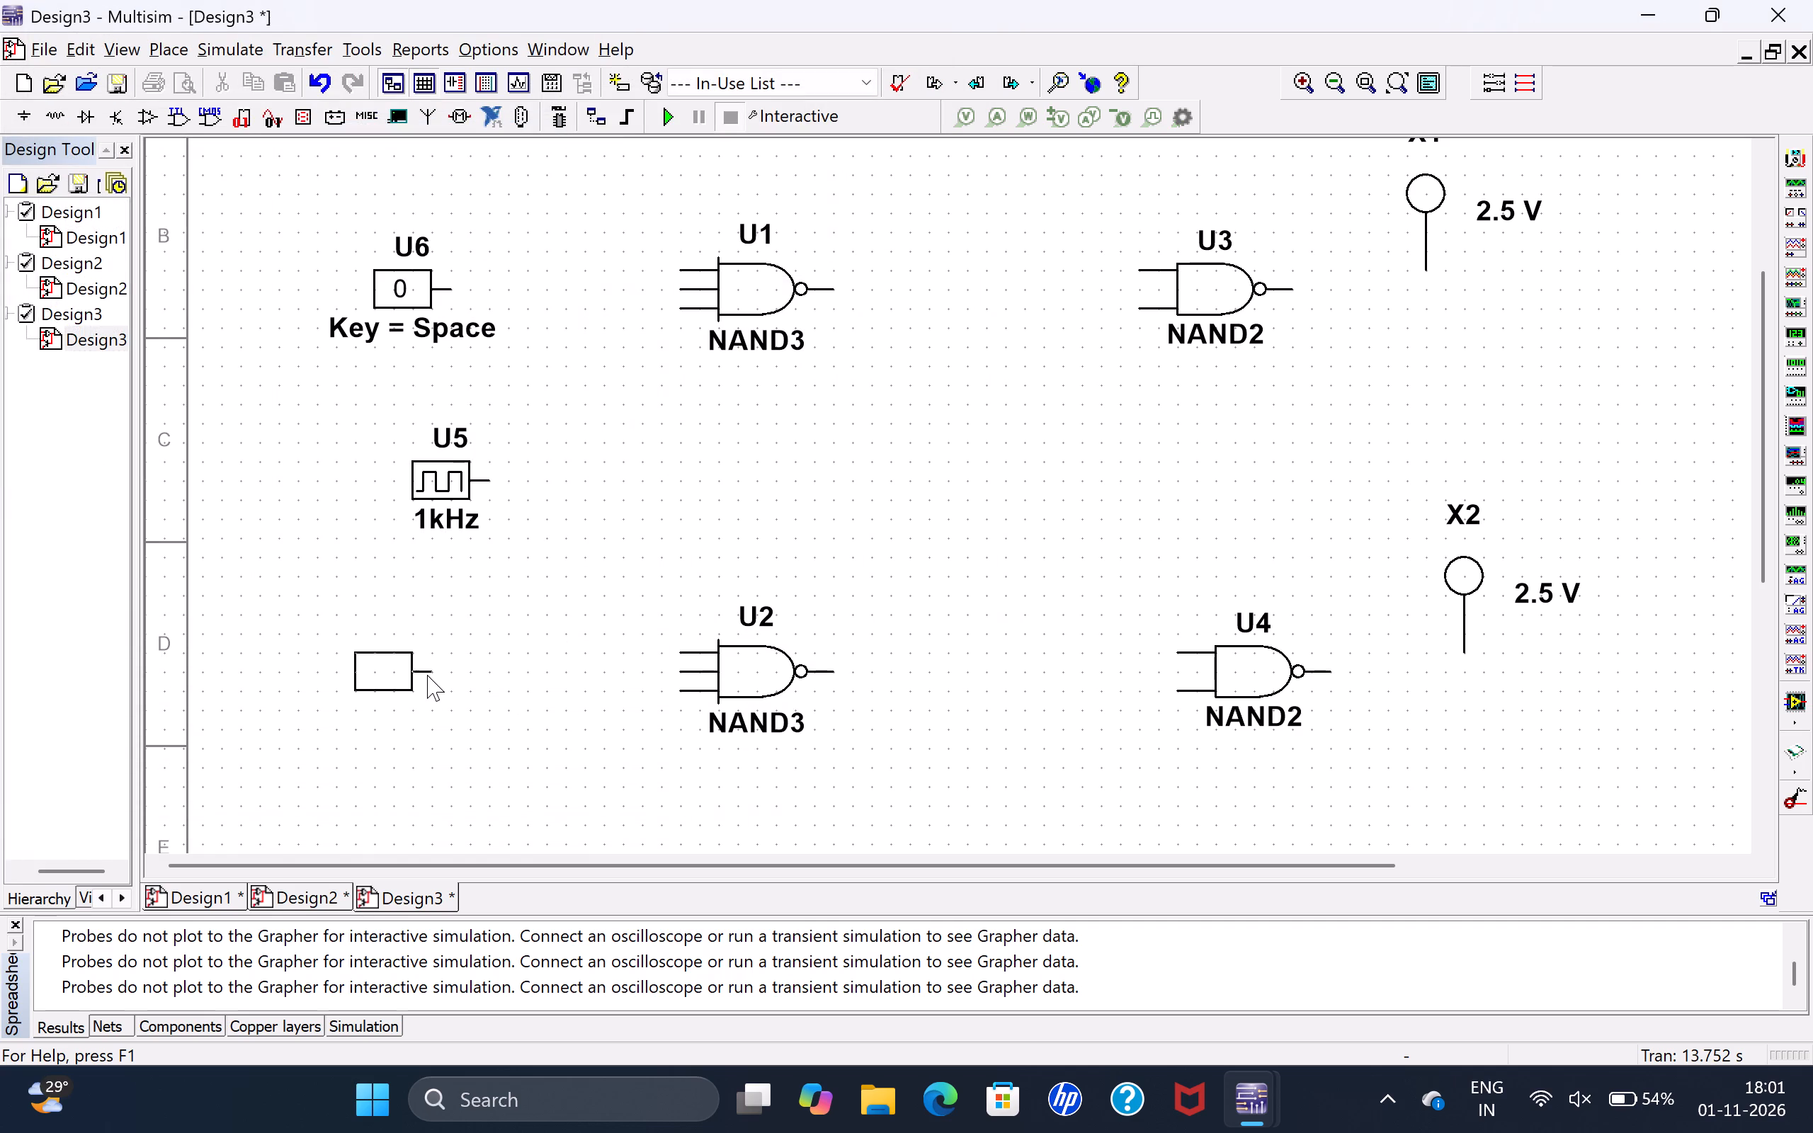
left_click(424, 672)
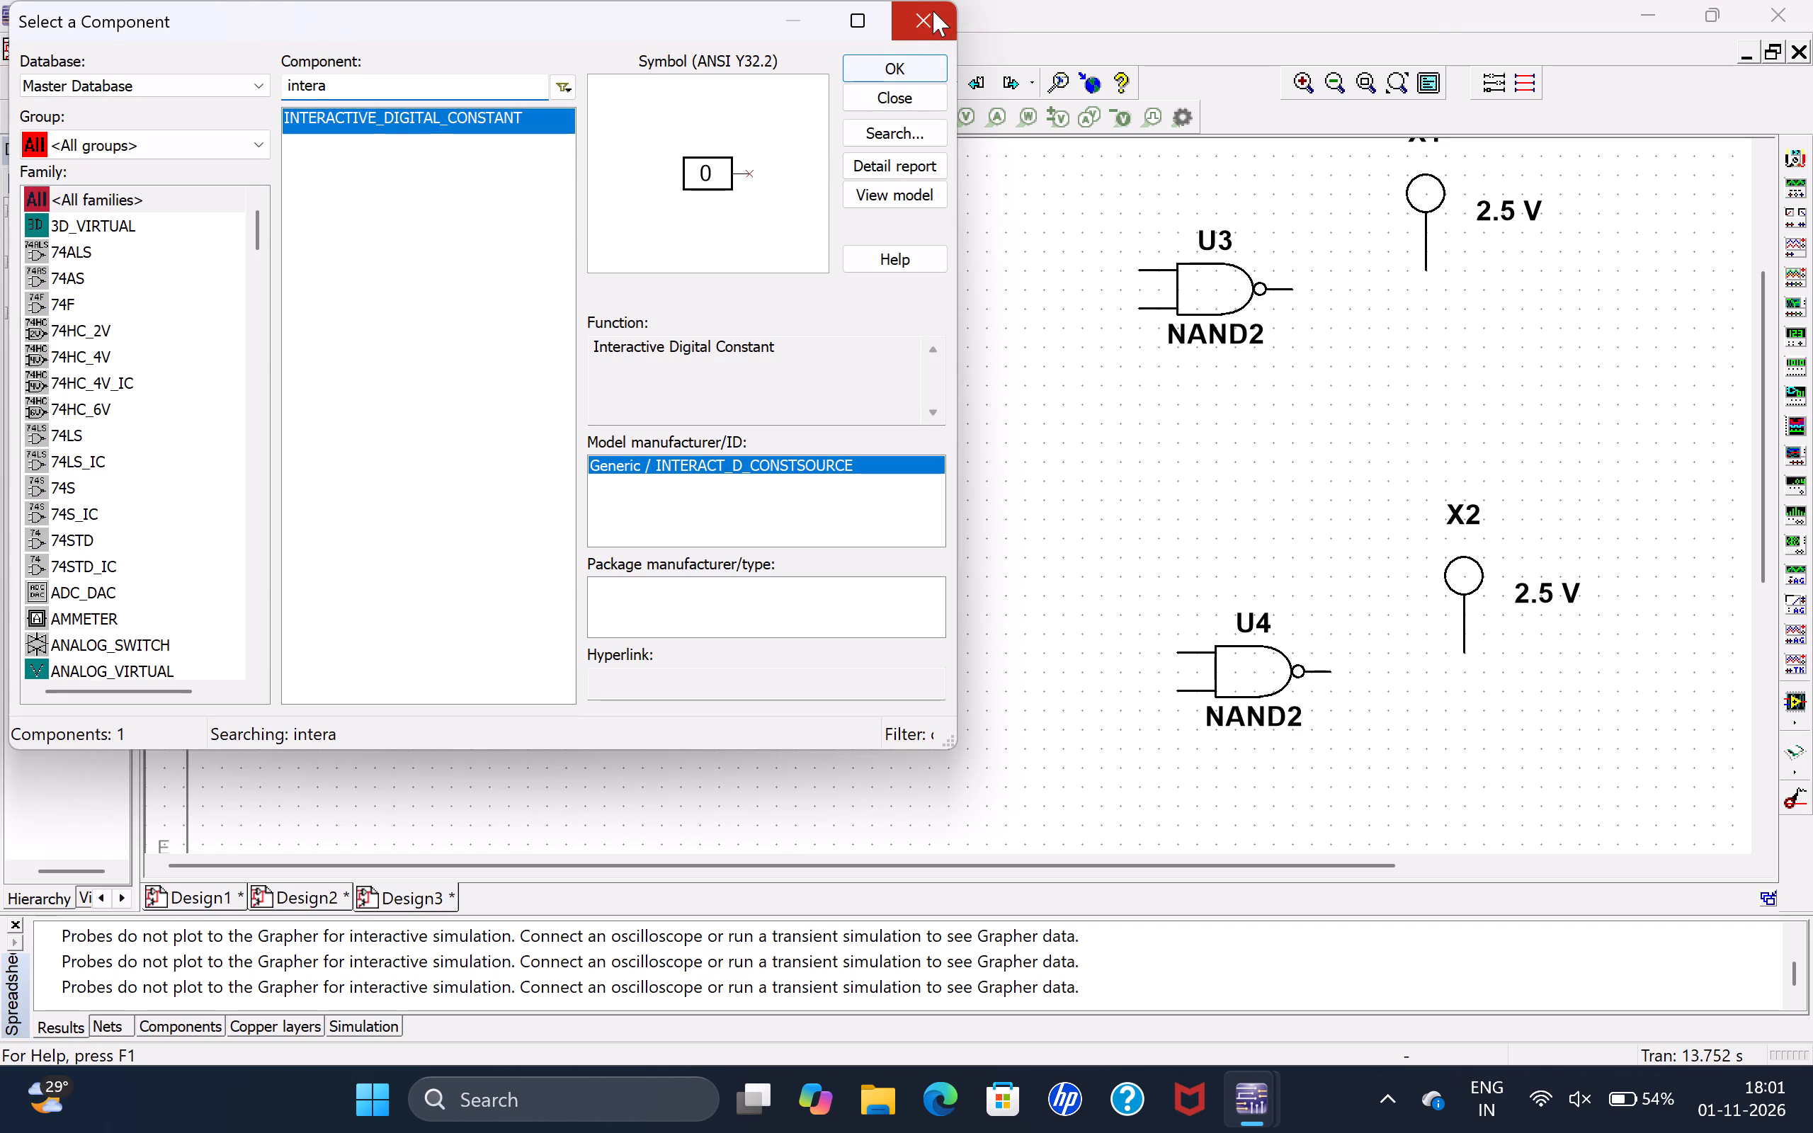
left_click(919, 17)
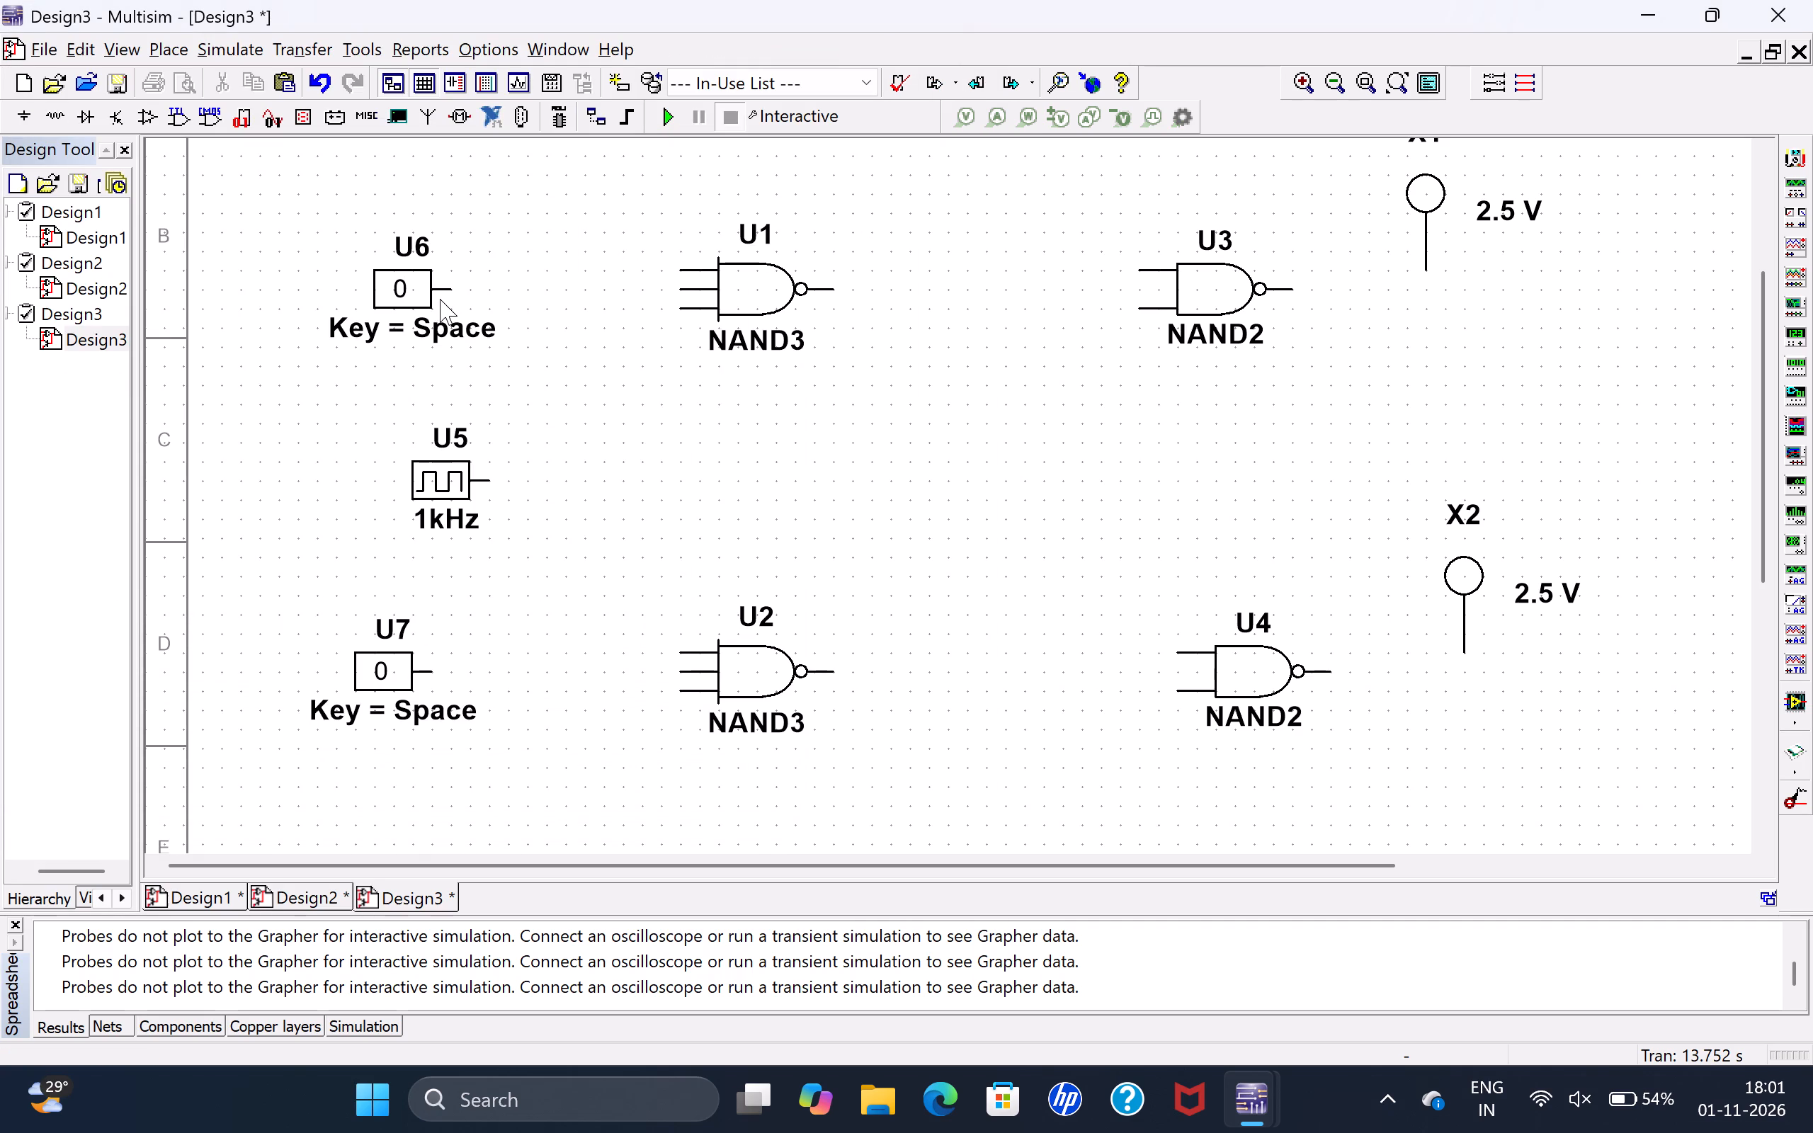
Wire each interactive digital constant to the middle input of the NAND3 gate beside it.
left_click(452, 290)
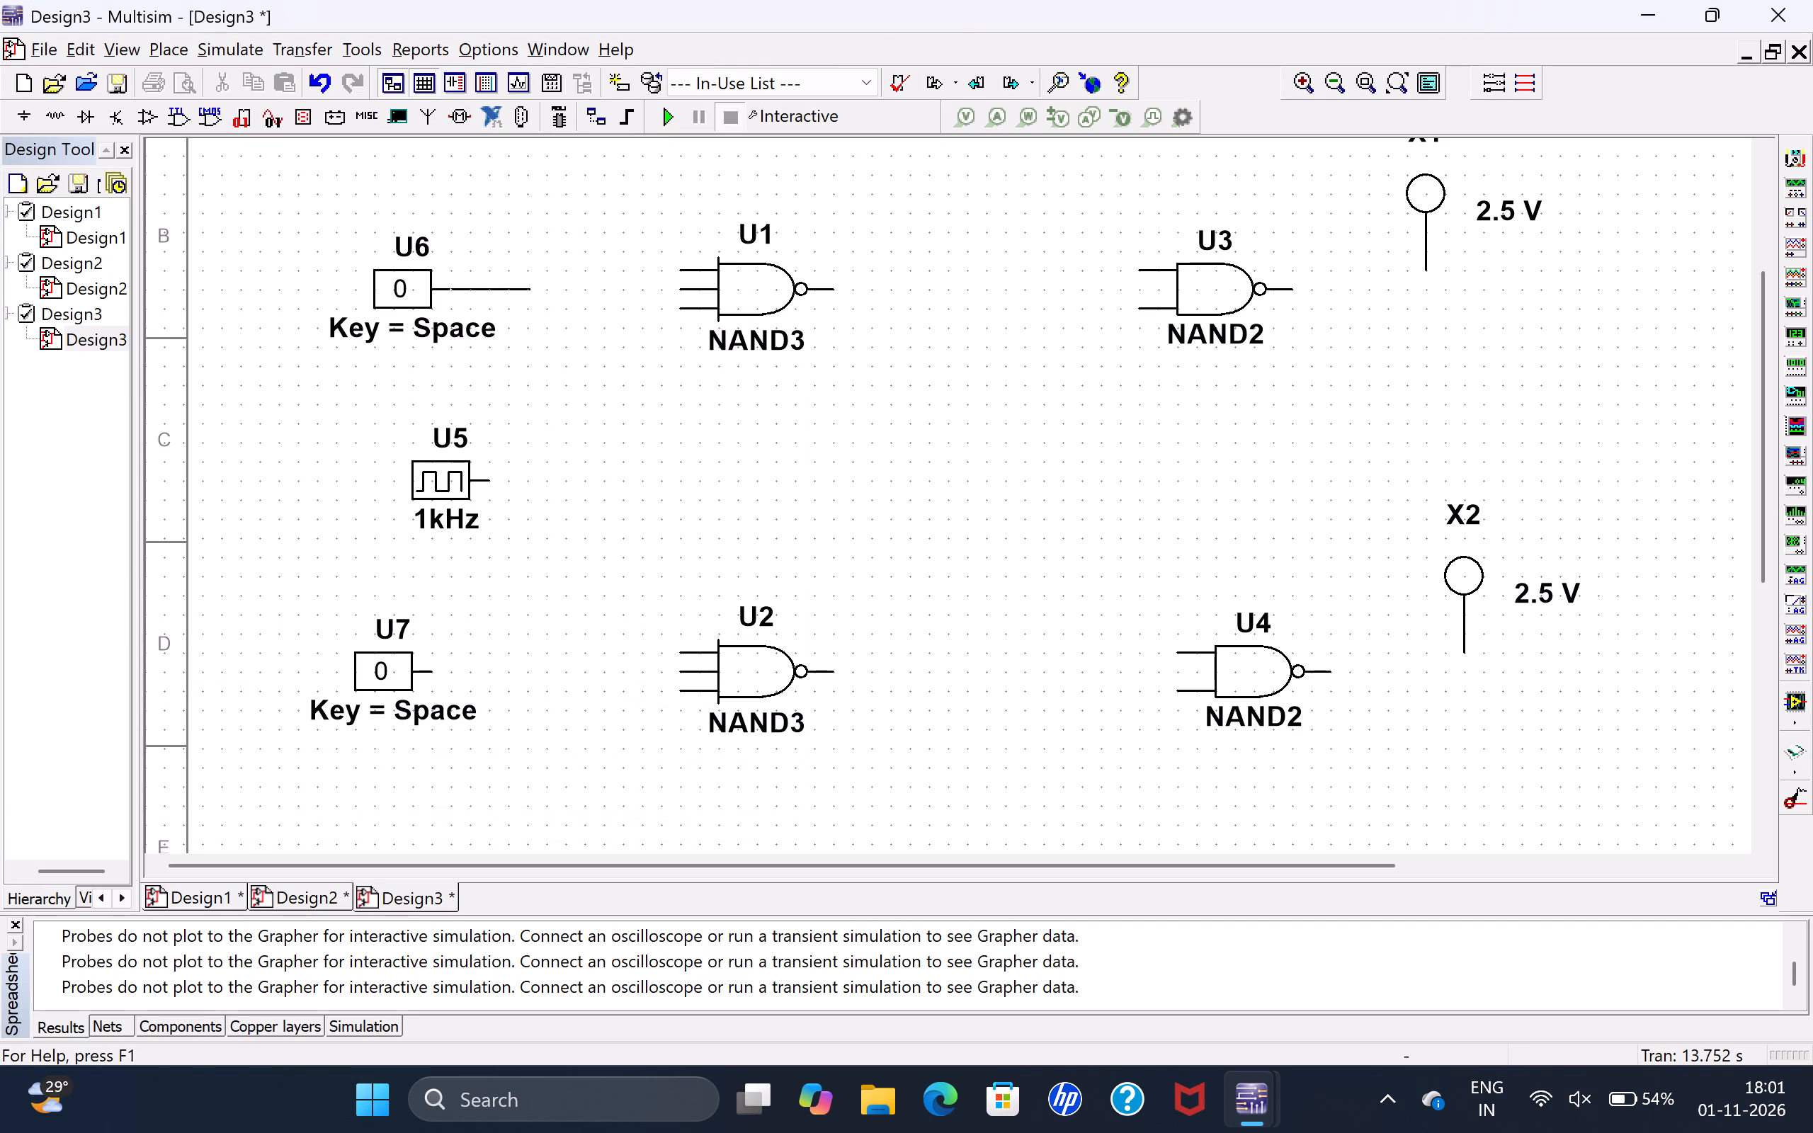
left_click(678, 284)
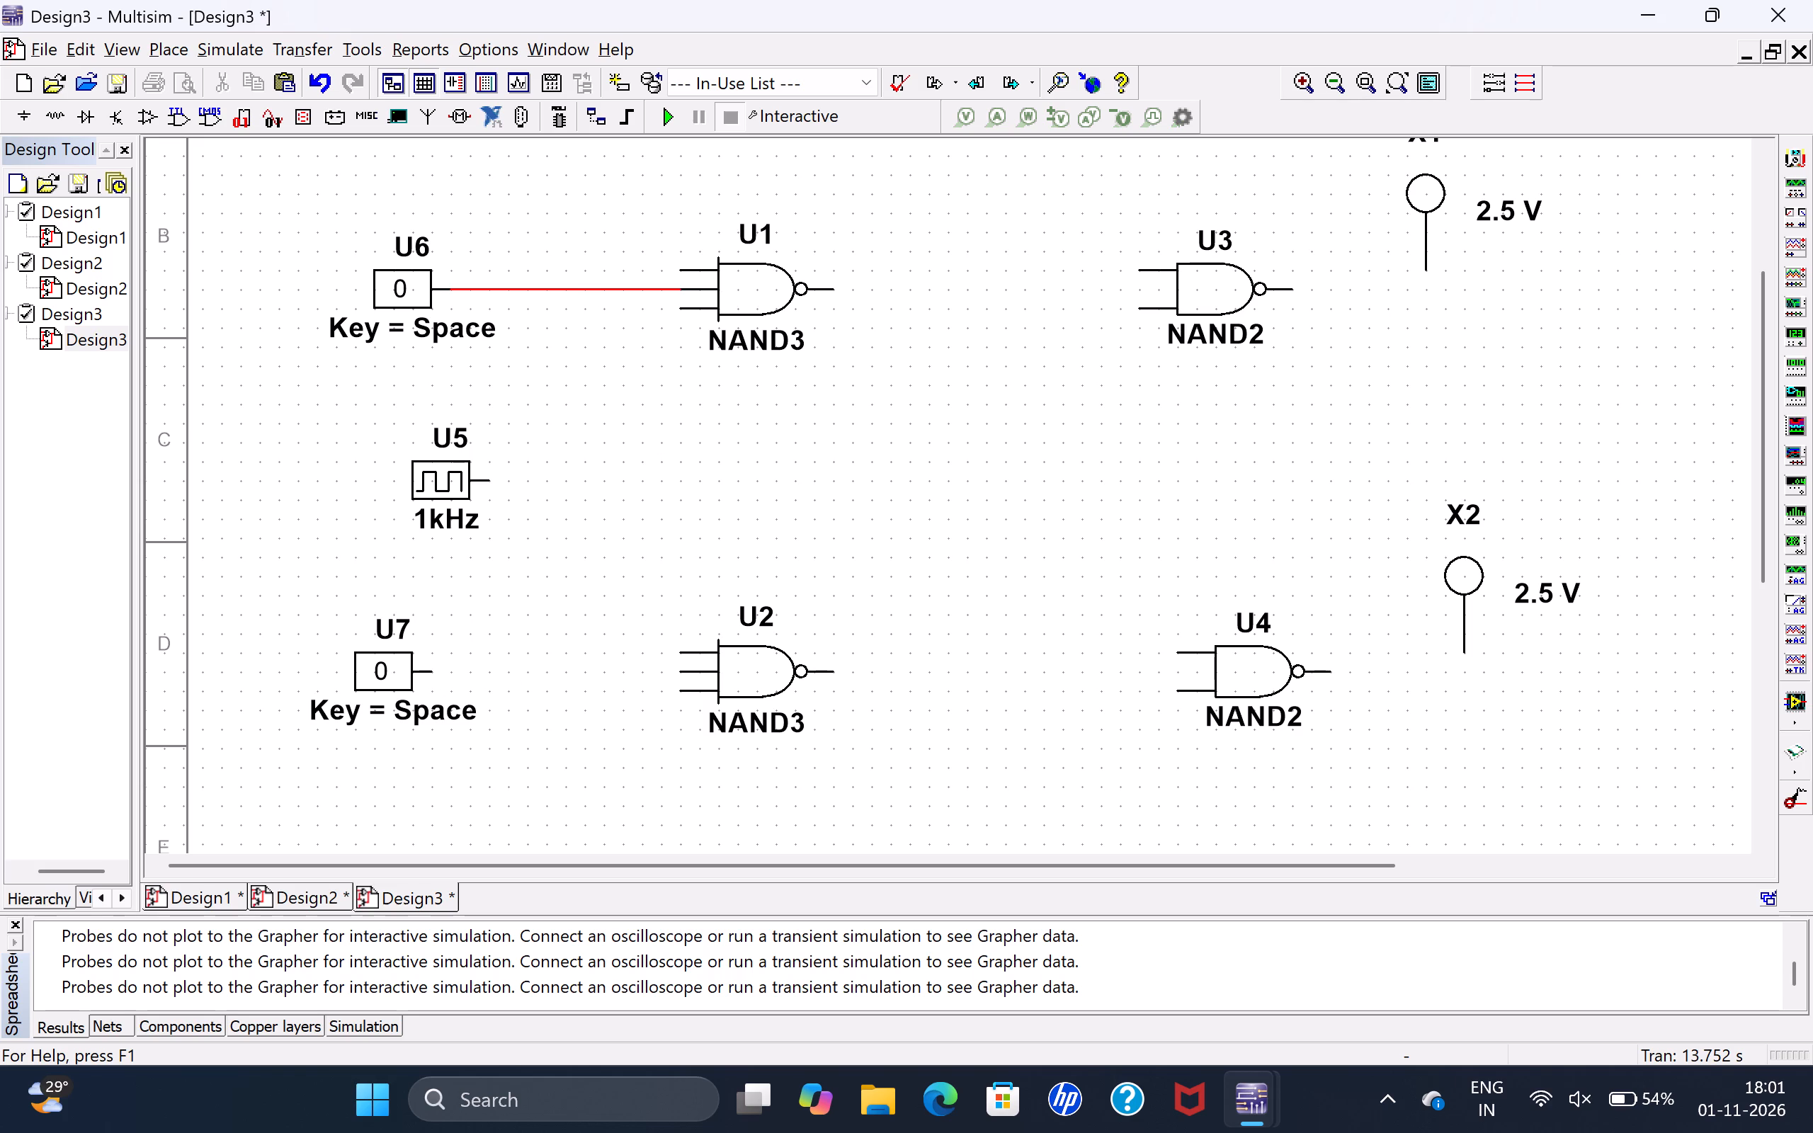
left_click_drag(433, 676, 445, 673)
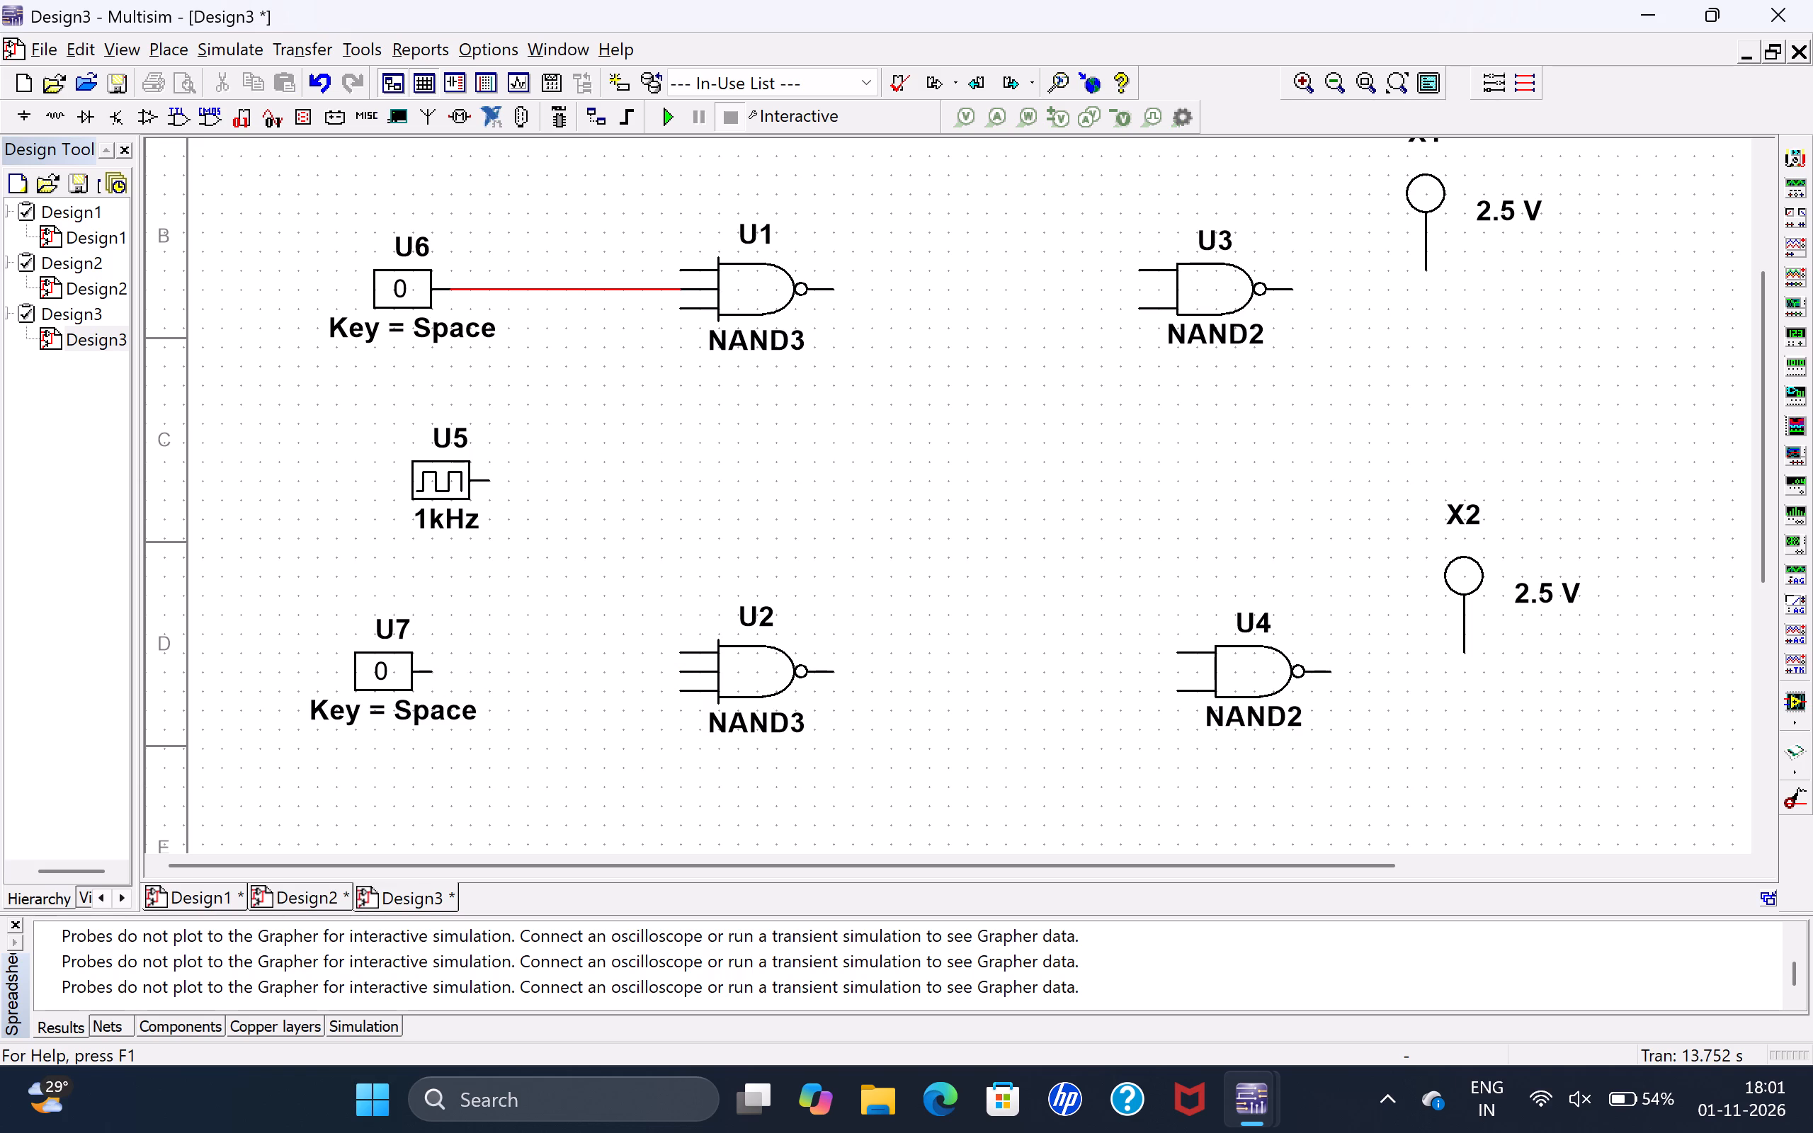
left_click(678, 670)
Join U2's top input to U1's bottom input and wire the clock U5 into that connection.
left_click_drag(674, 651, 665, 600)
left_click(681, 309)
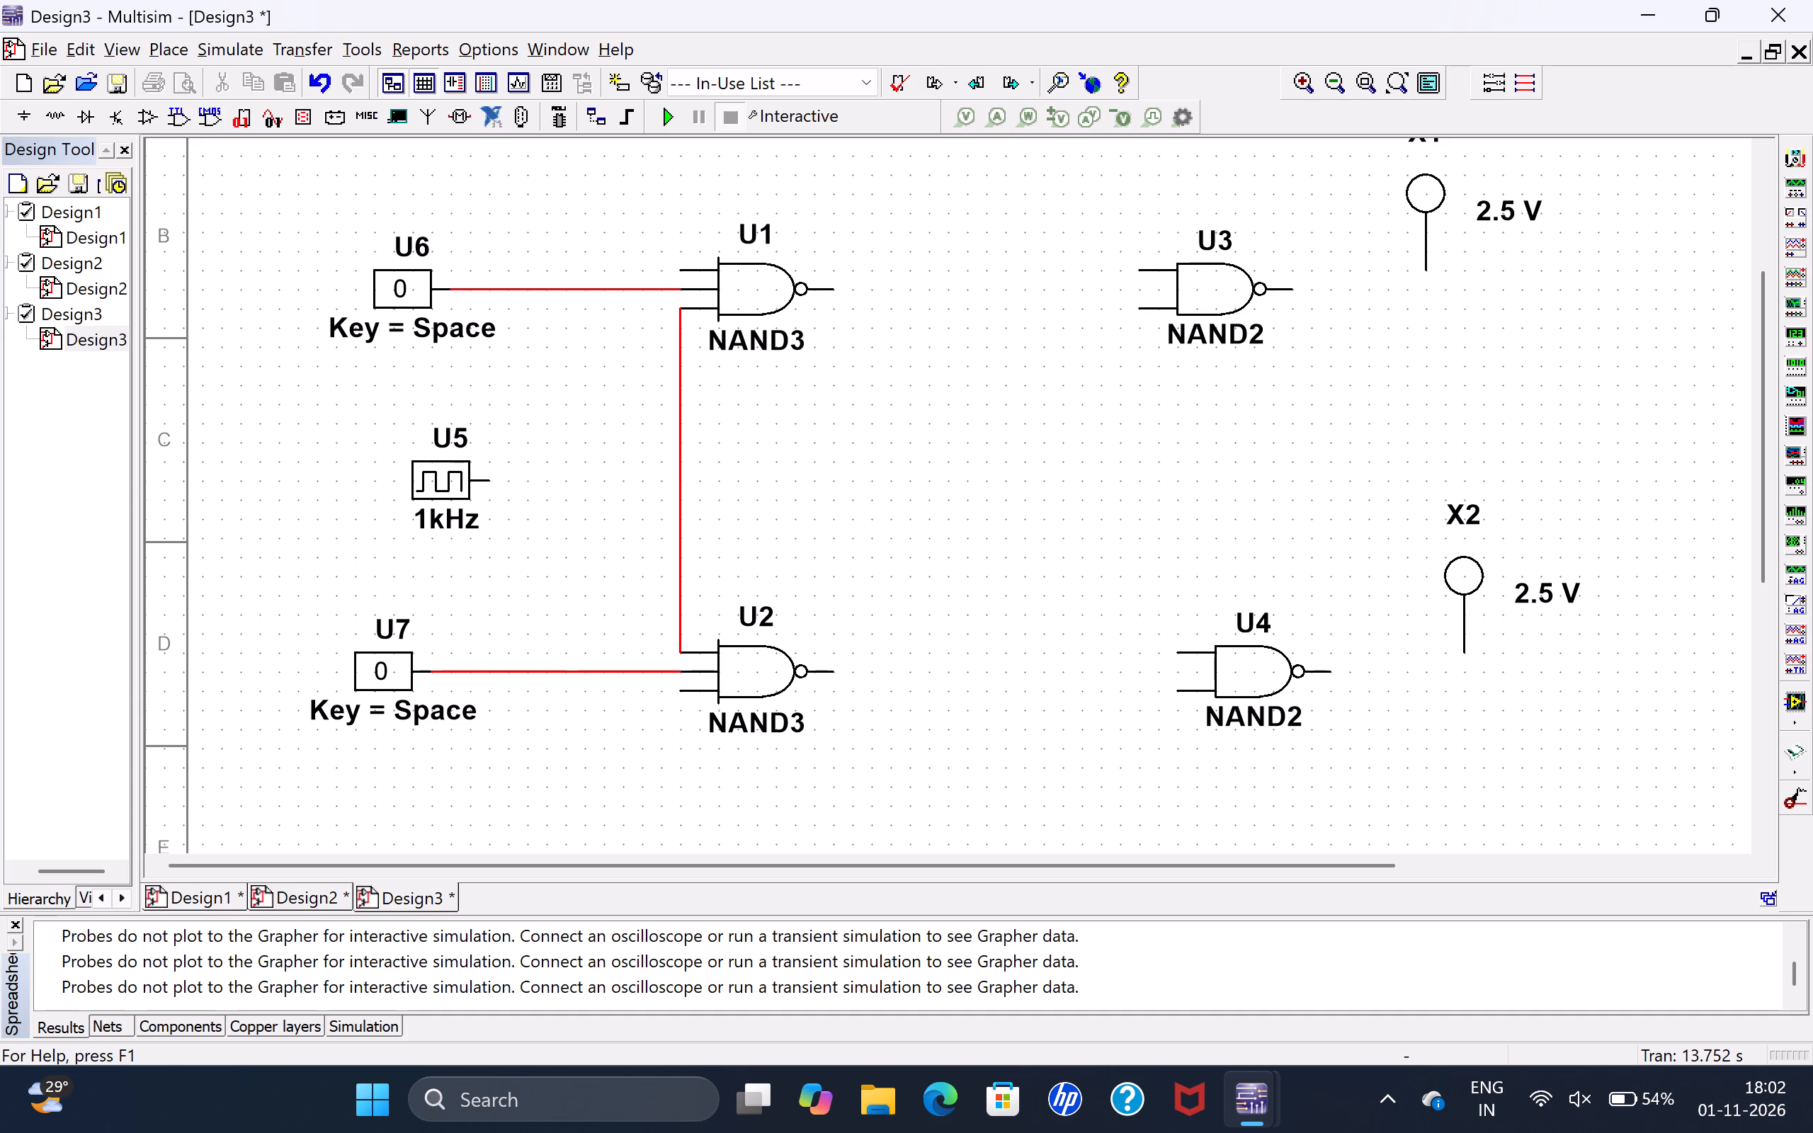
left_click(491, 480)
left_click(678, 477)
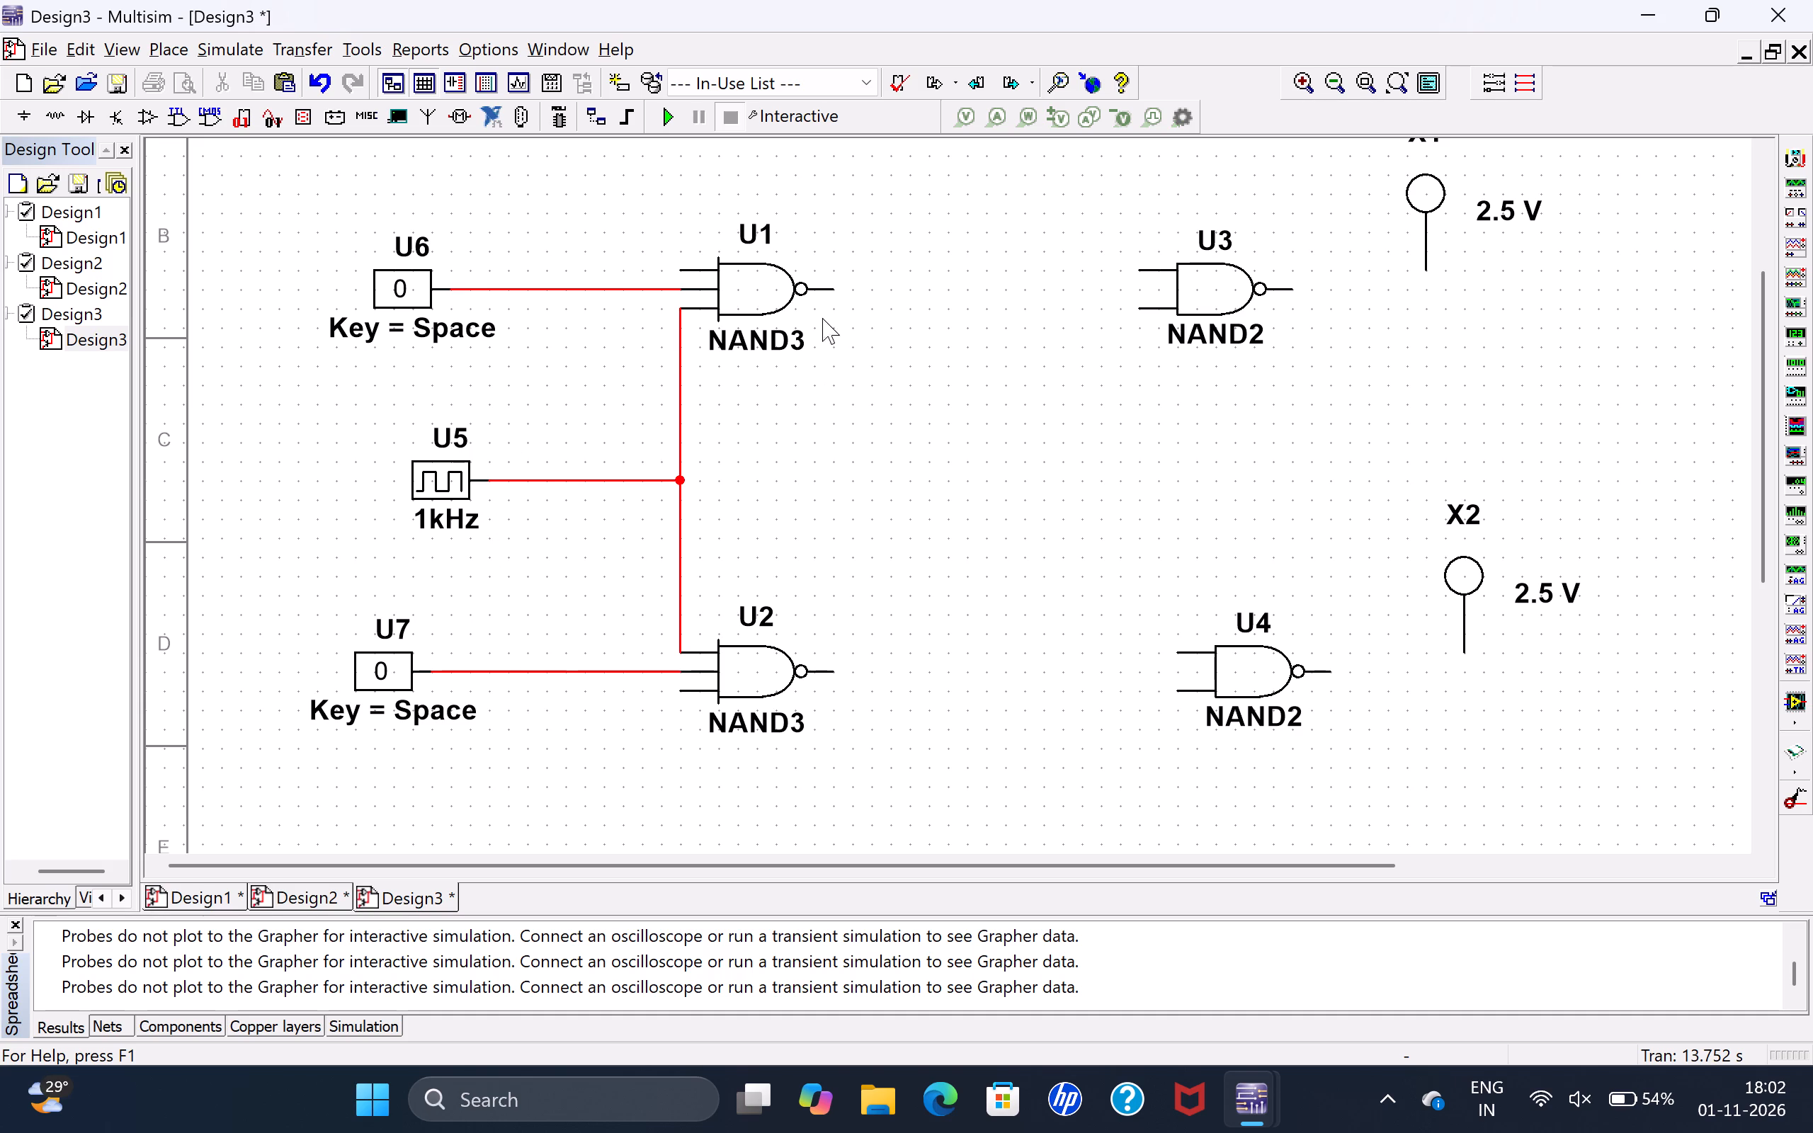
Wire U1's output to the upper input of NAND2 gate U3, and shift U3 slightly so the wire runs straight.
left_click_drag(831, 290, 853, 288)
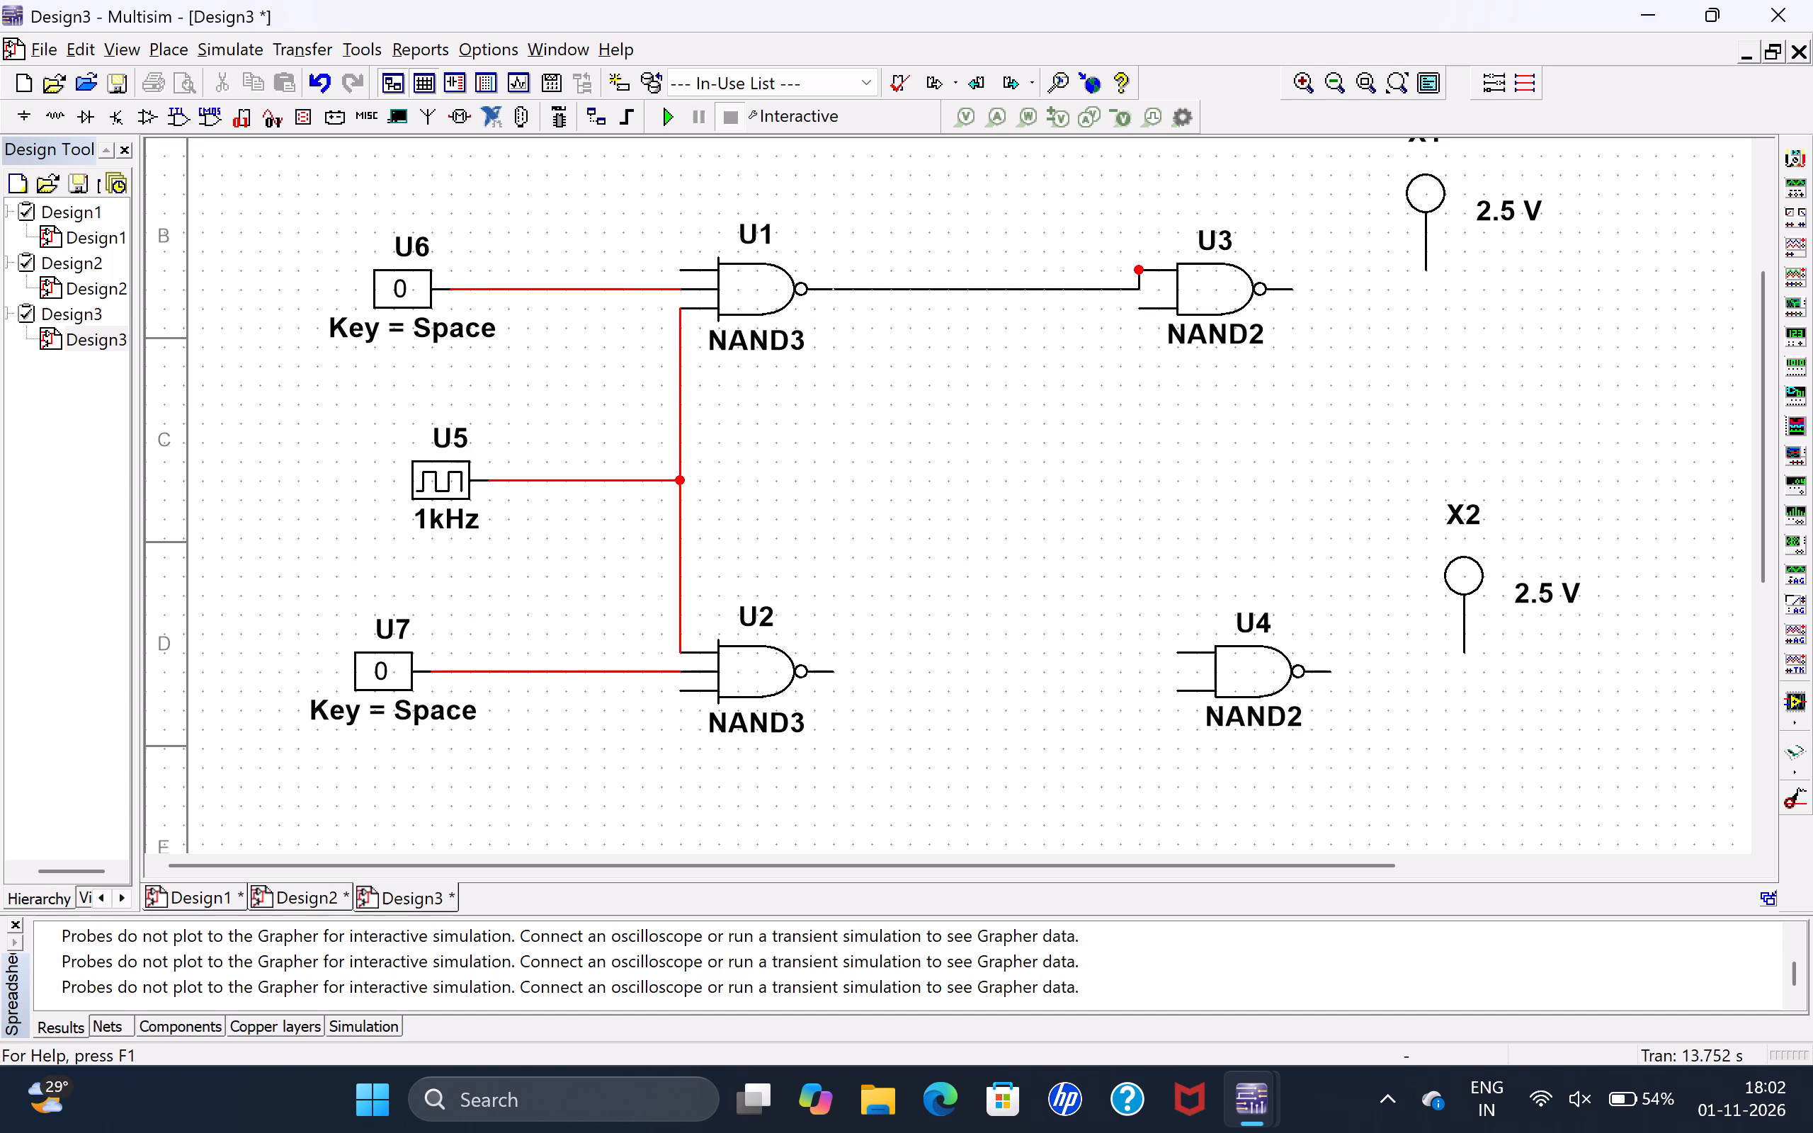
left_click(1142, 275)
left_click_drag(1186, 280, 1196, 298)
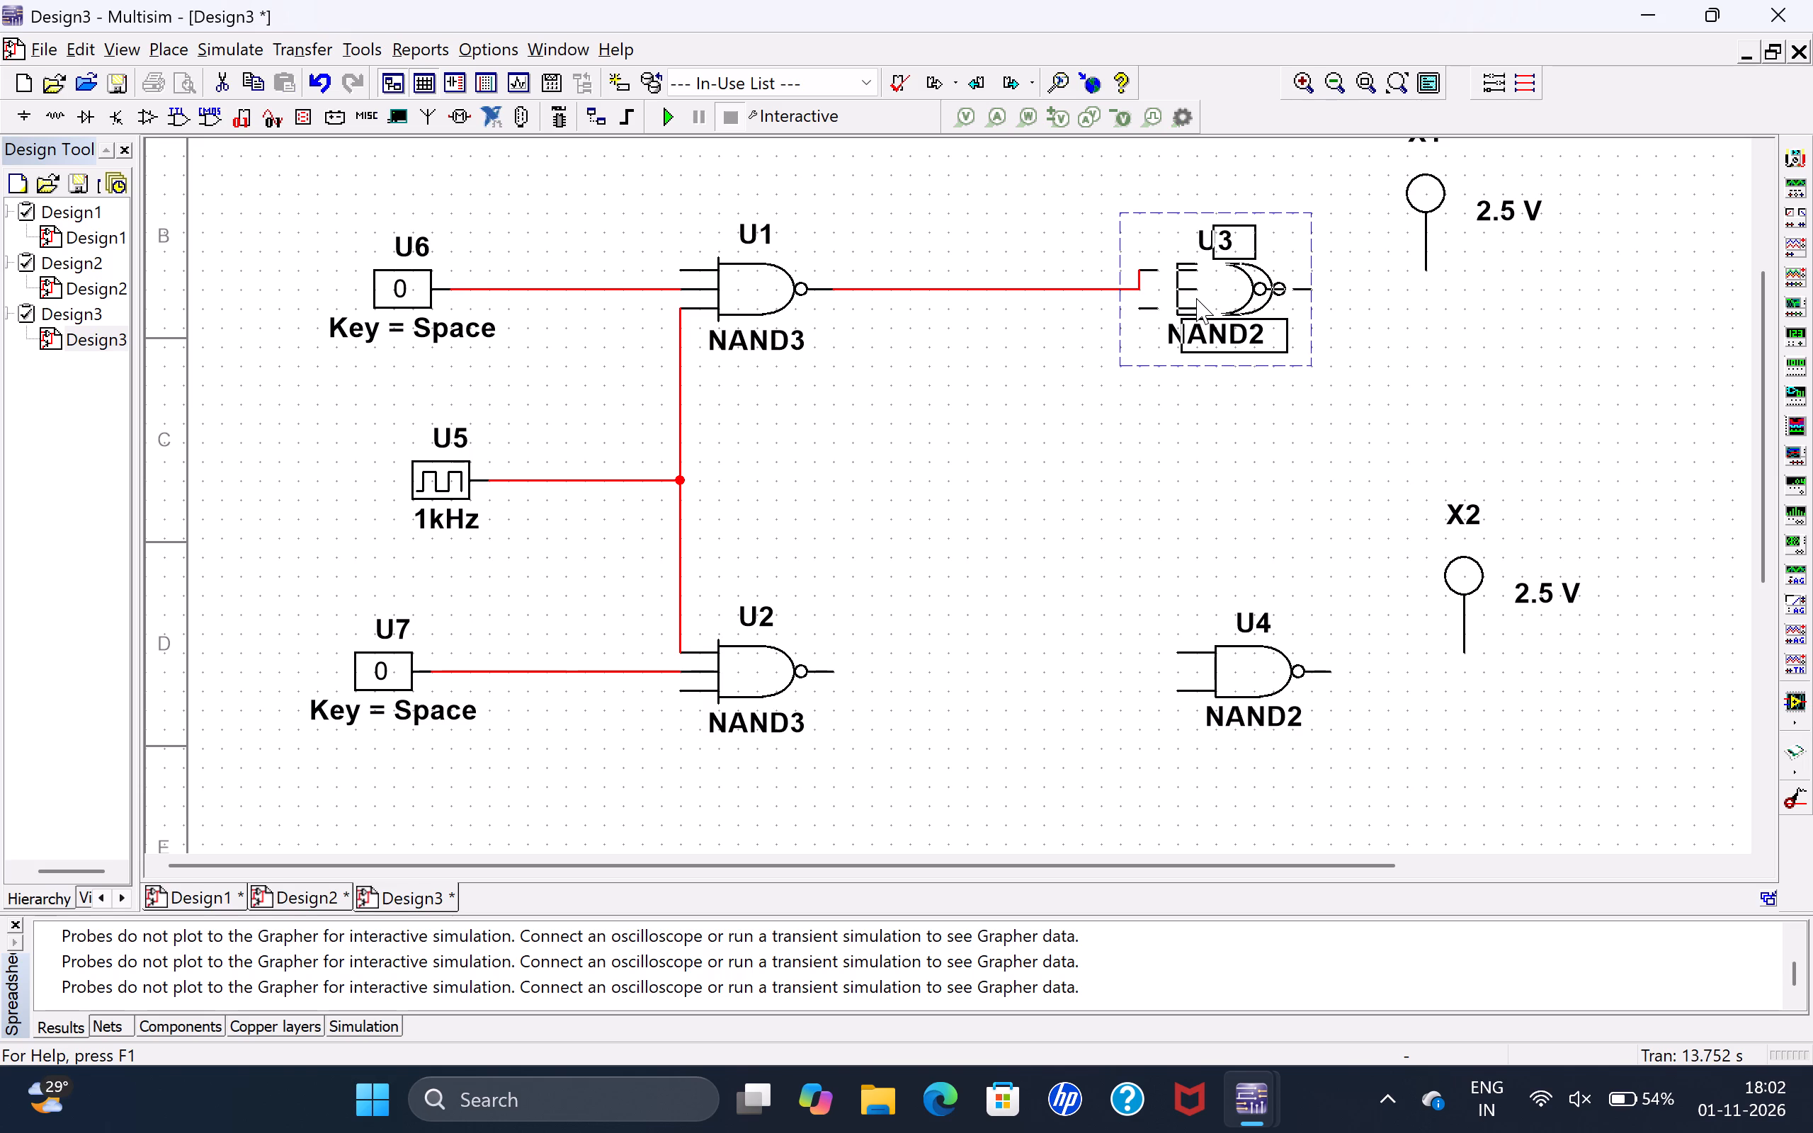
left_click_drag(1196, 298, 1196, 299)
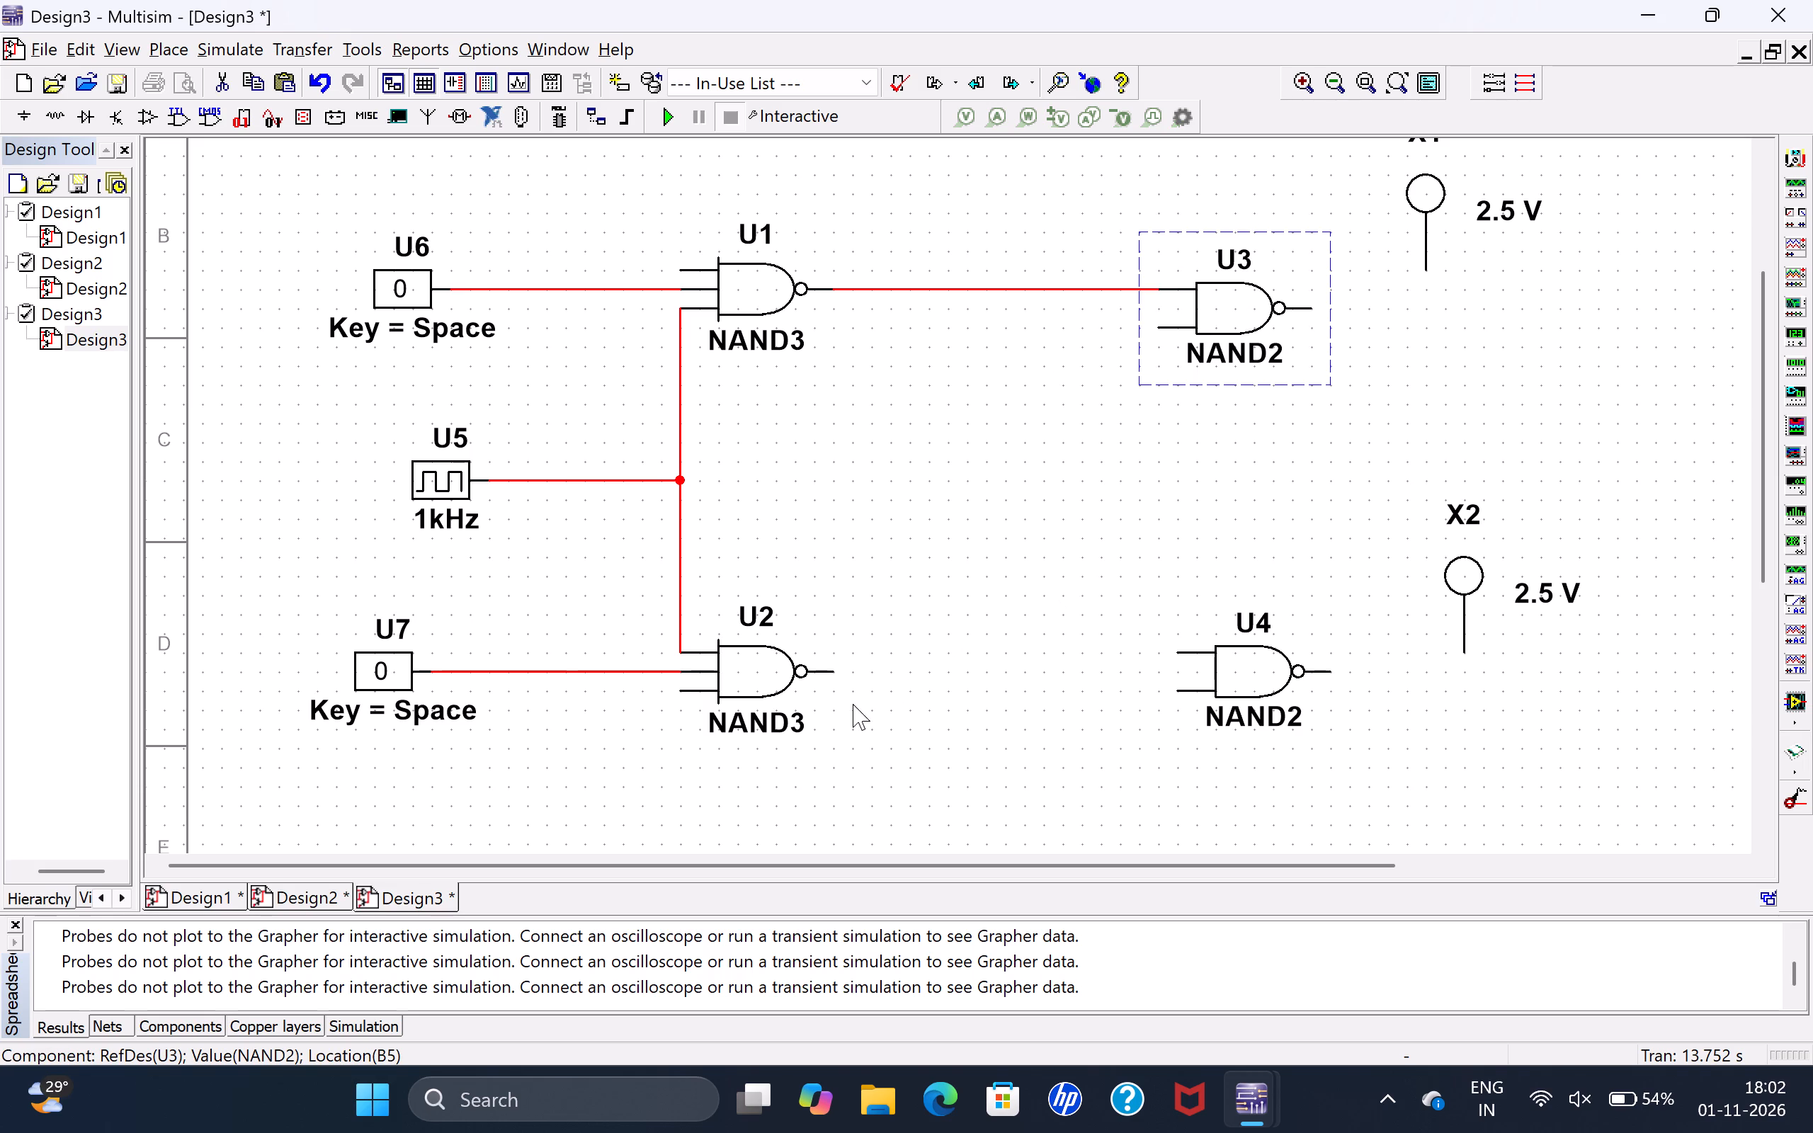
Wire U2's output to the lower input of NAND2 gate U4, and shift U4 slightly so the wire runs straight.
left_click(827, 668)
left_click_drag(835, 670, 938, 685)
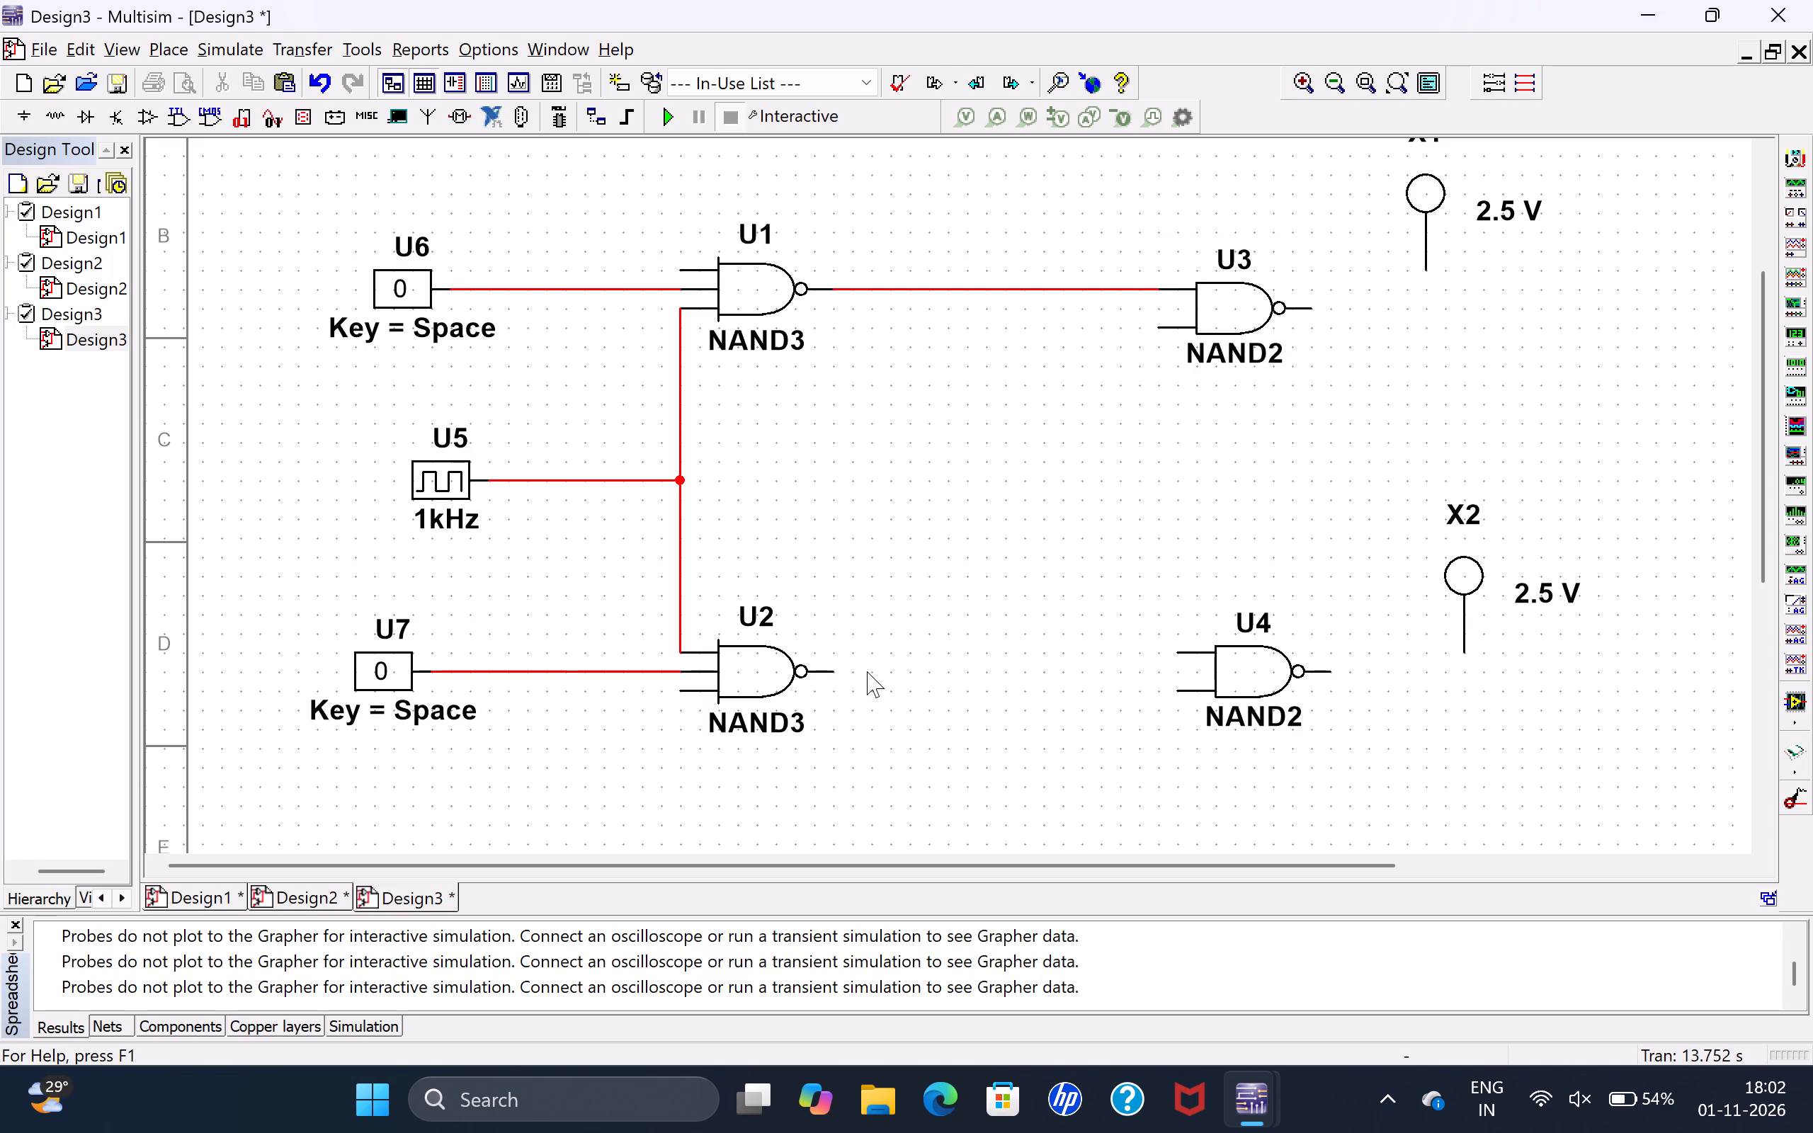
left_click_drag(832, 670, 844, 672)
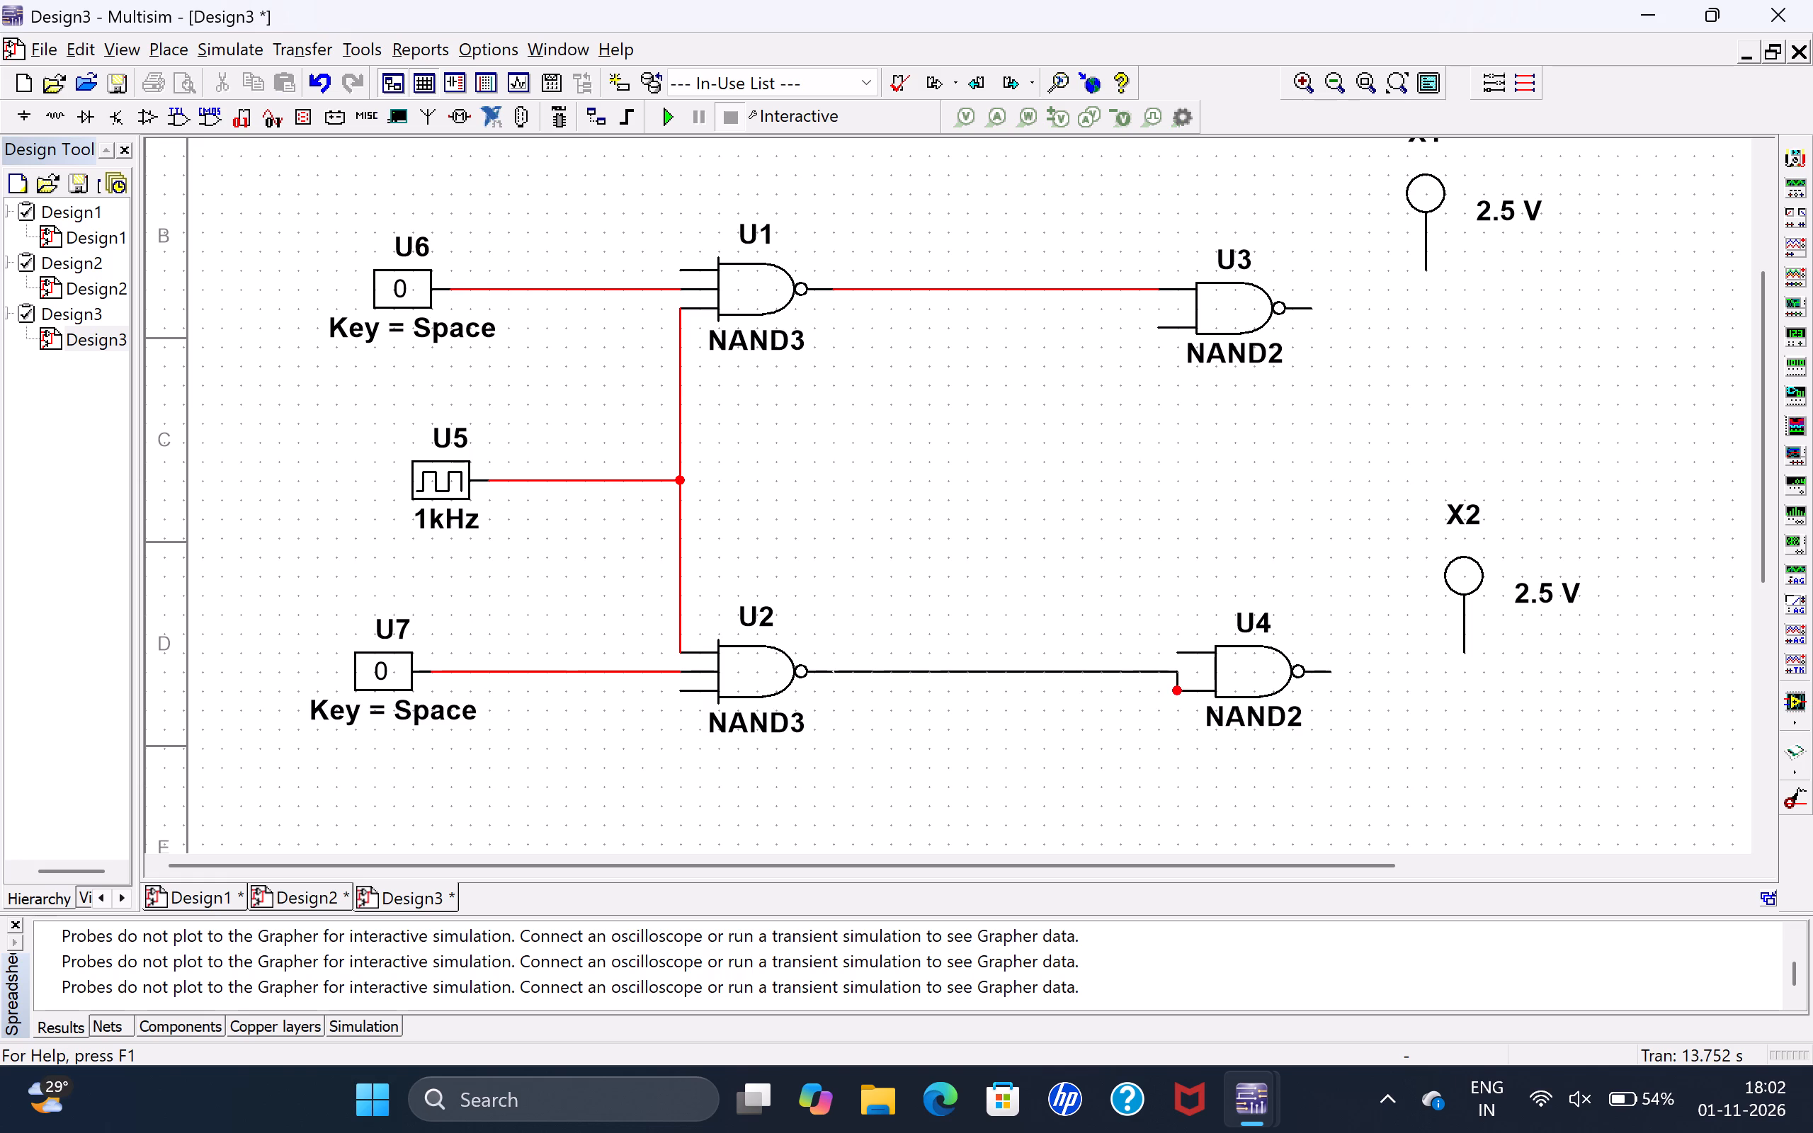
left_click(1186, 697)
left_click_drag(1231, 683, 1239, 658)
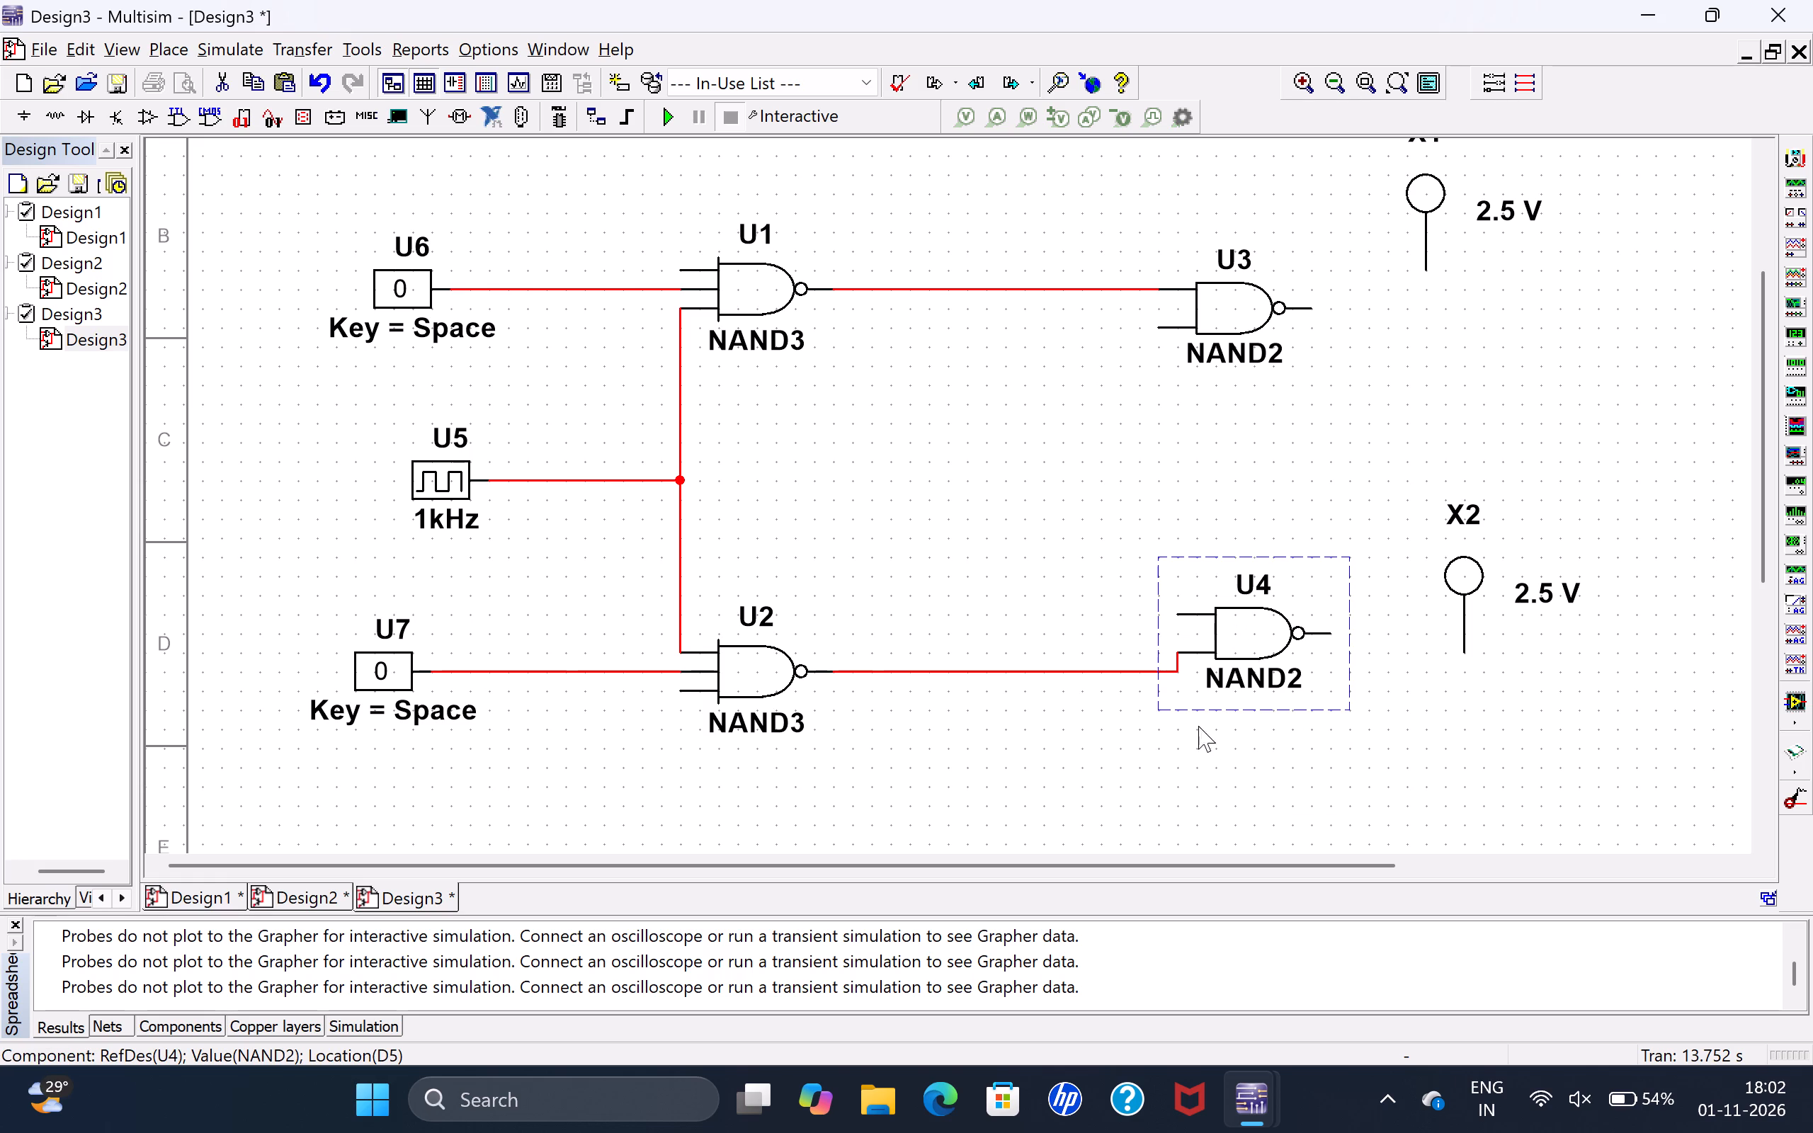
left_click_drag(1239, 644, 1252, 659)
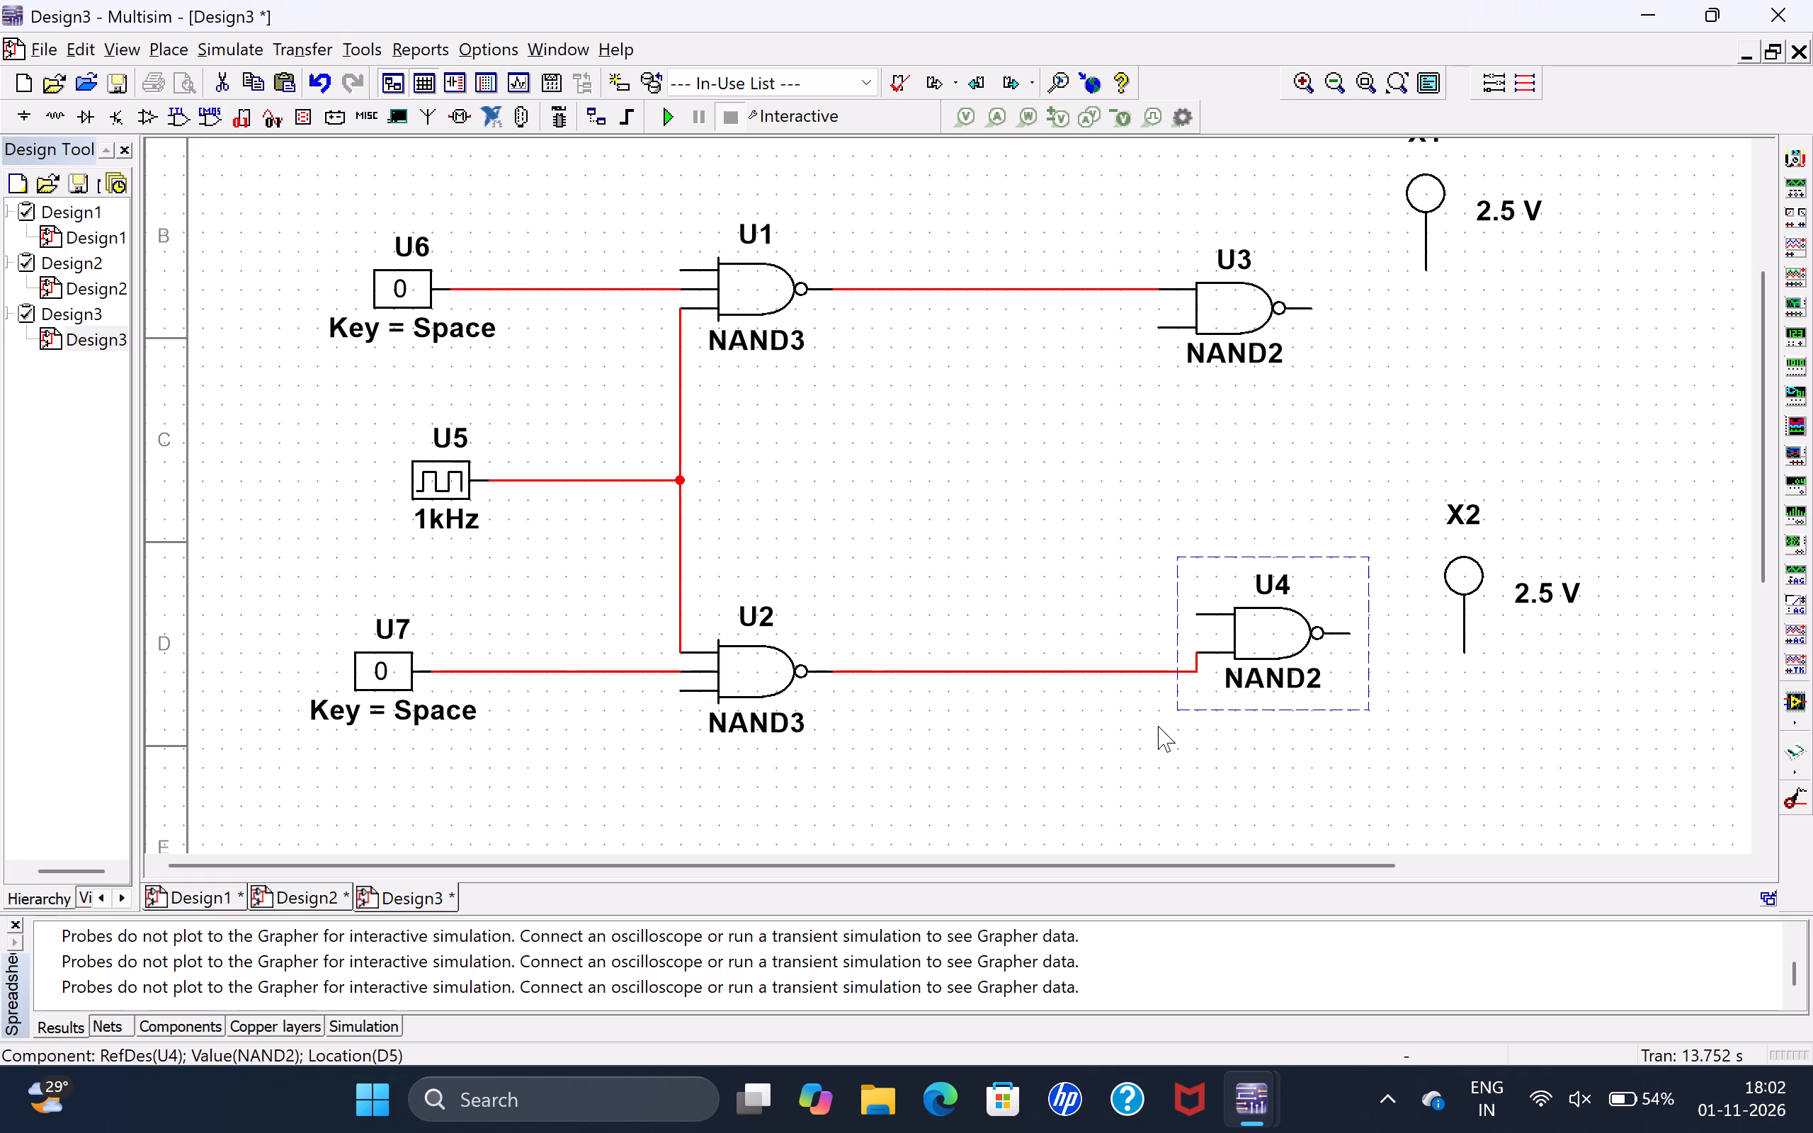
left_click_drag(1276, 636, 1276, 657)
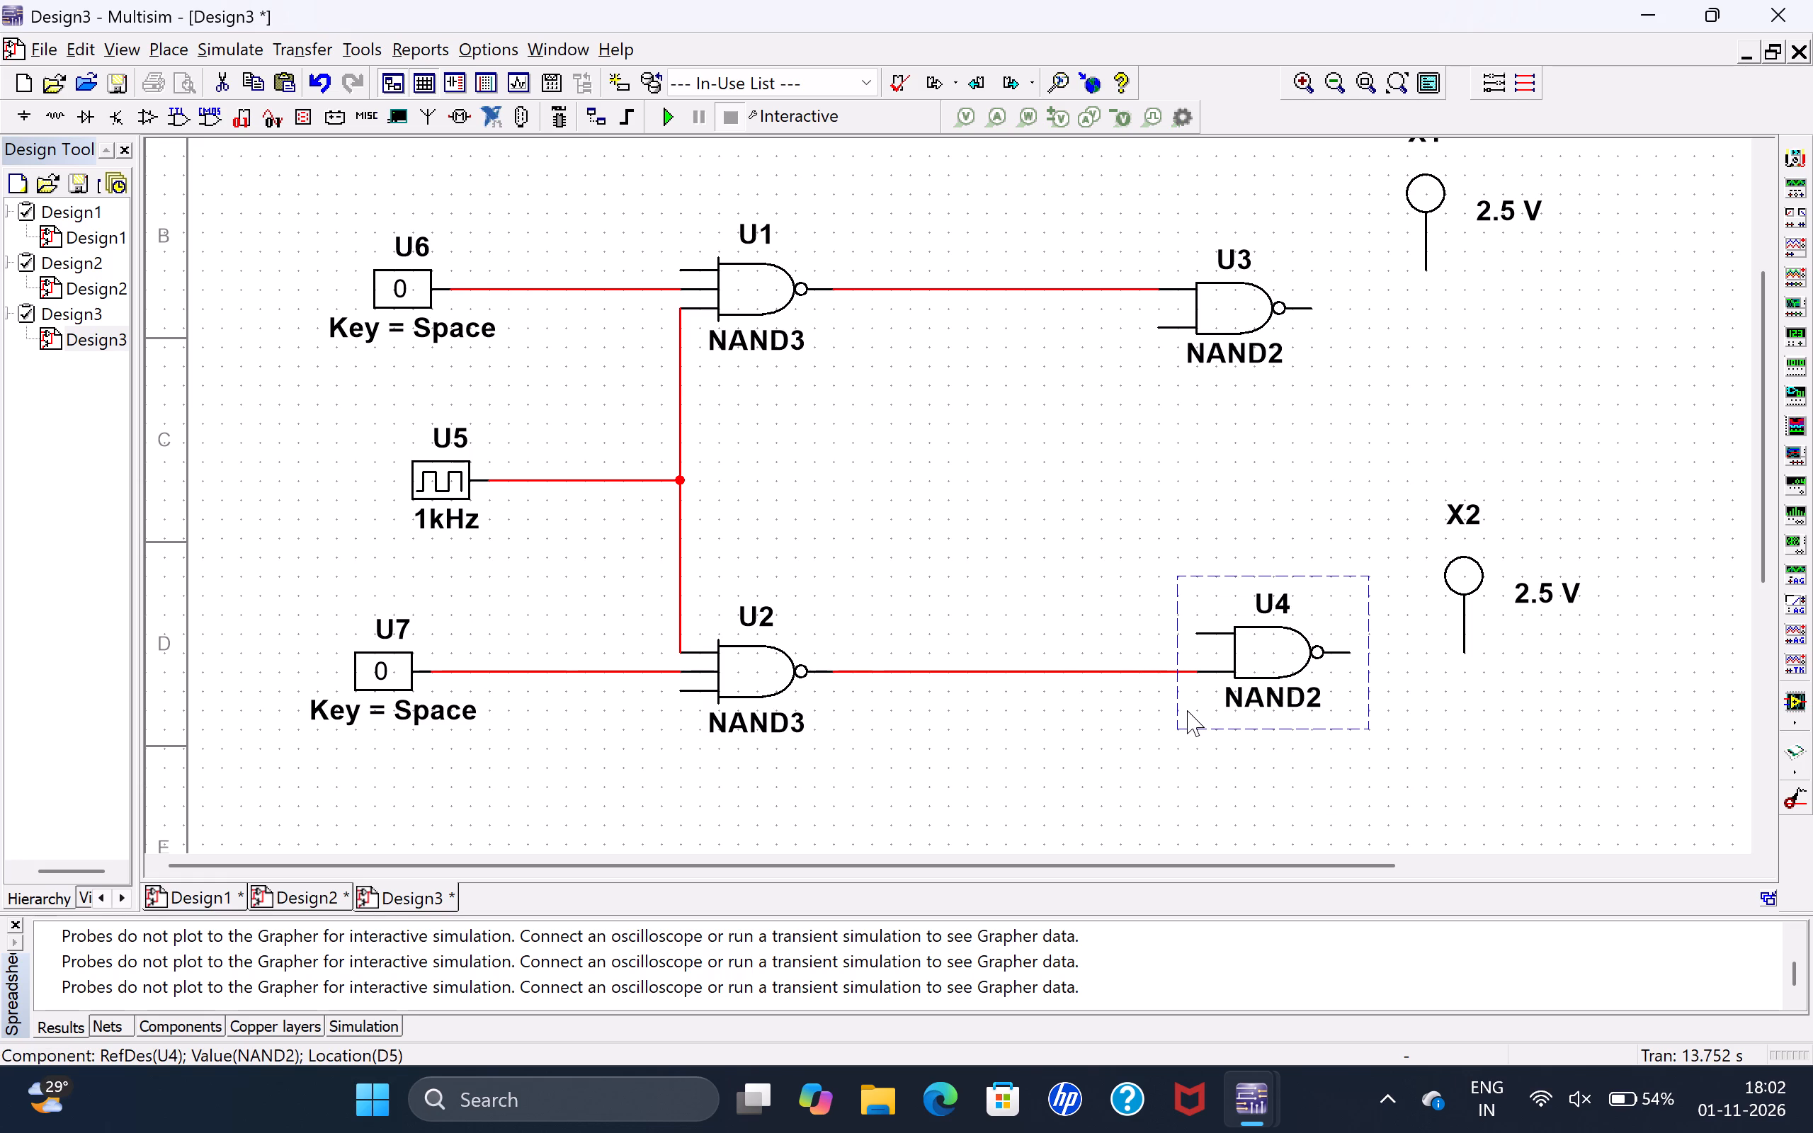
left_click(1069, 593)
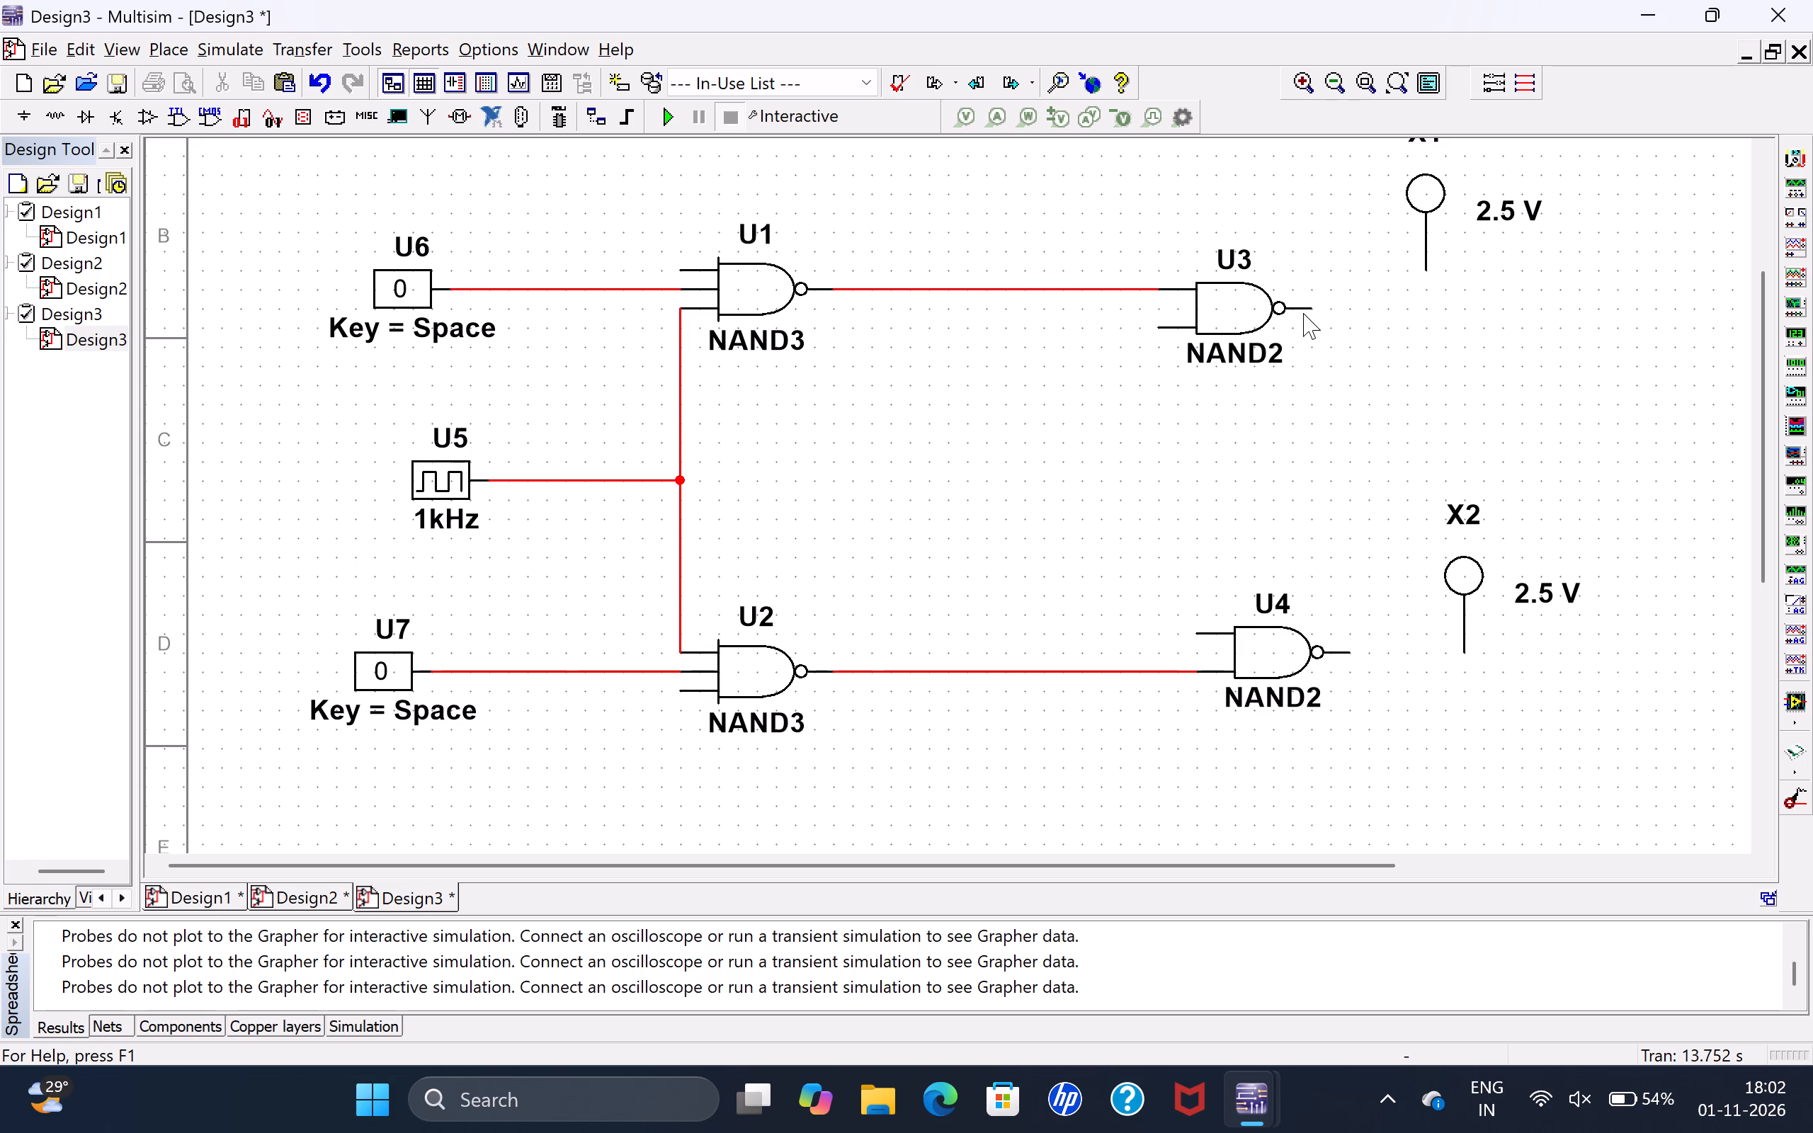
Wire the output of U3 to probe X1 and the output of U4 to probe X2.
left_click_drag(1314, 304, 1322, 304)
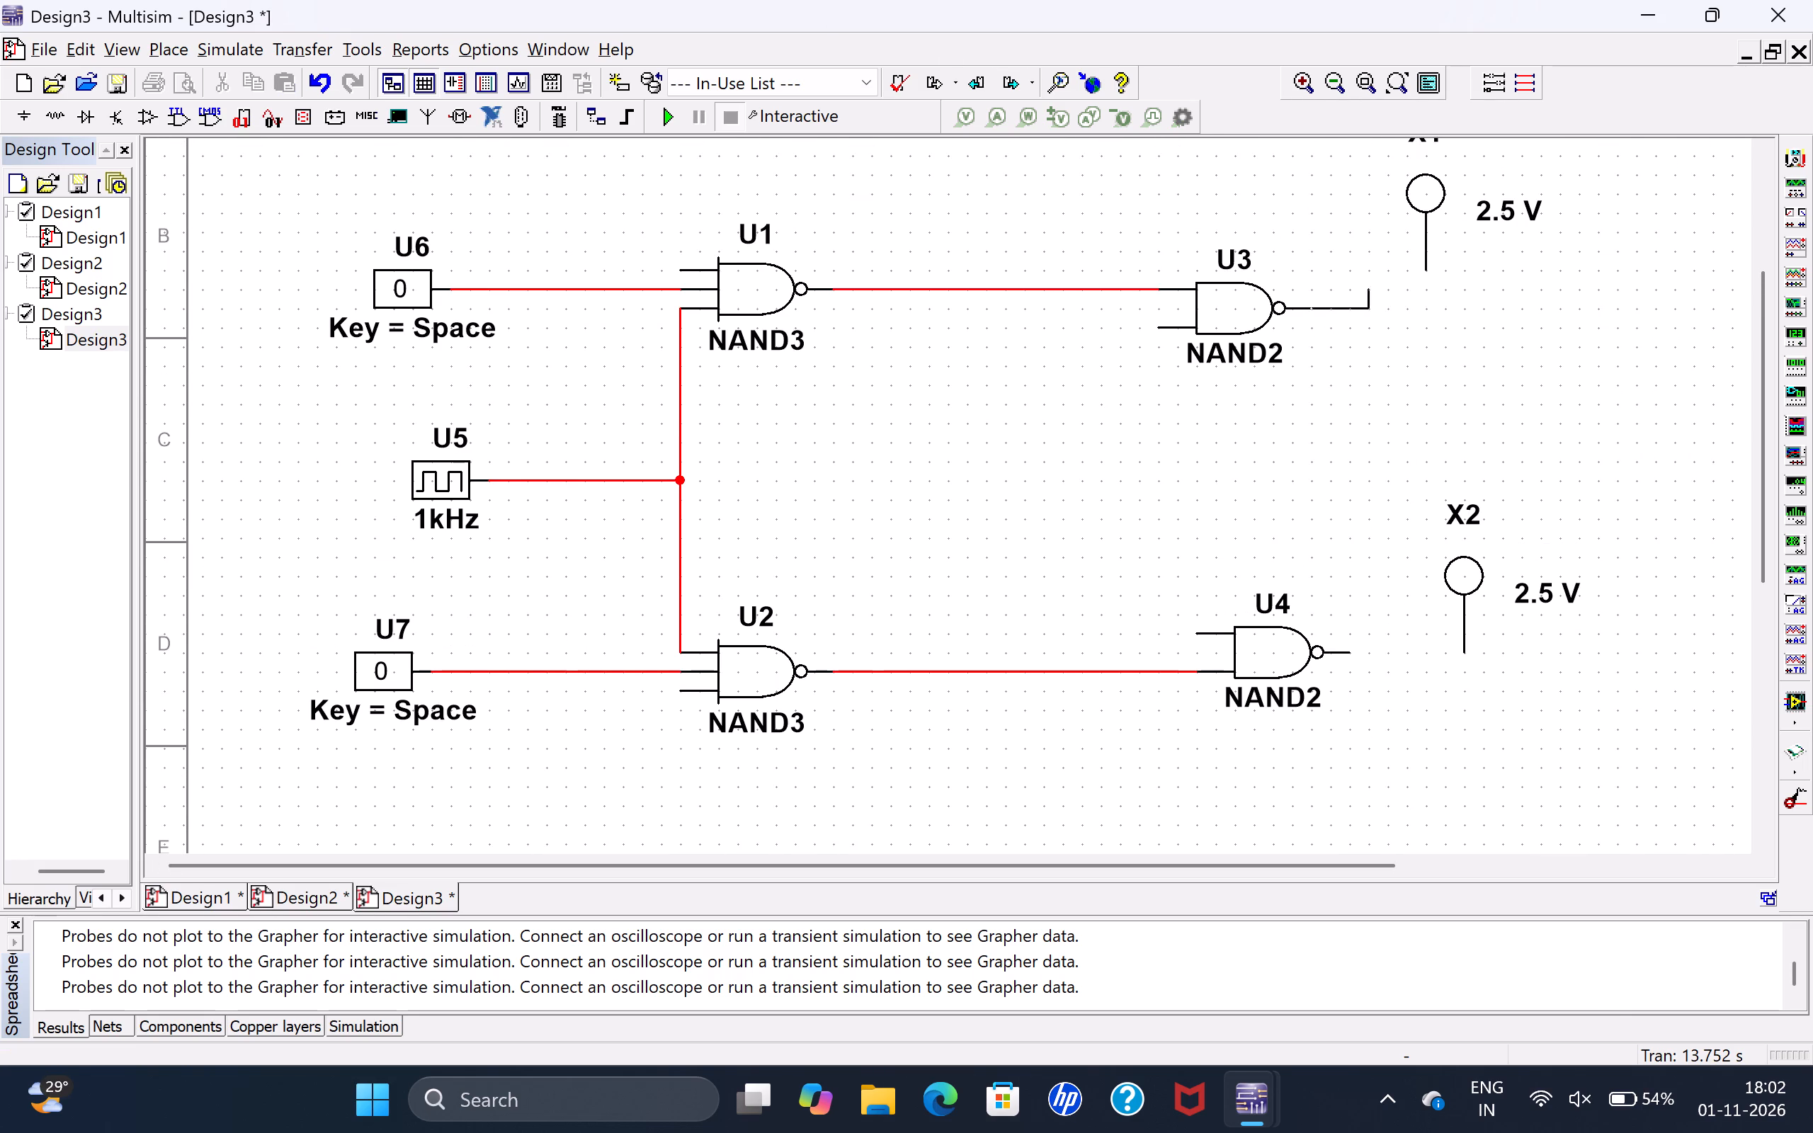
left_click(1430, 268)
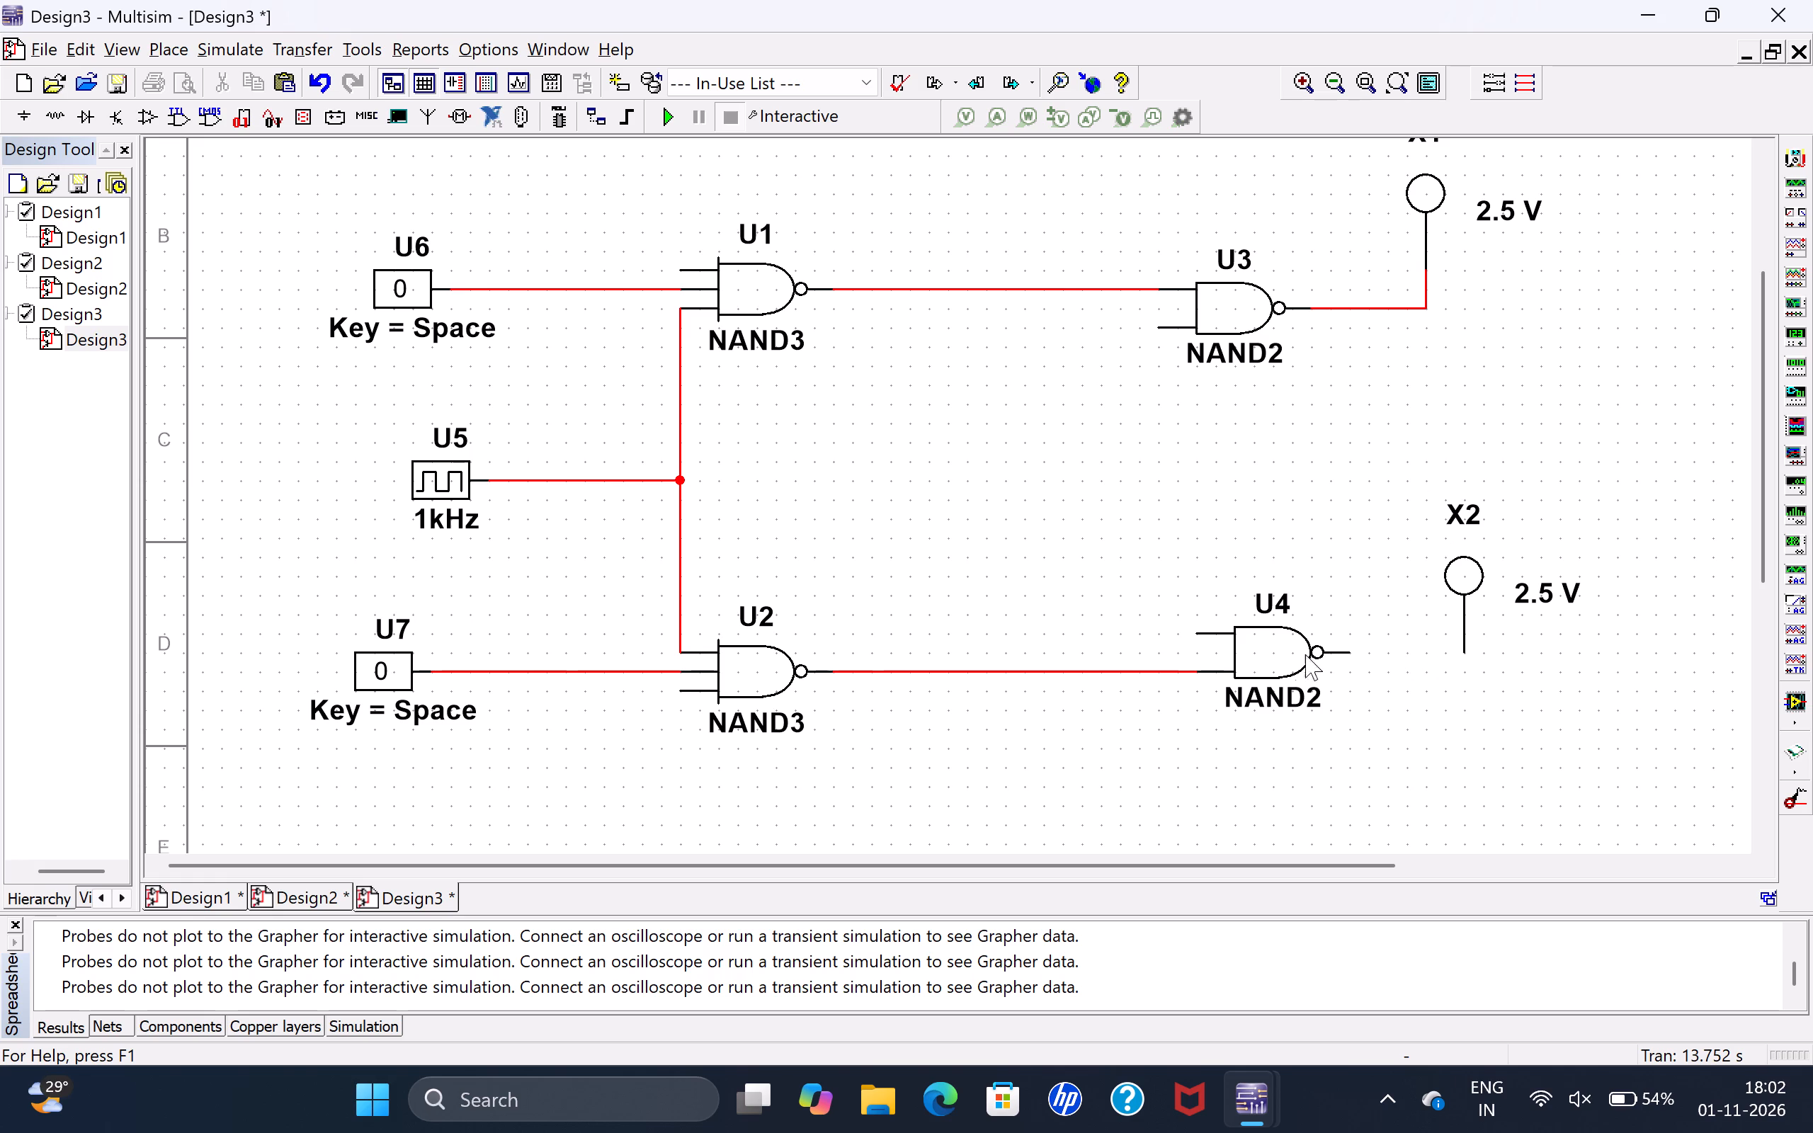
left_click_drag(1351, 649, 1375, 652)
left_click(1462, 656)
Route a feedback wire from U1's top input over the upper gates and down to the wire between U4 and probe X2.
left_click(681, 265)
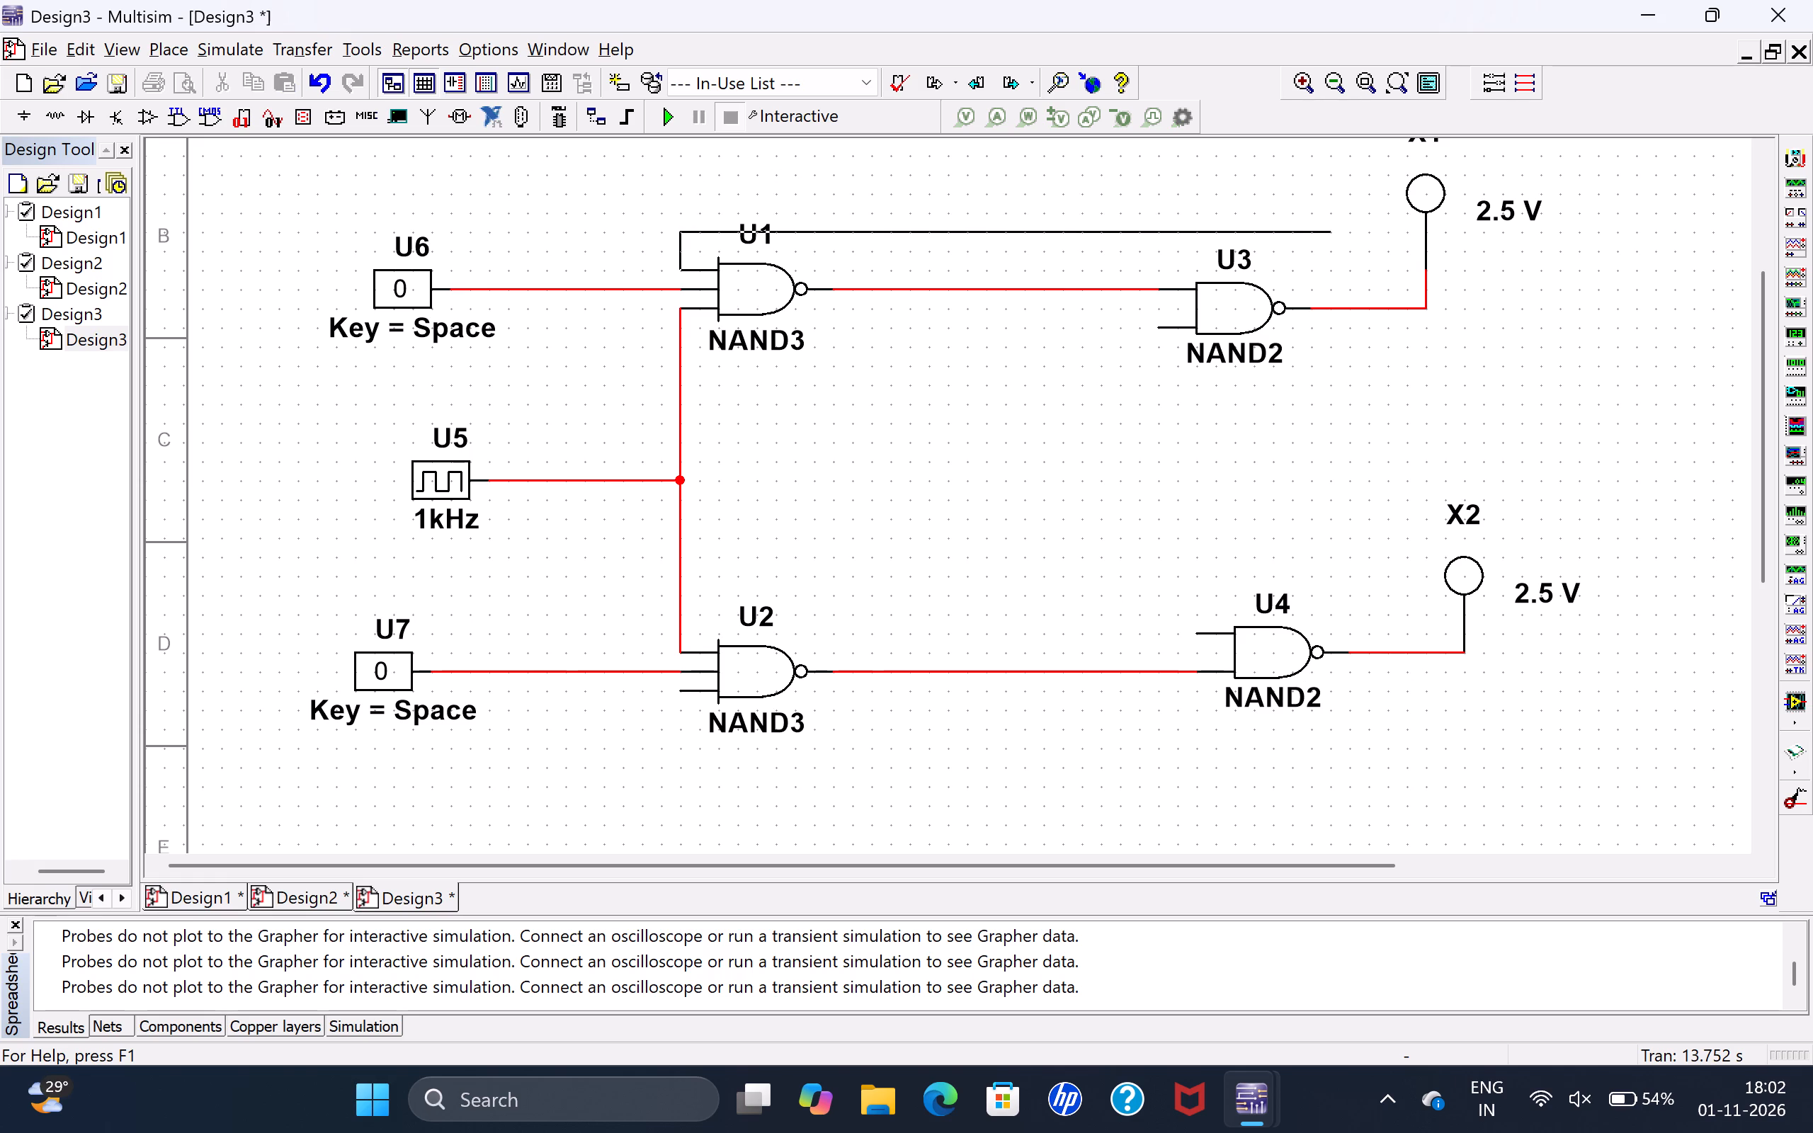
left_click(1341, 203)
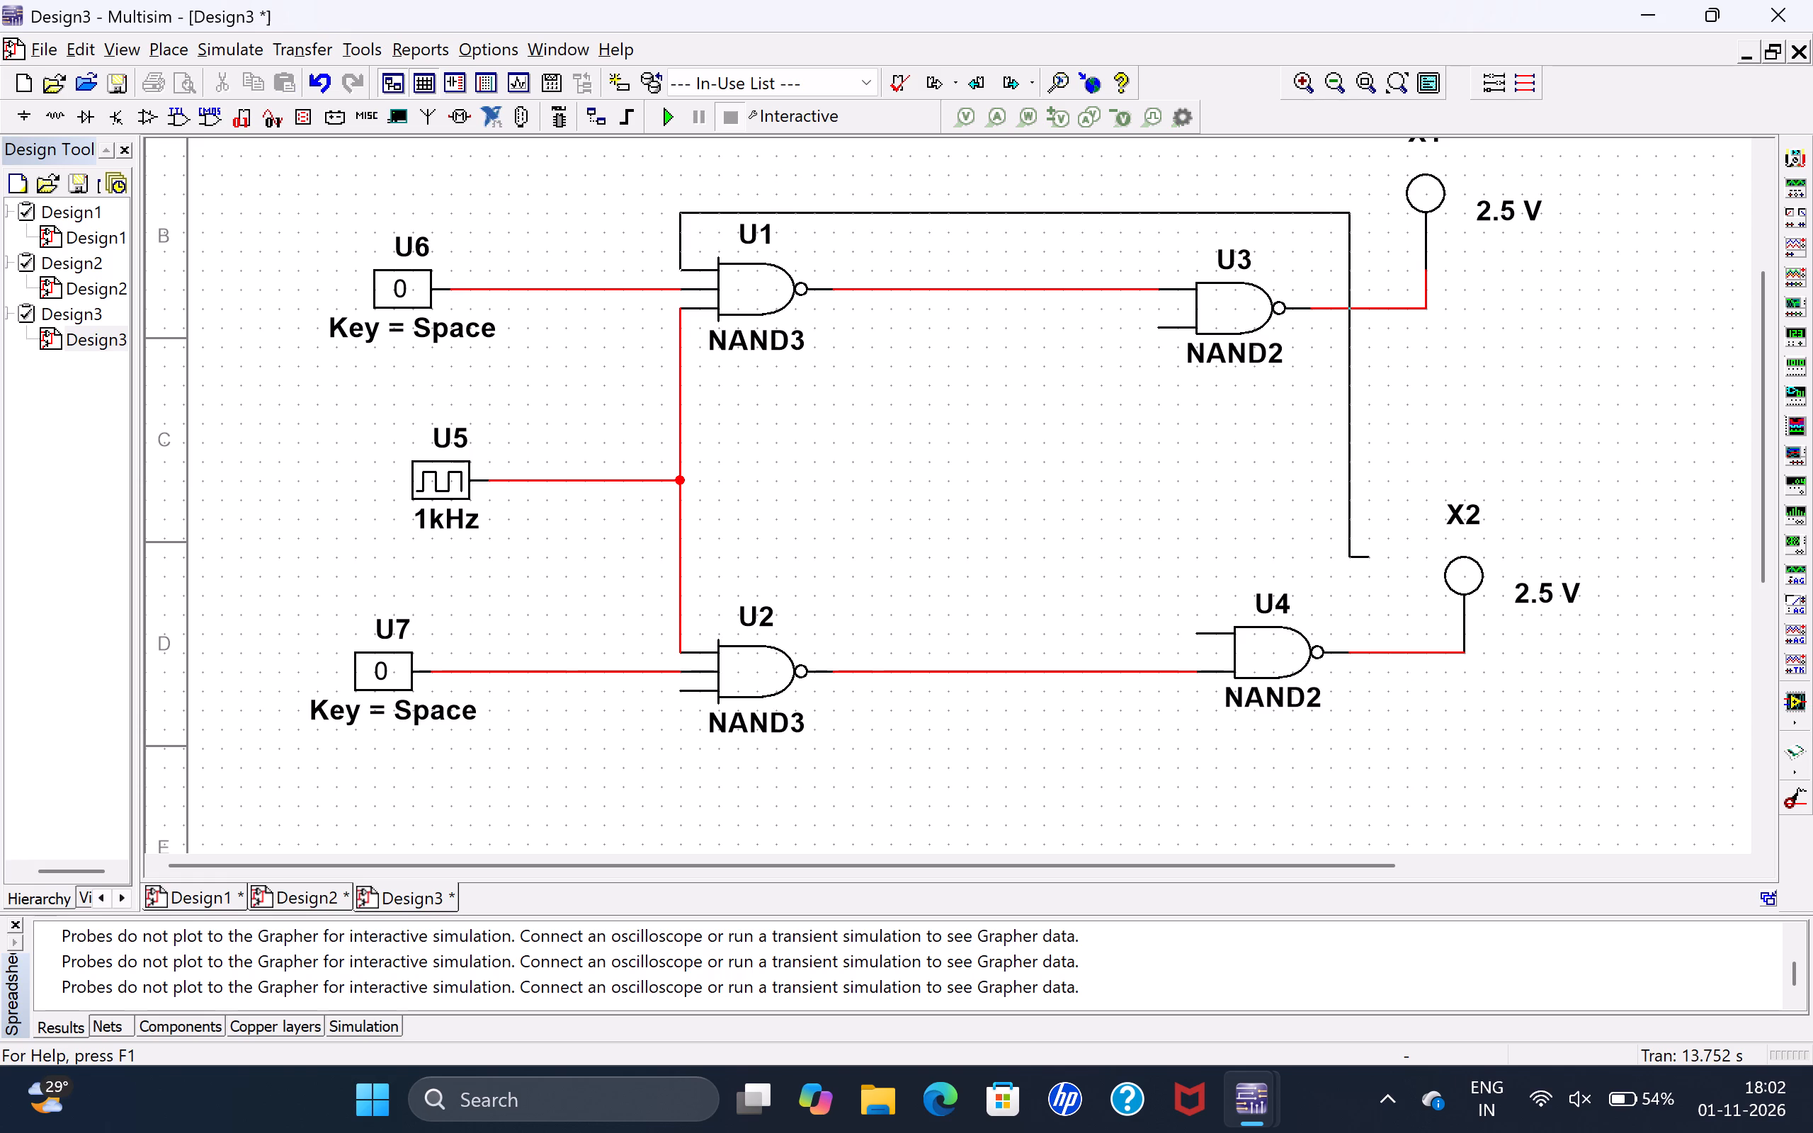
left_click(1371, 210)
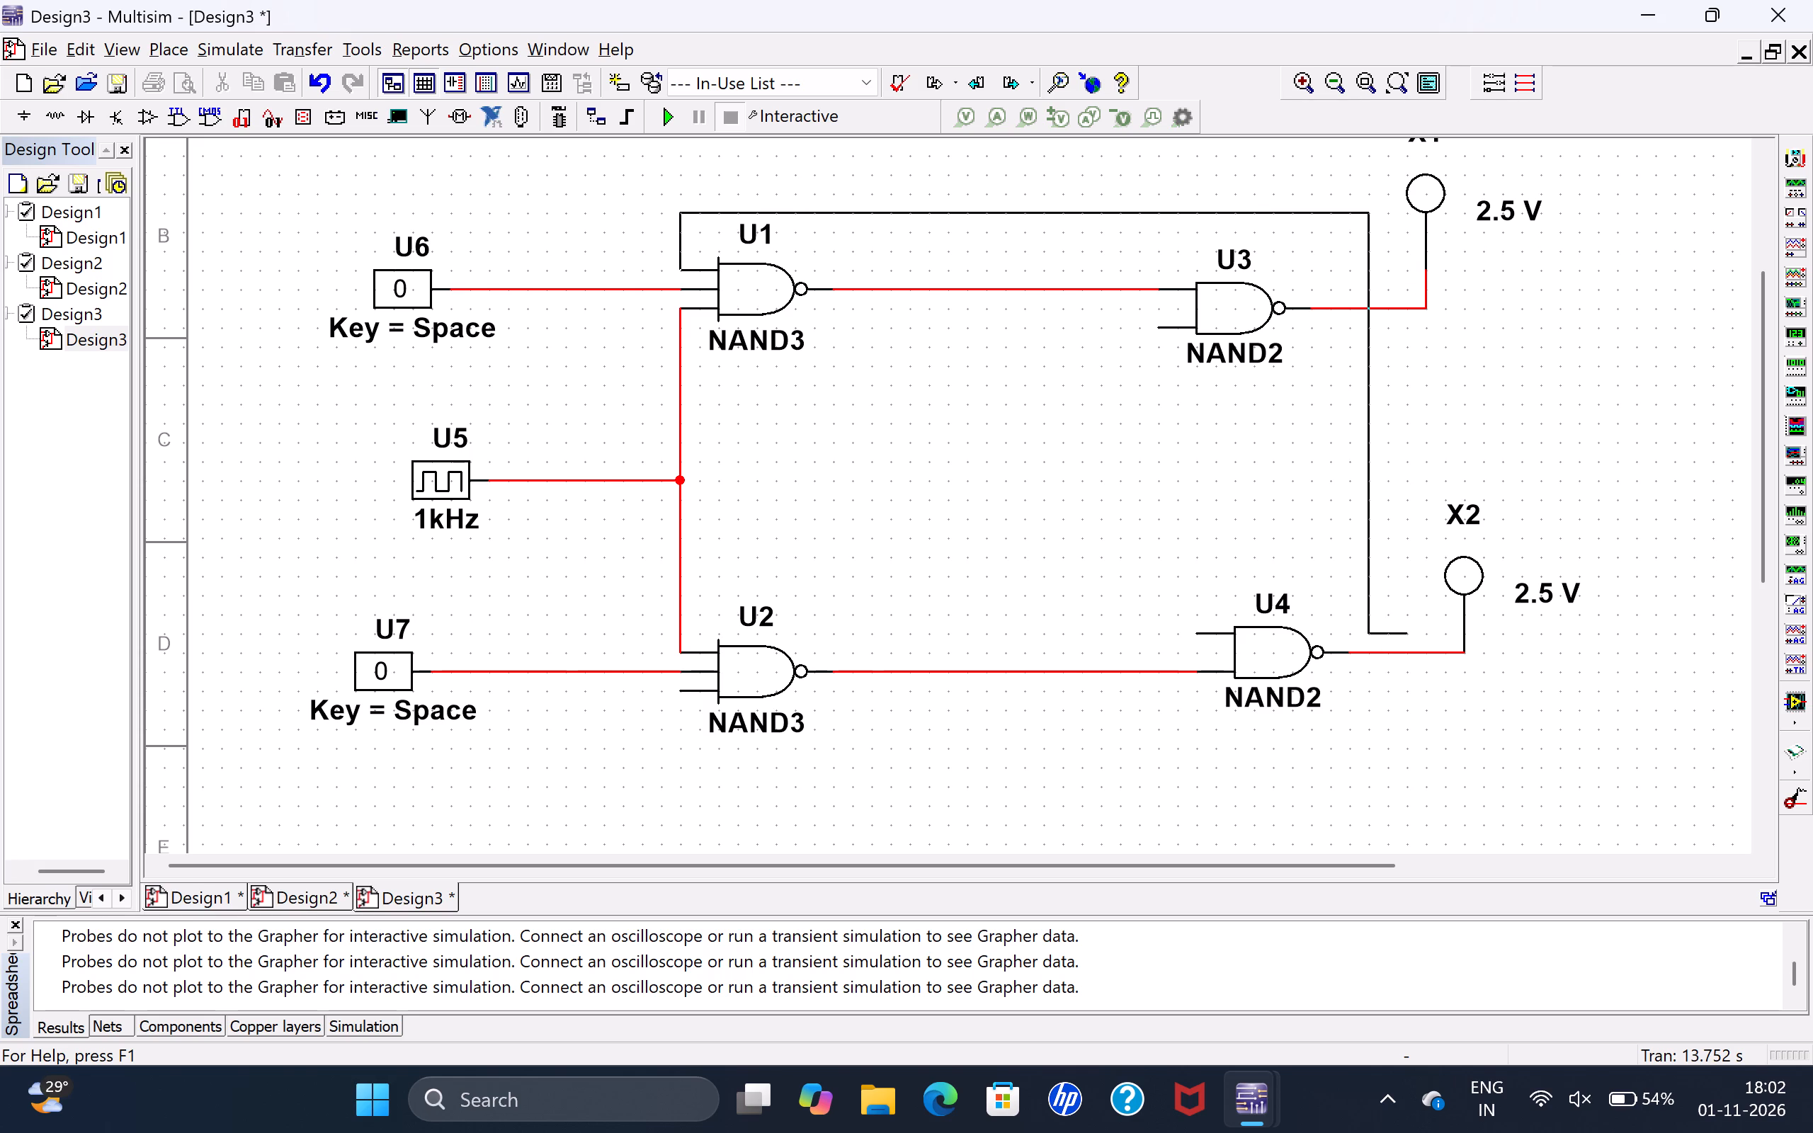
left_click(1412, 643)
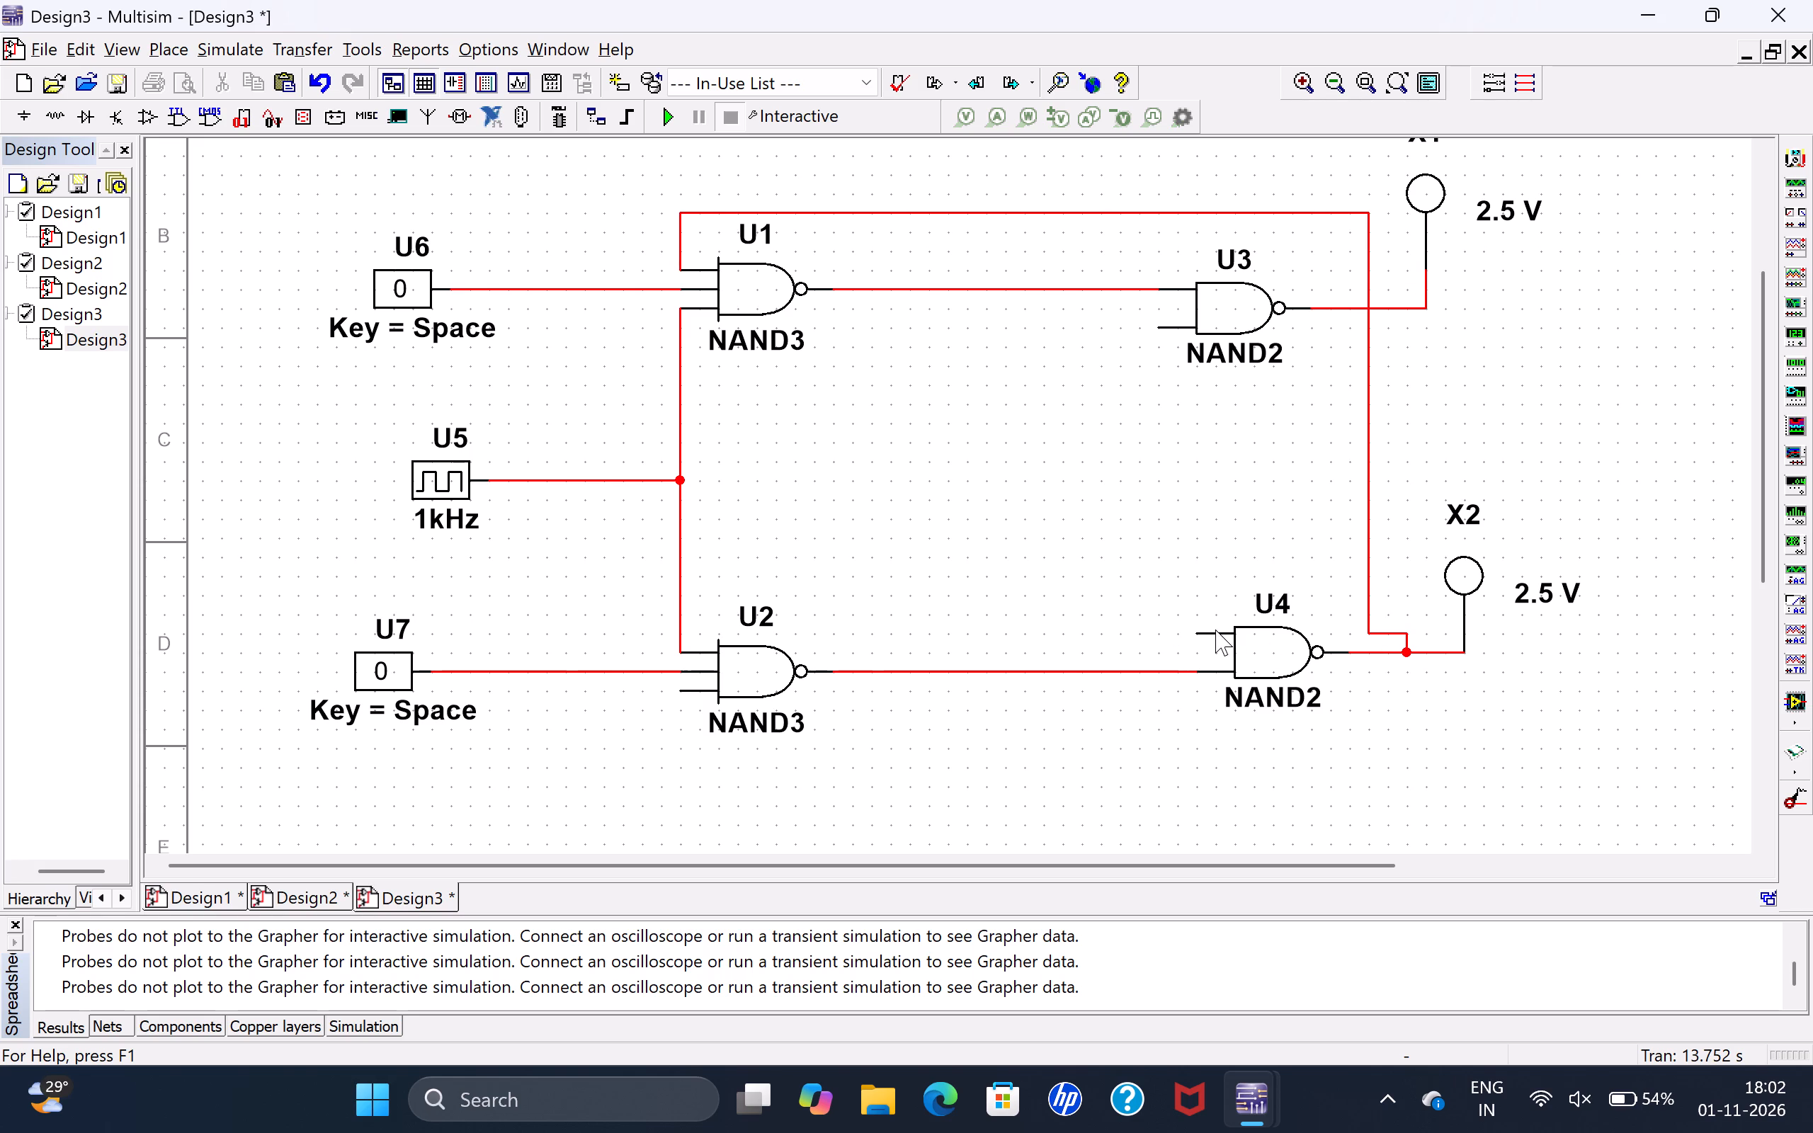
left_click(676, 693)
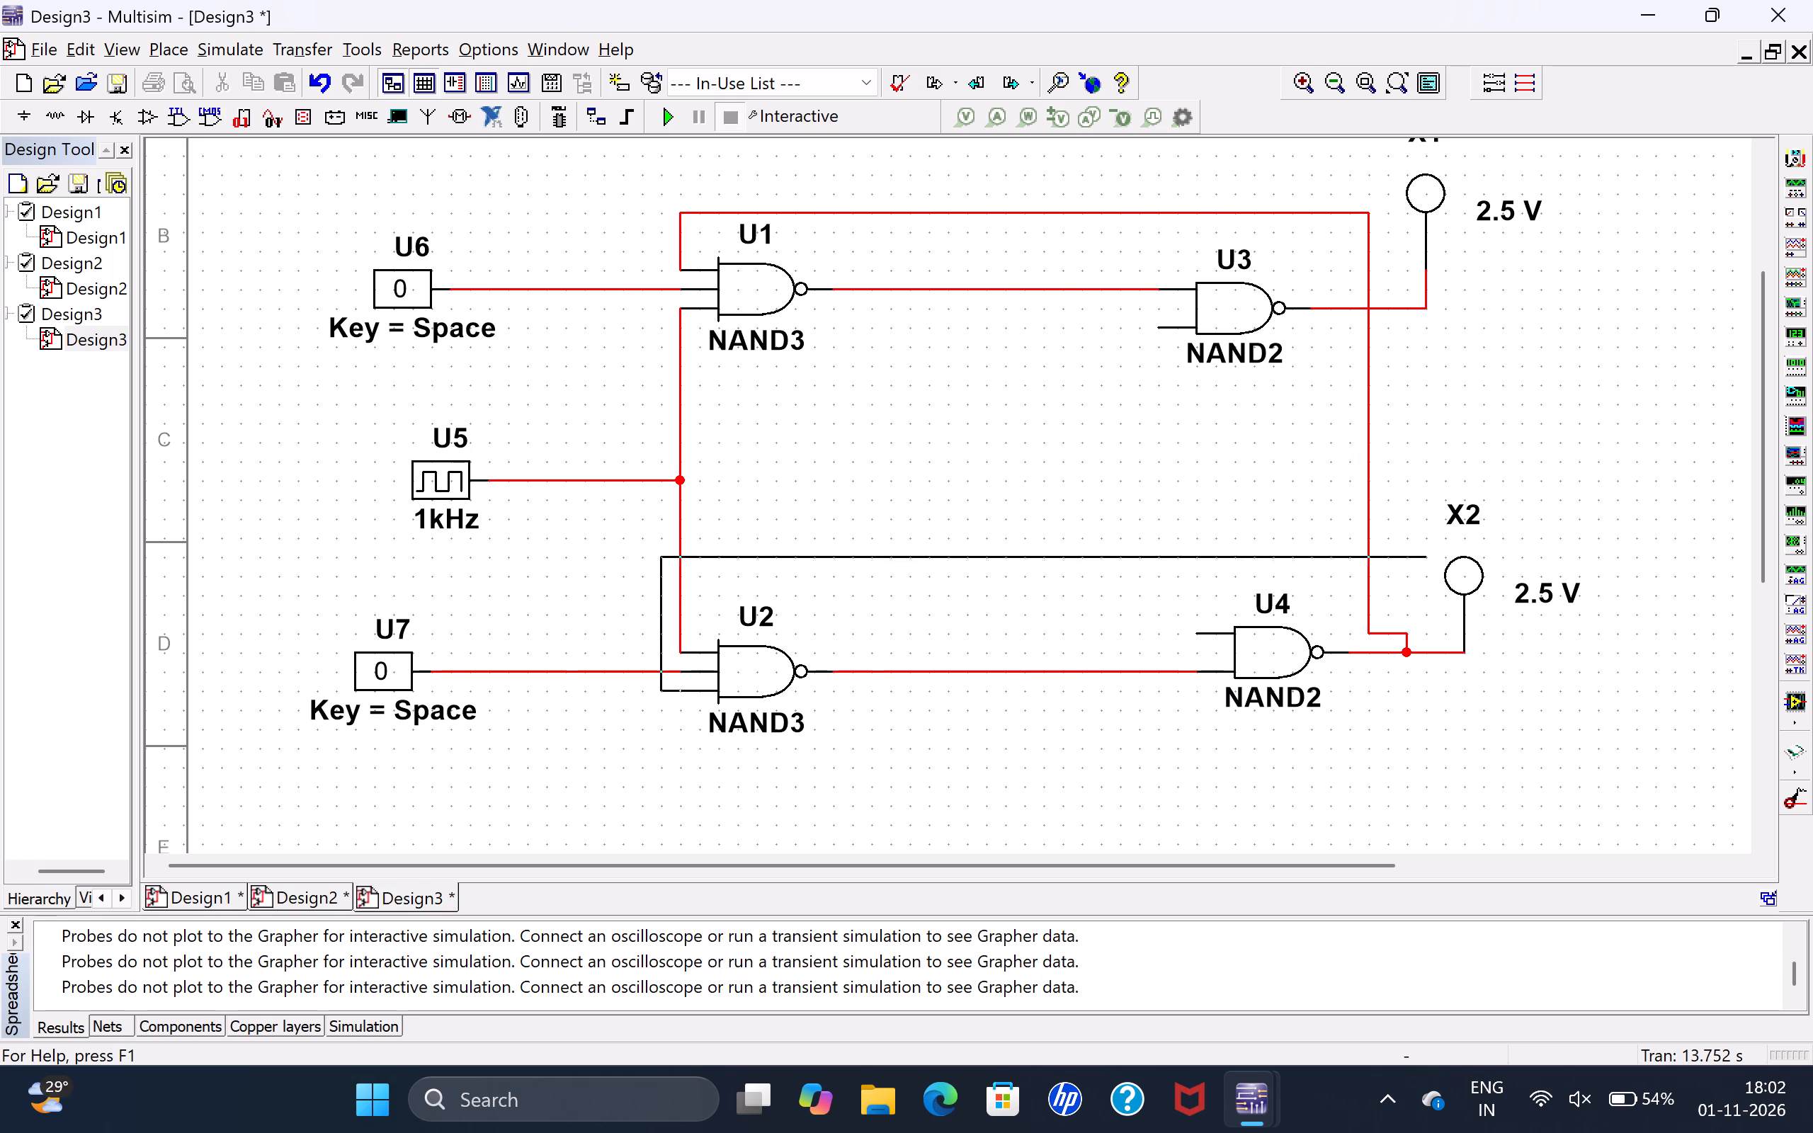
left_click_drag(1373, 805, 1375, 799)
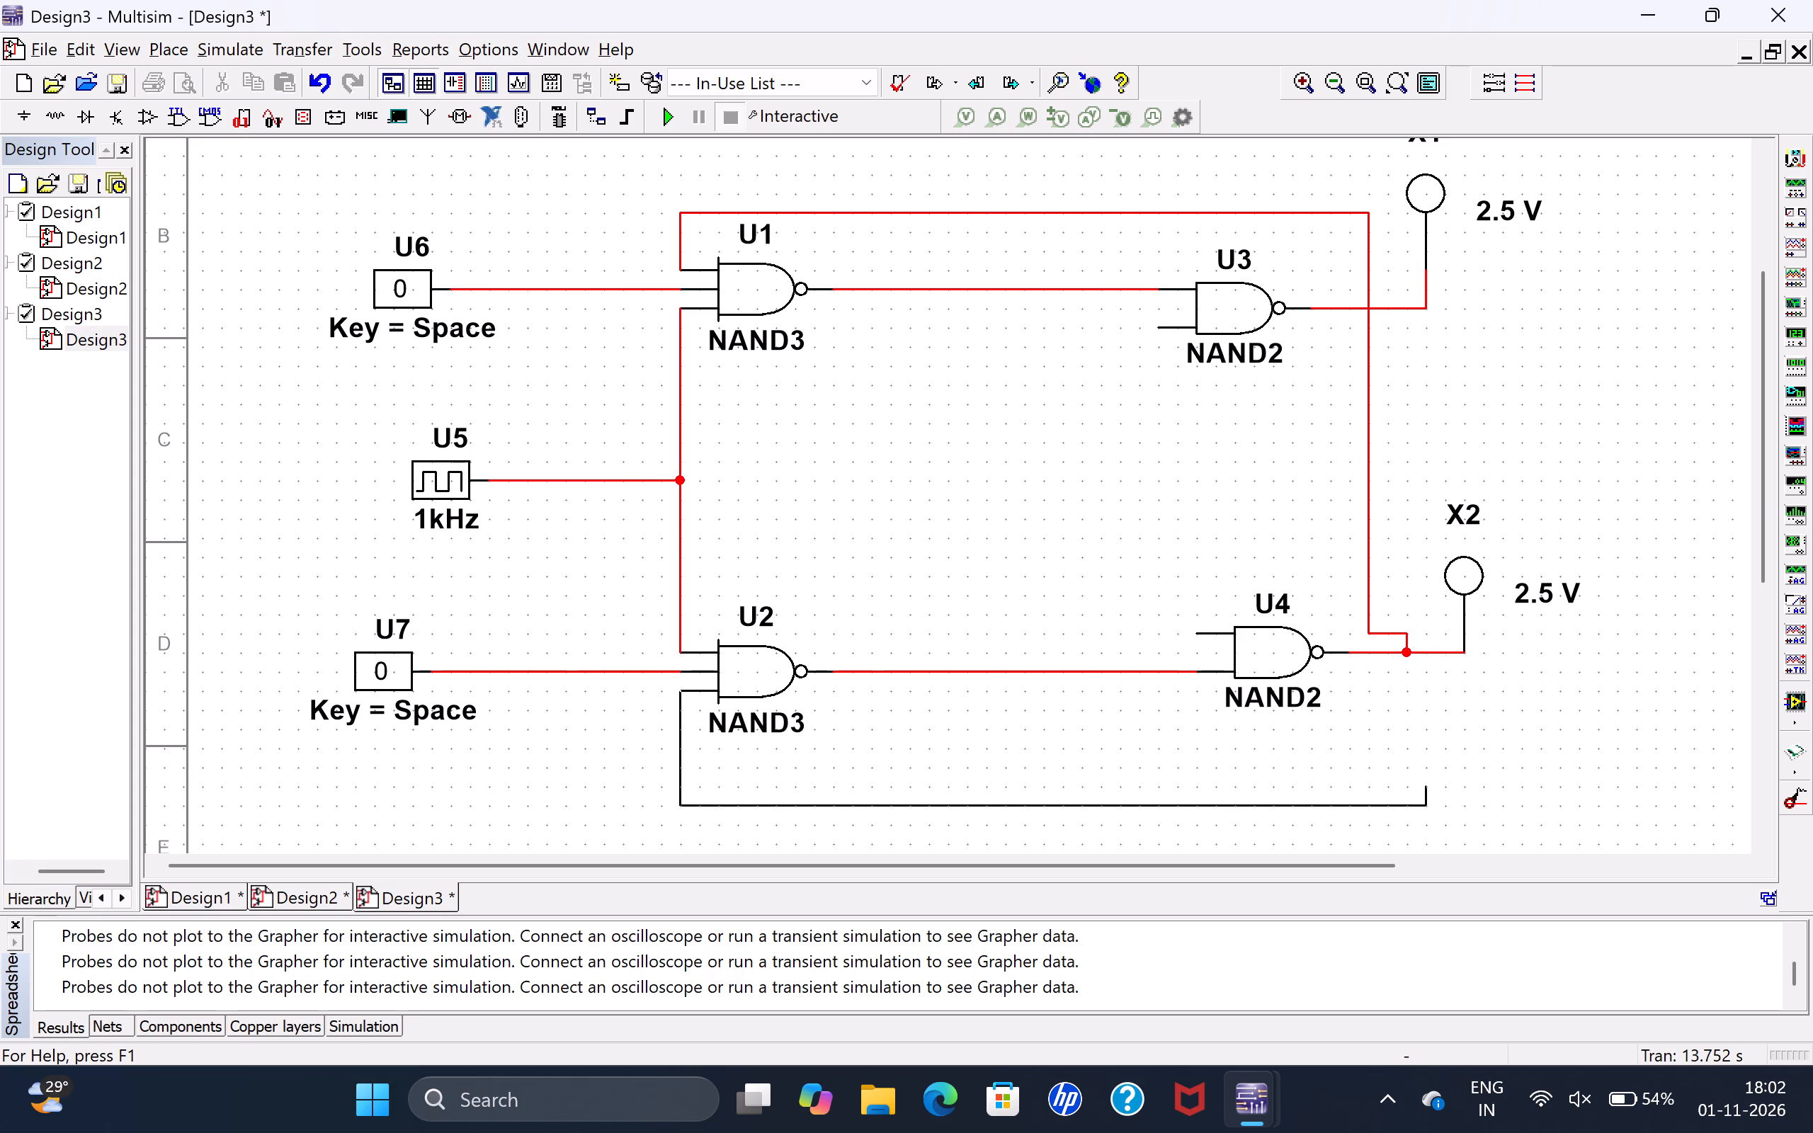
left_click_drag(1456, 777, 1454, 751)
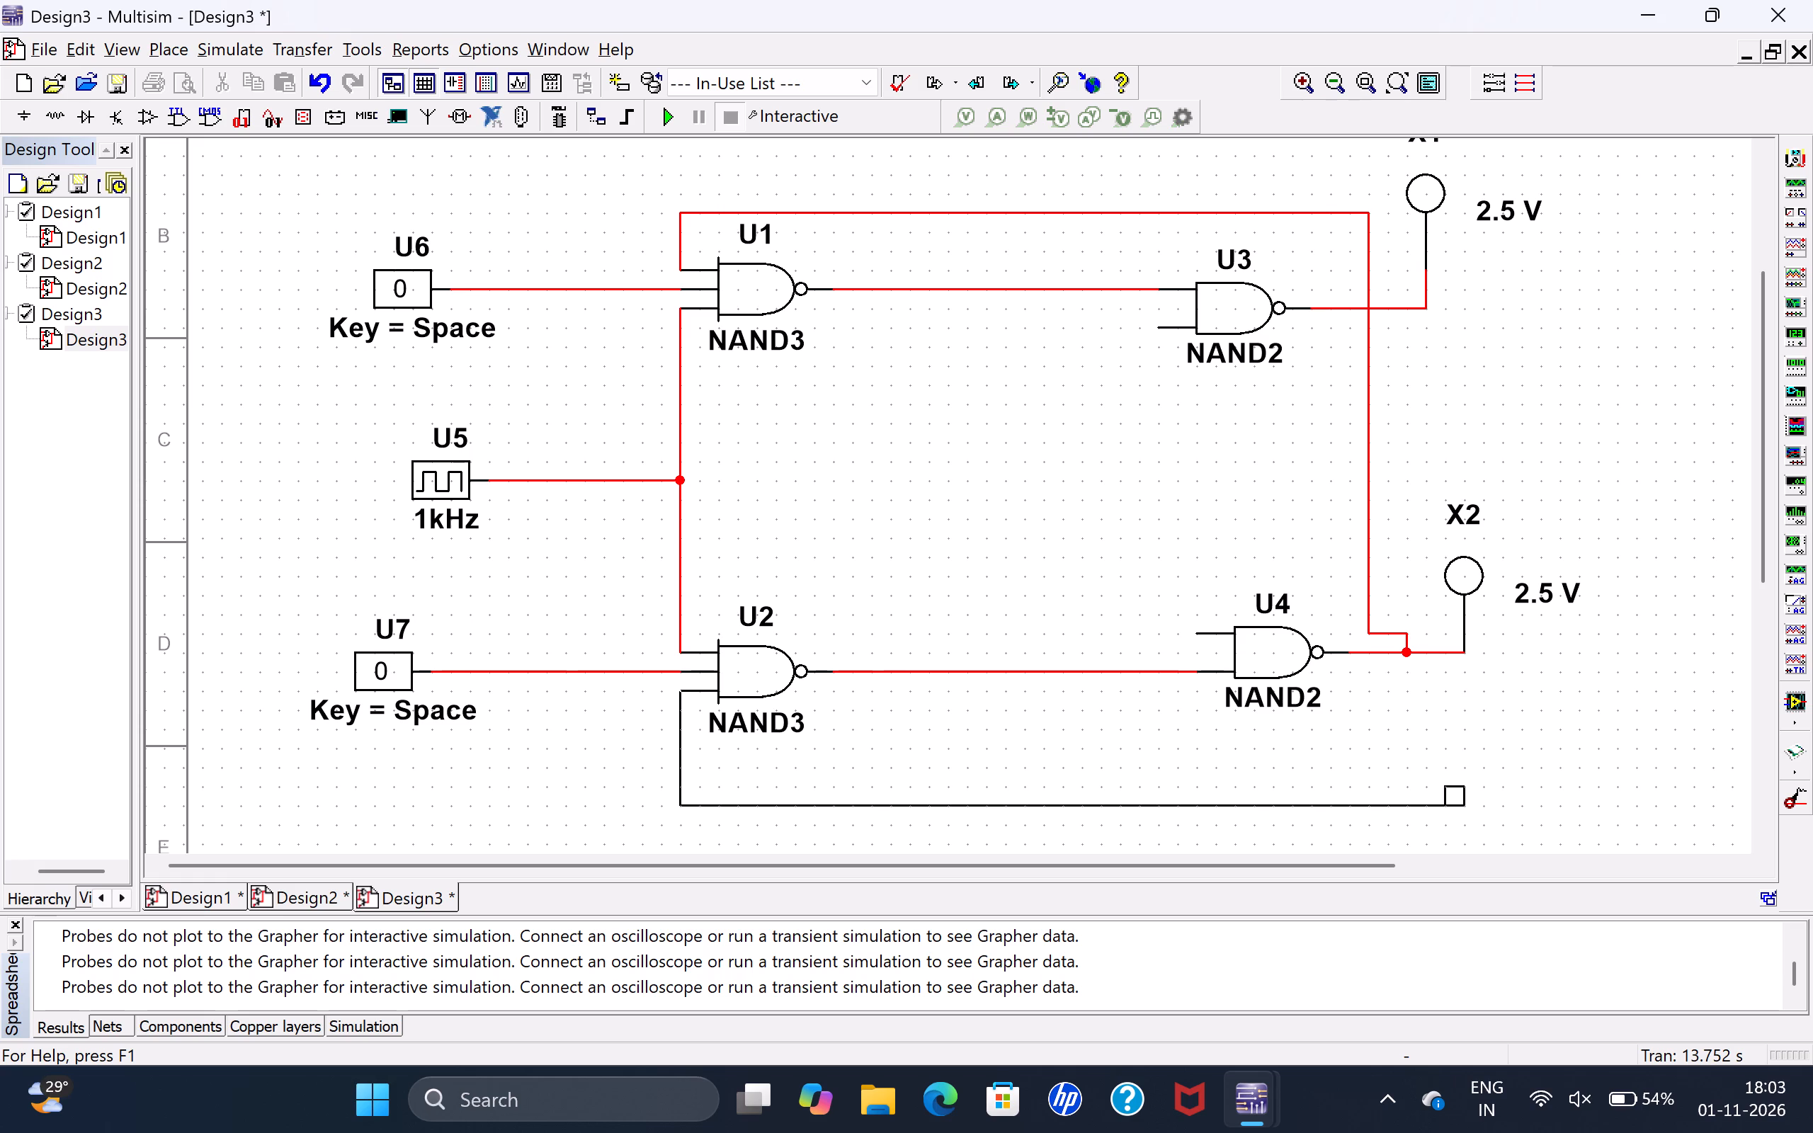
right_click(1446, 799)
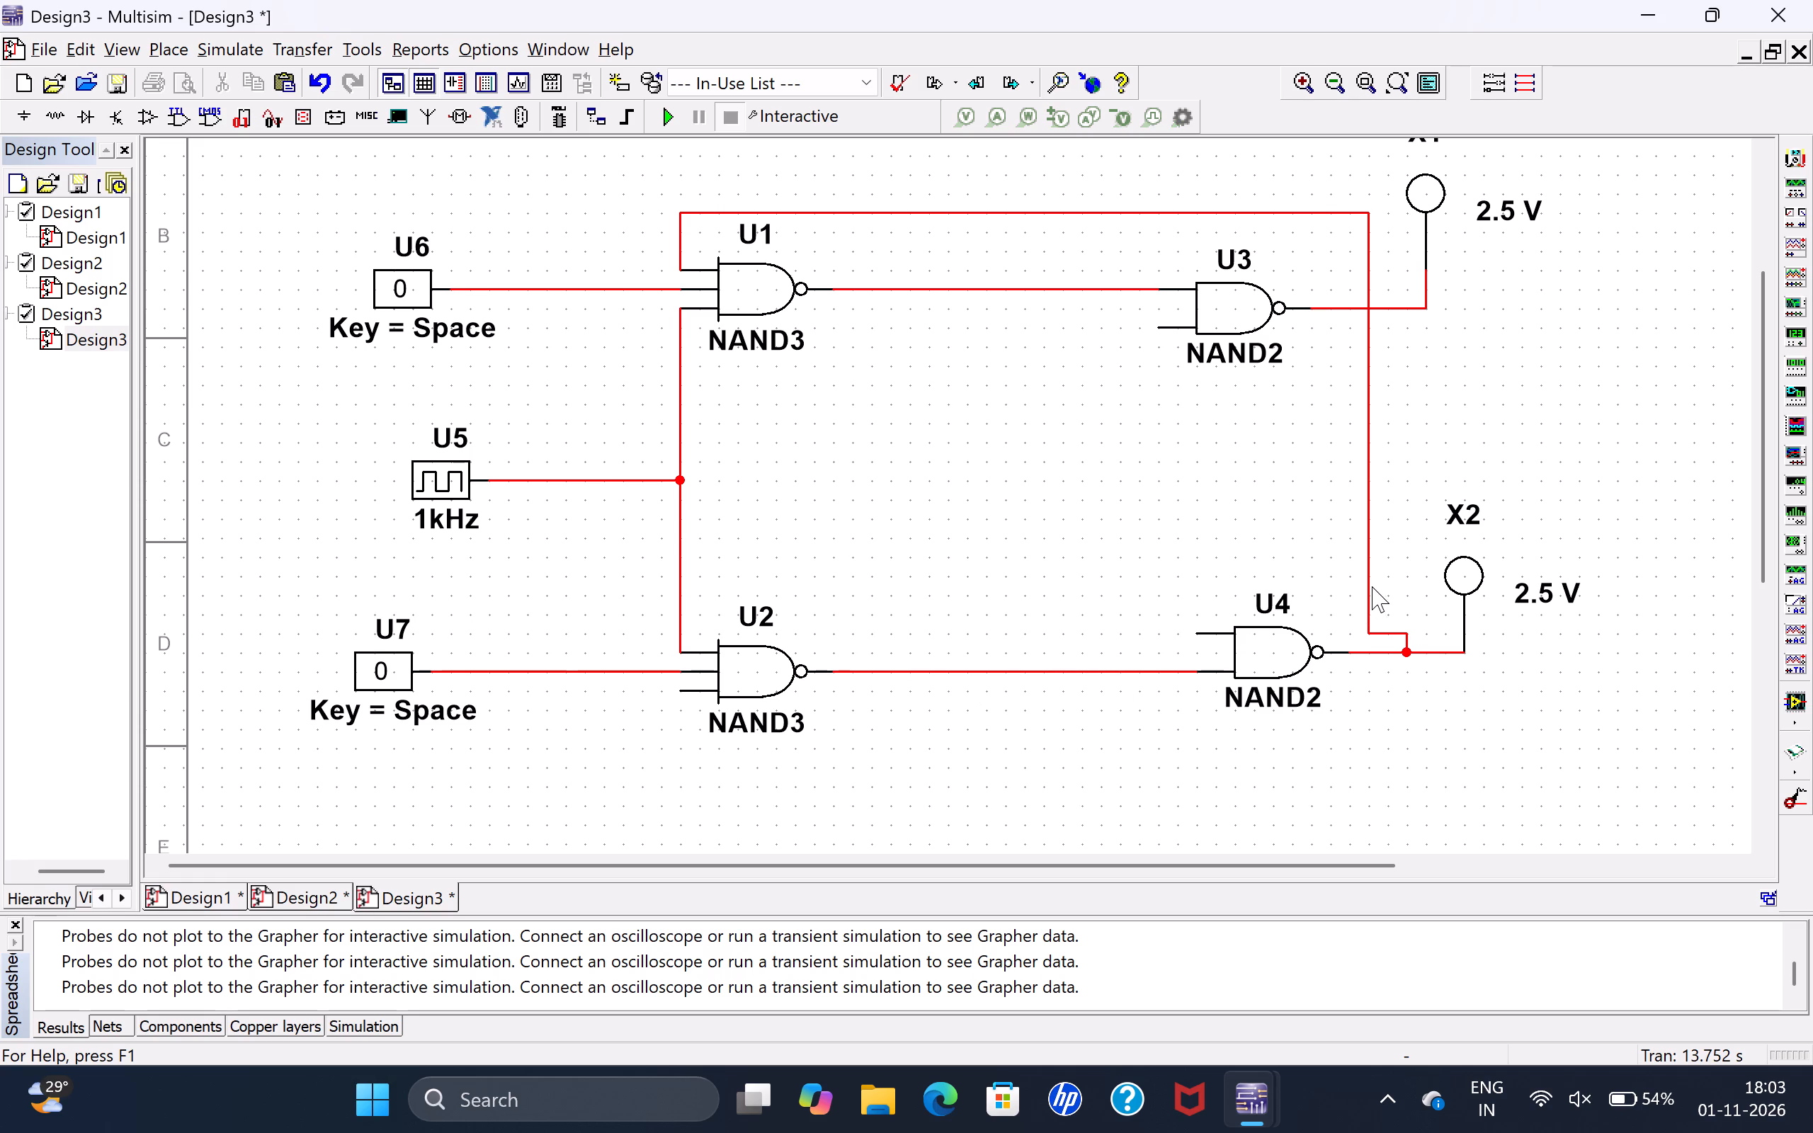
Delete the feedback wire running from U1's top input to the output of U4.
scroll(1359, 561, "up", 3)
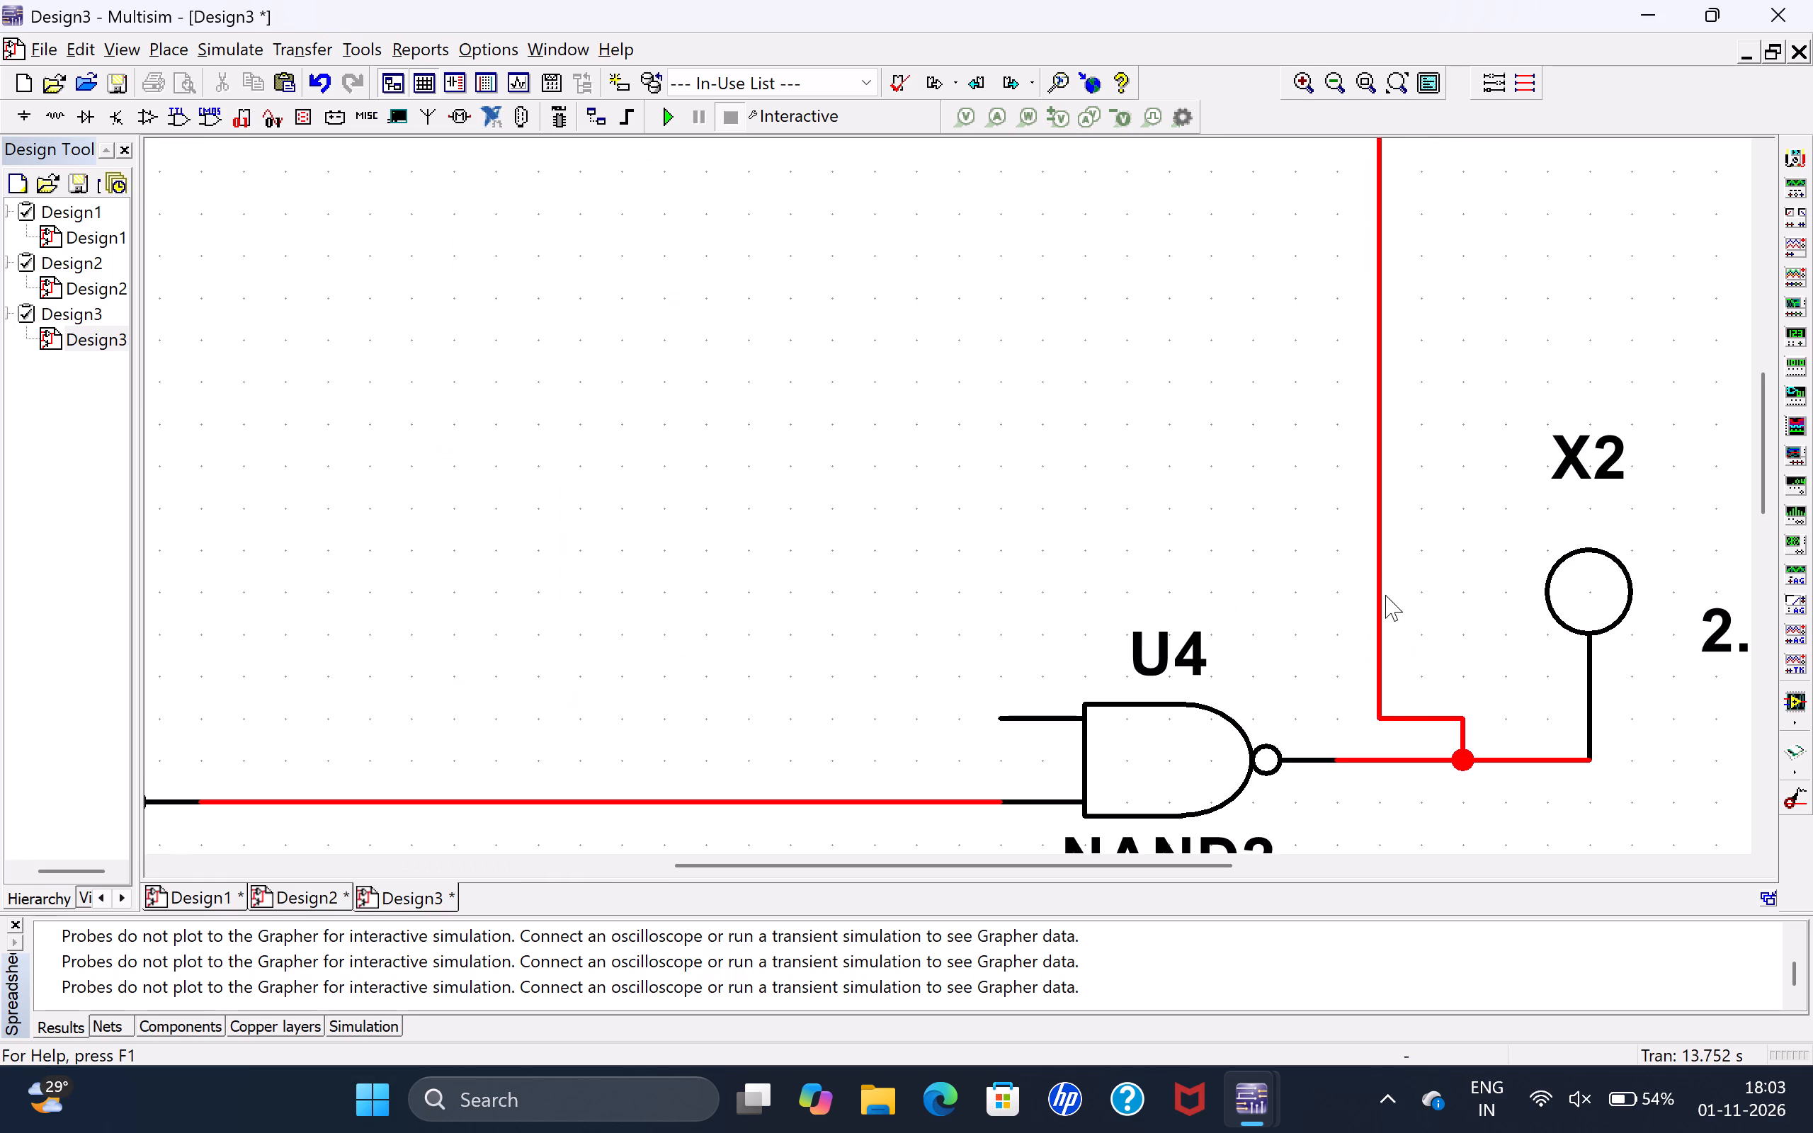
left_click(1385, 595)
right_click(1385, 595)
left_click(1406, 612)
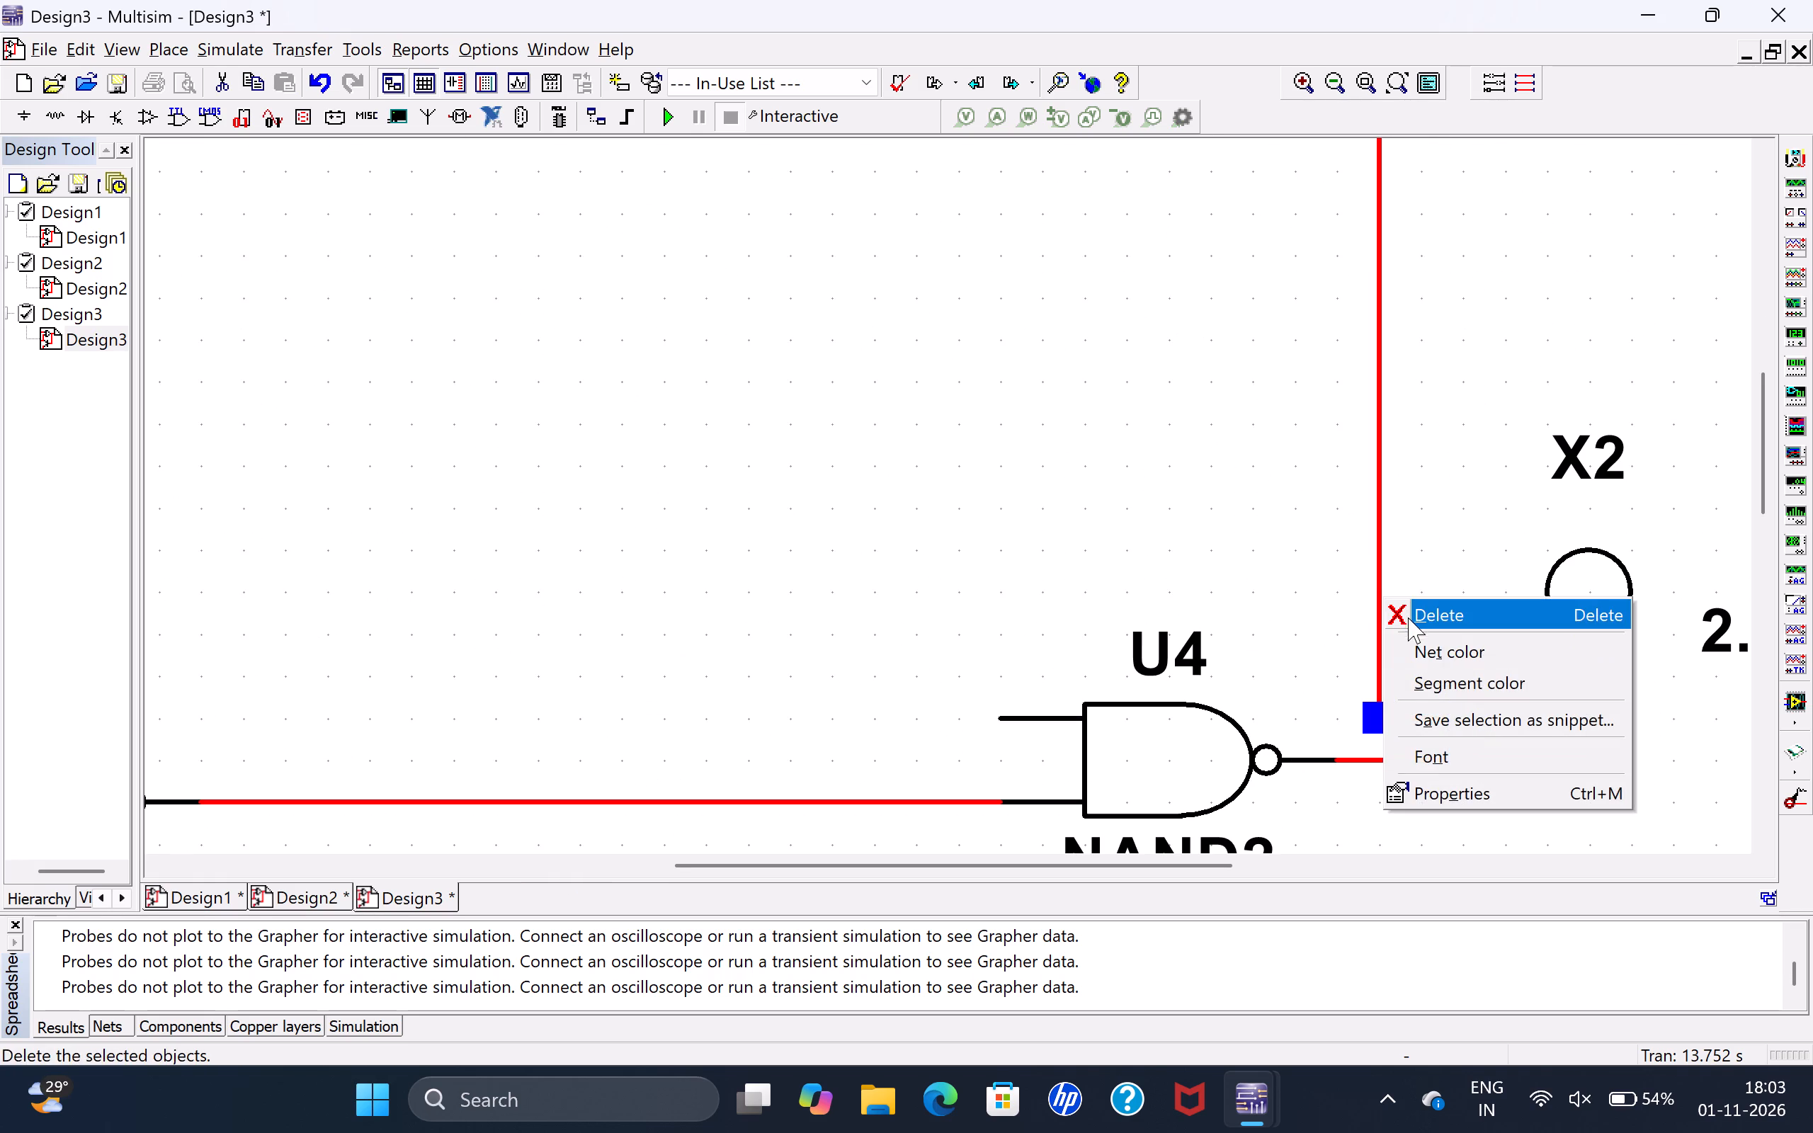
Wire U3's lower input down and across to a junction on U4's output wire.
scroll(1212, 567, "down", 3)
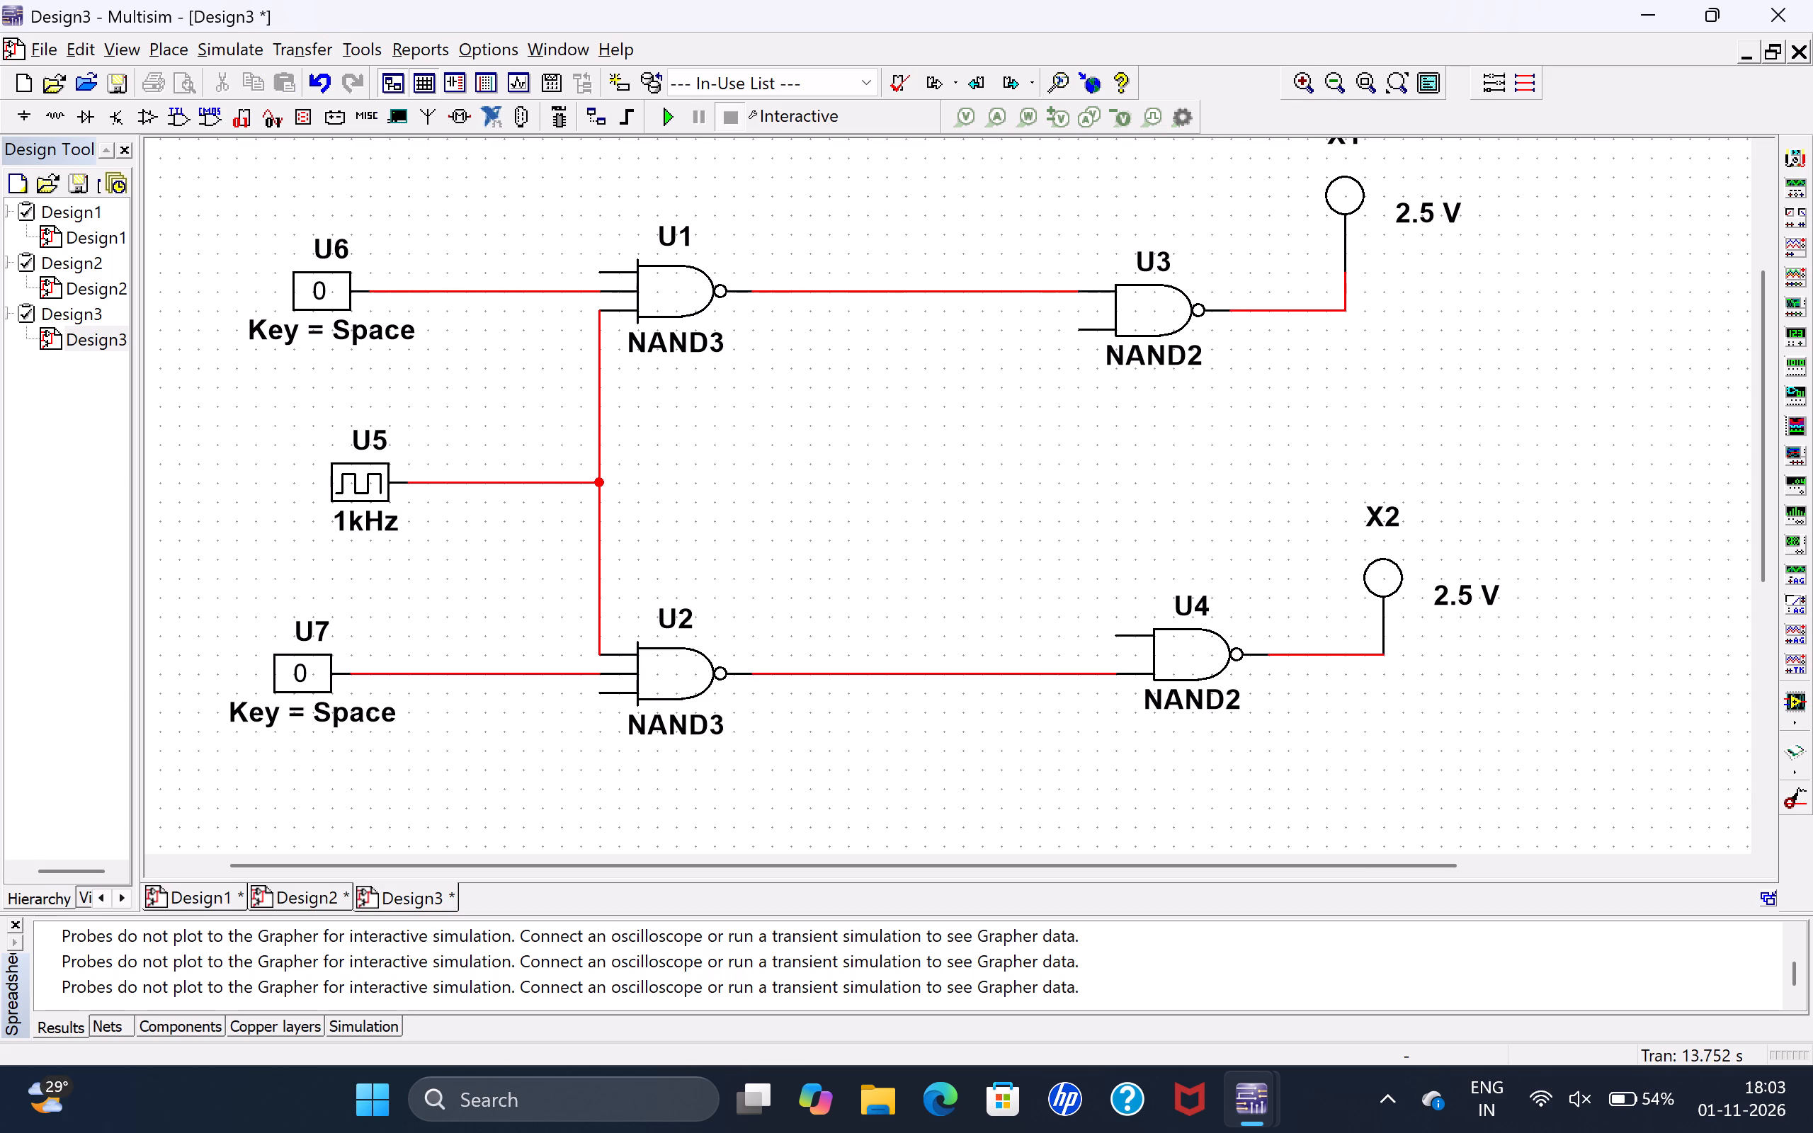
left_click(1080, 331)
scroll(1224, 490, "up", 4)
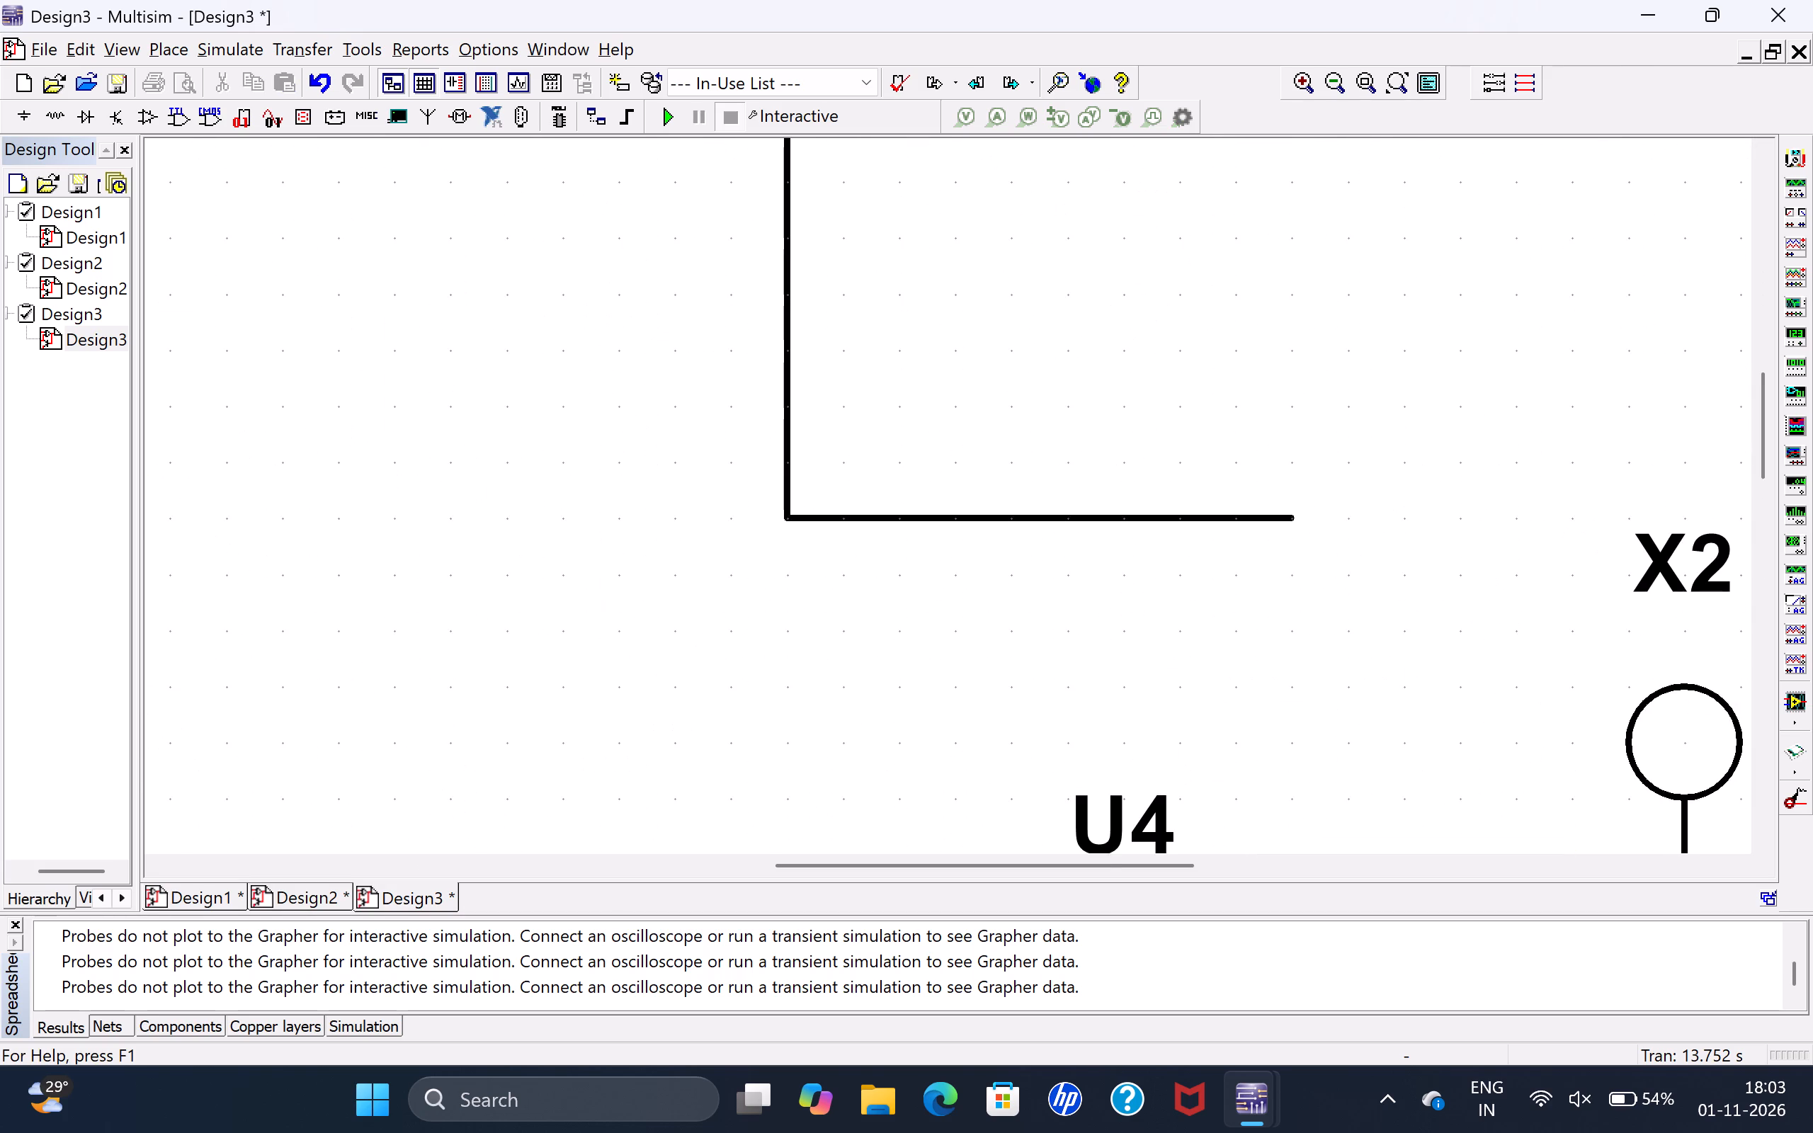
scroll(1281, 523, "down", 3)
scroll(1317, 550, "up", 1)
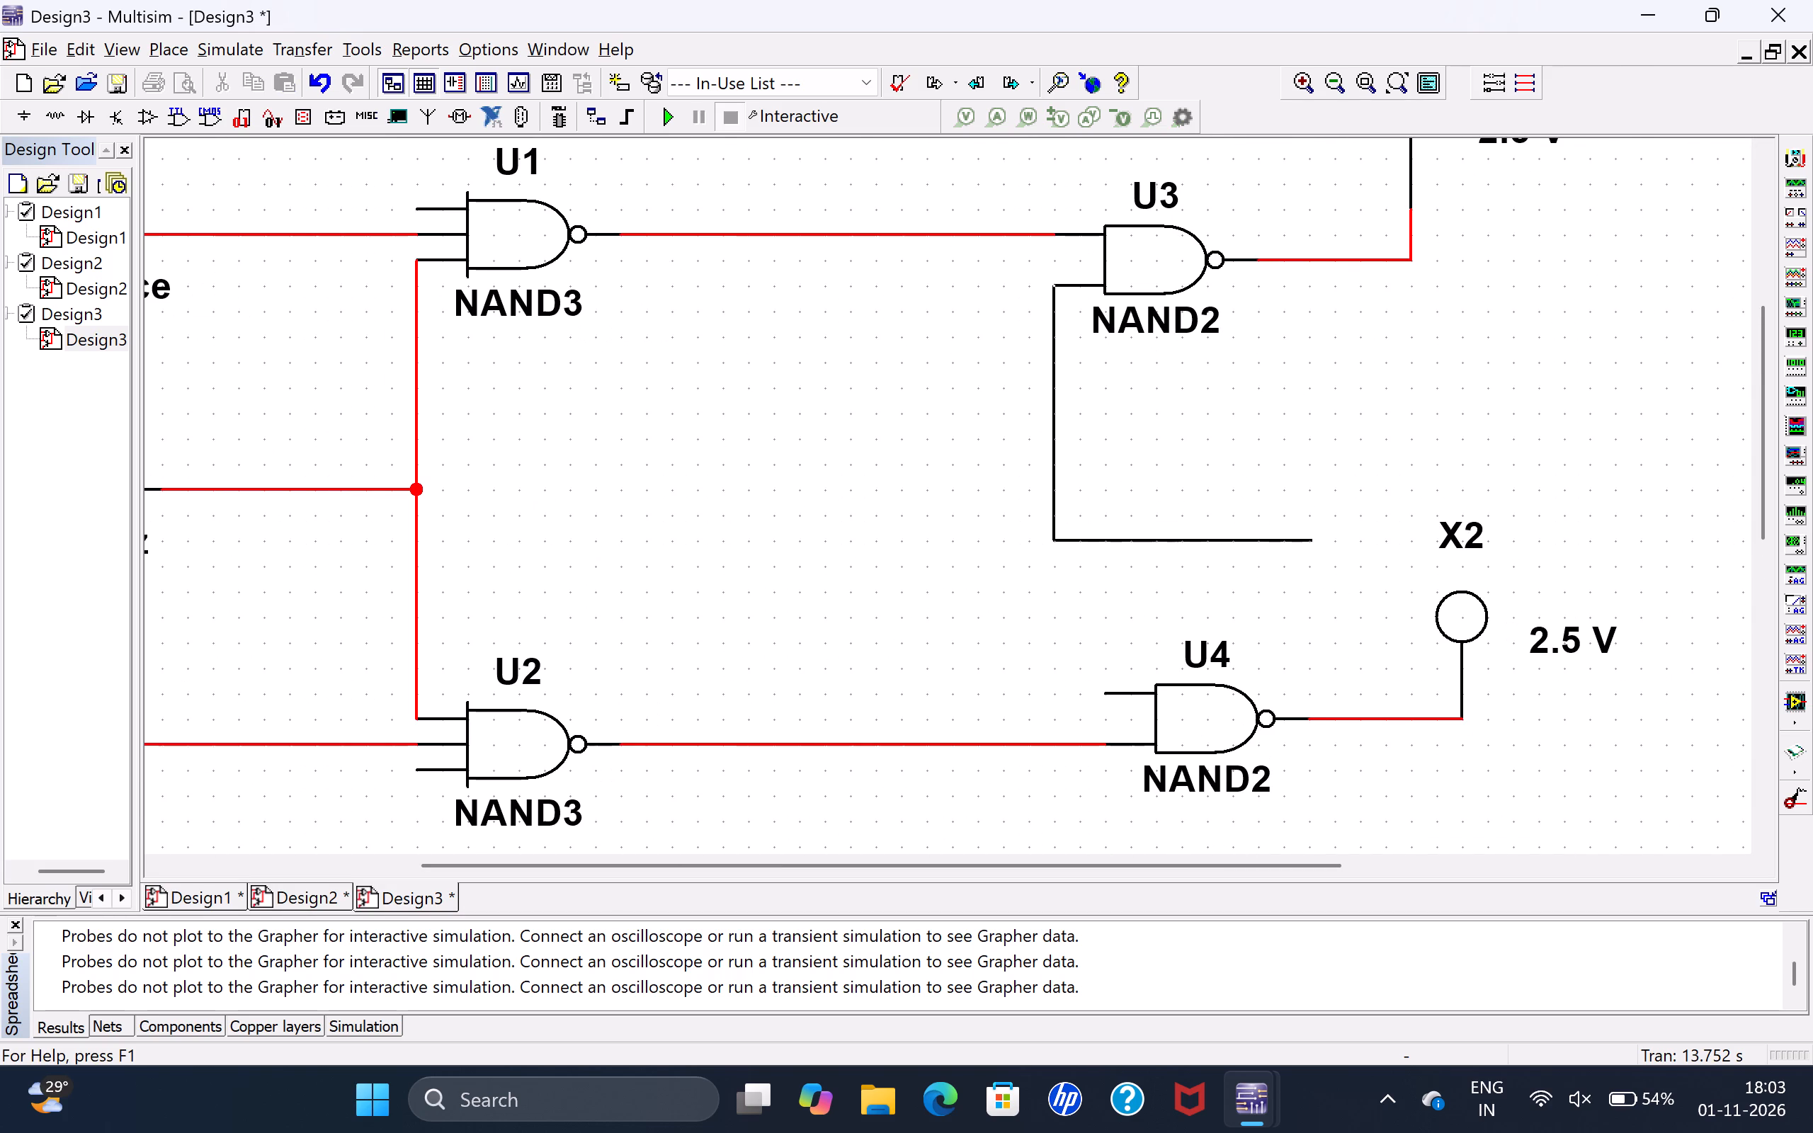
left_click(1314, 542)
left_click(1321, 717)
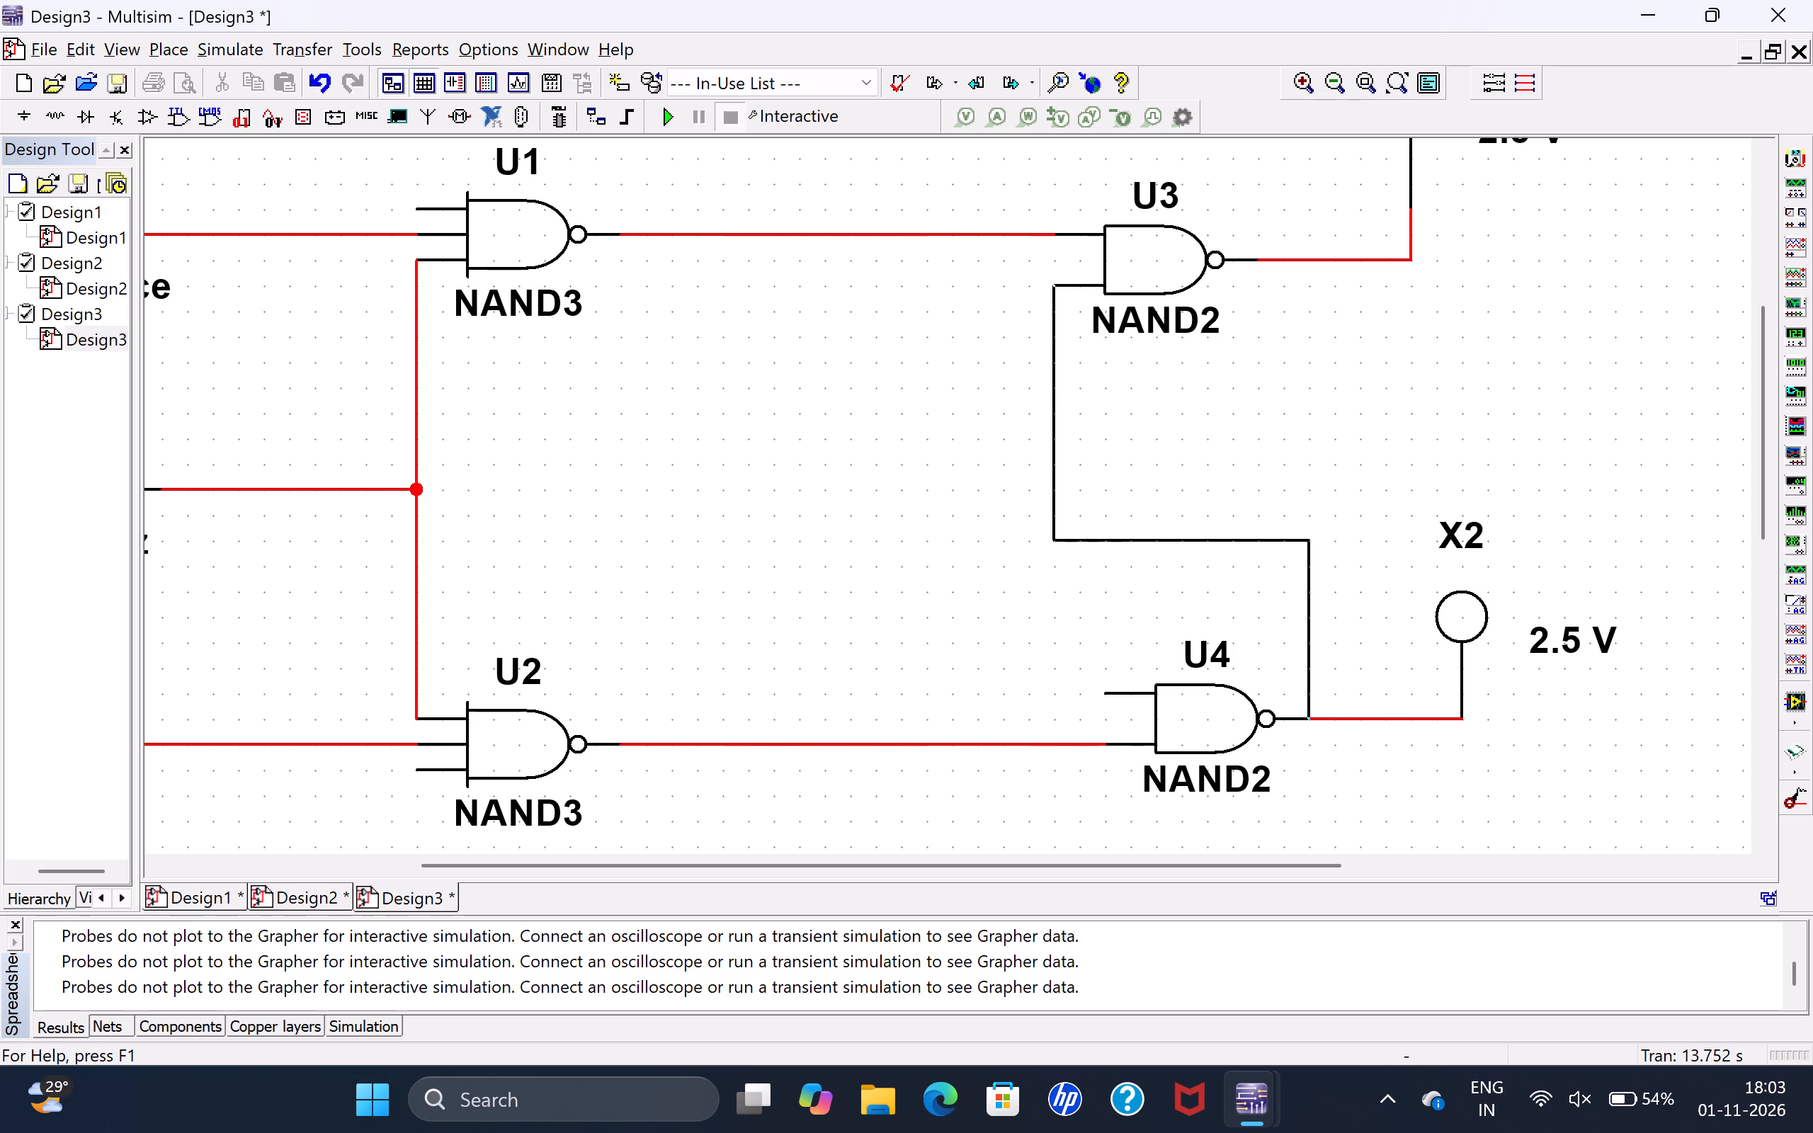
left_click(1319, 717)
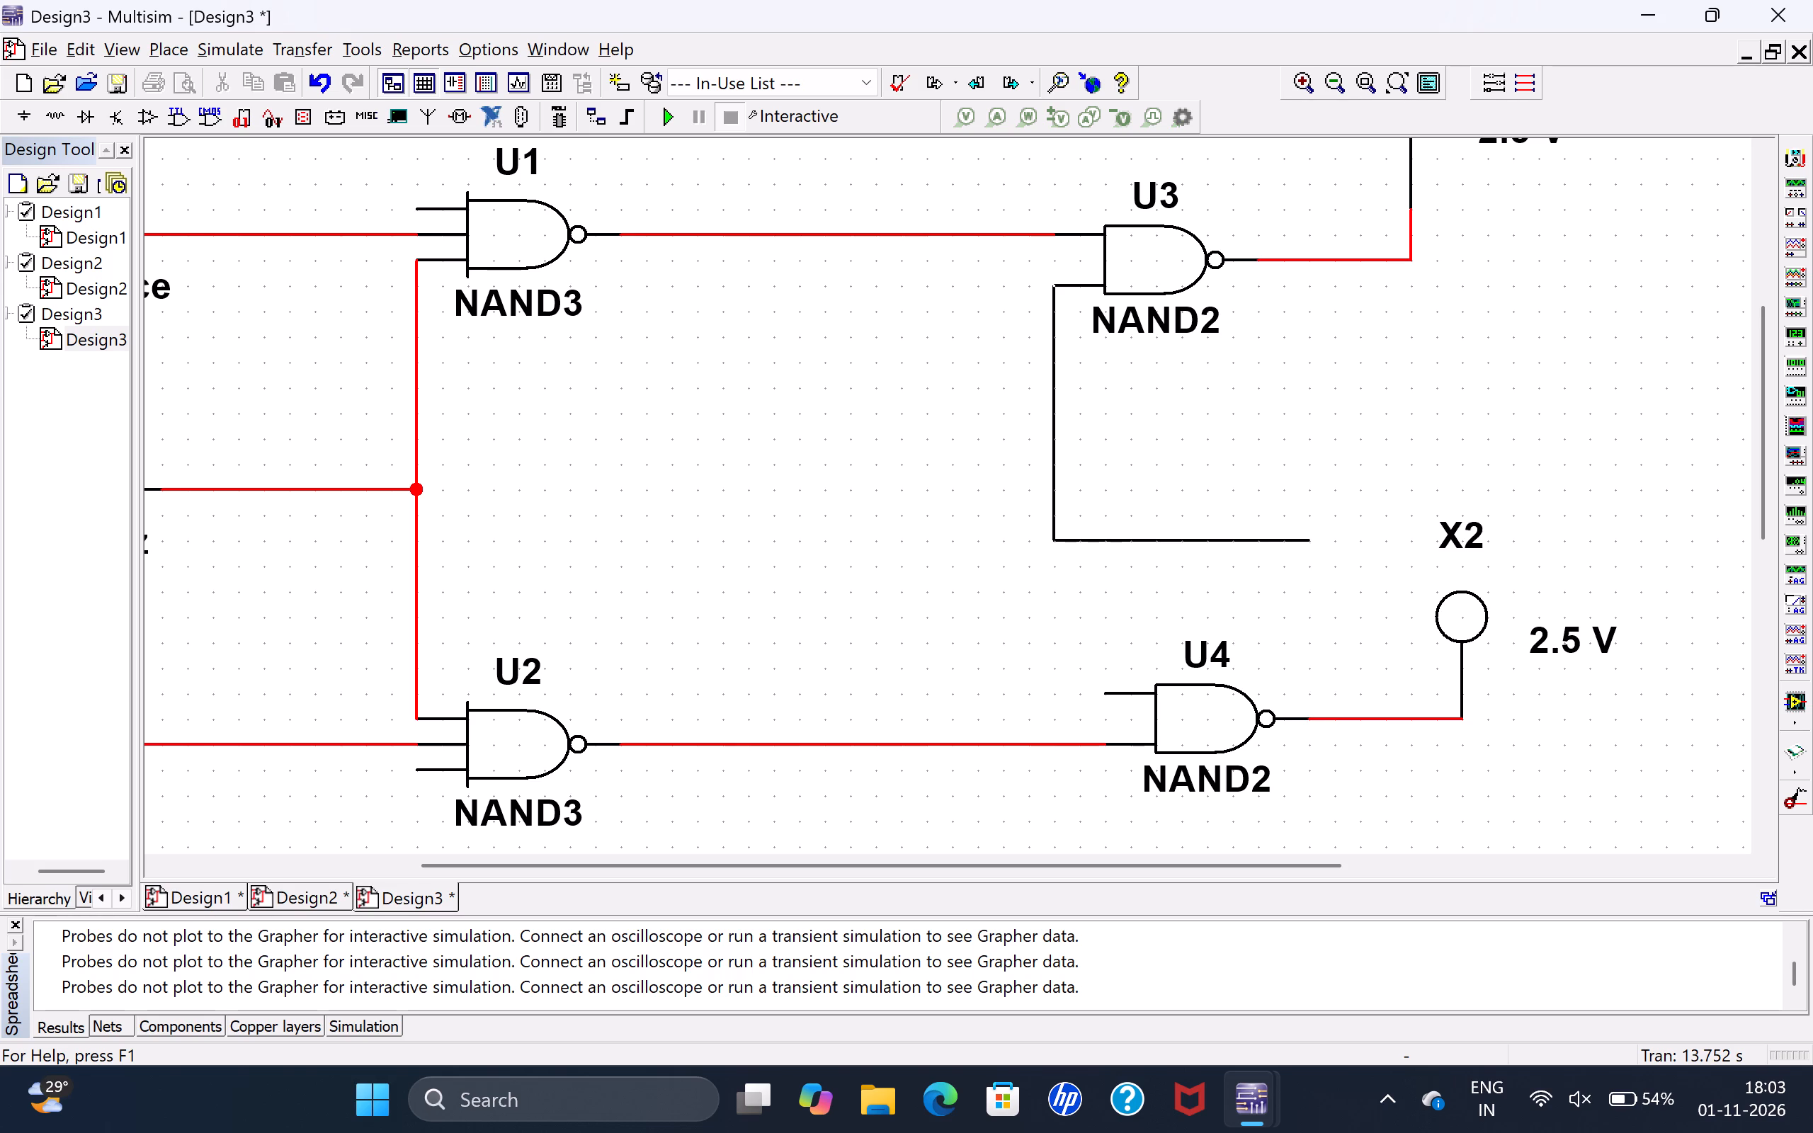
left_click(1321, 537)
left_click(1319, 716)
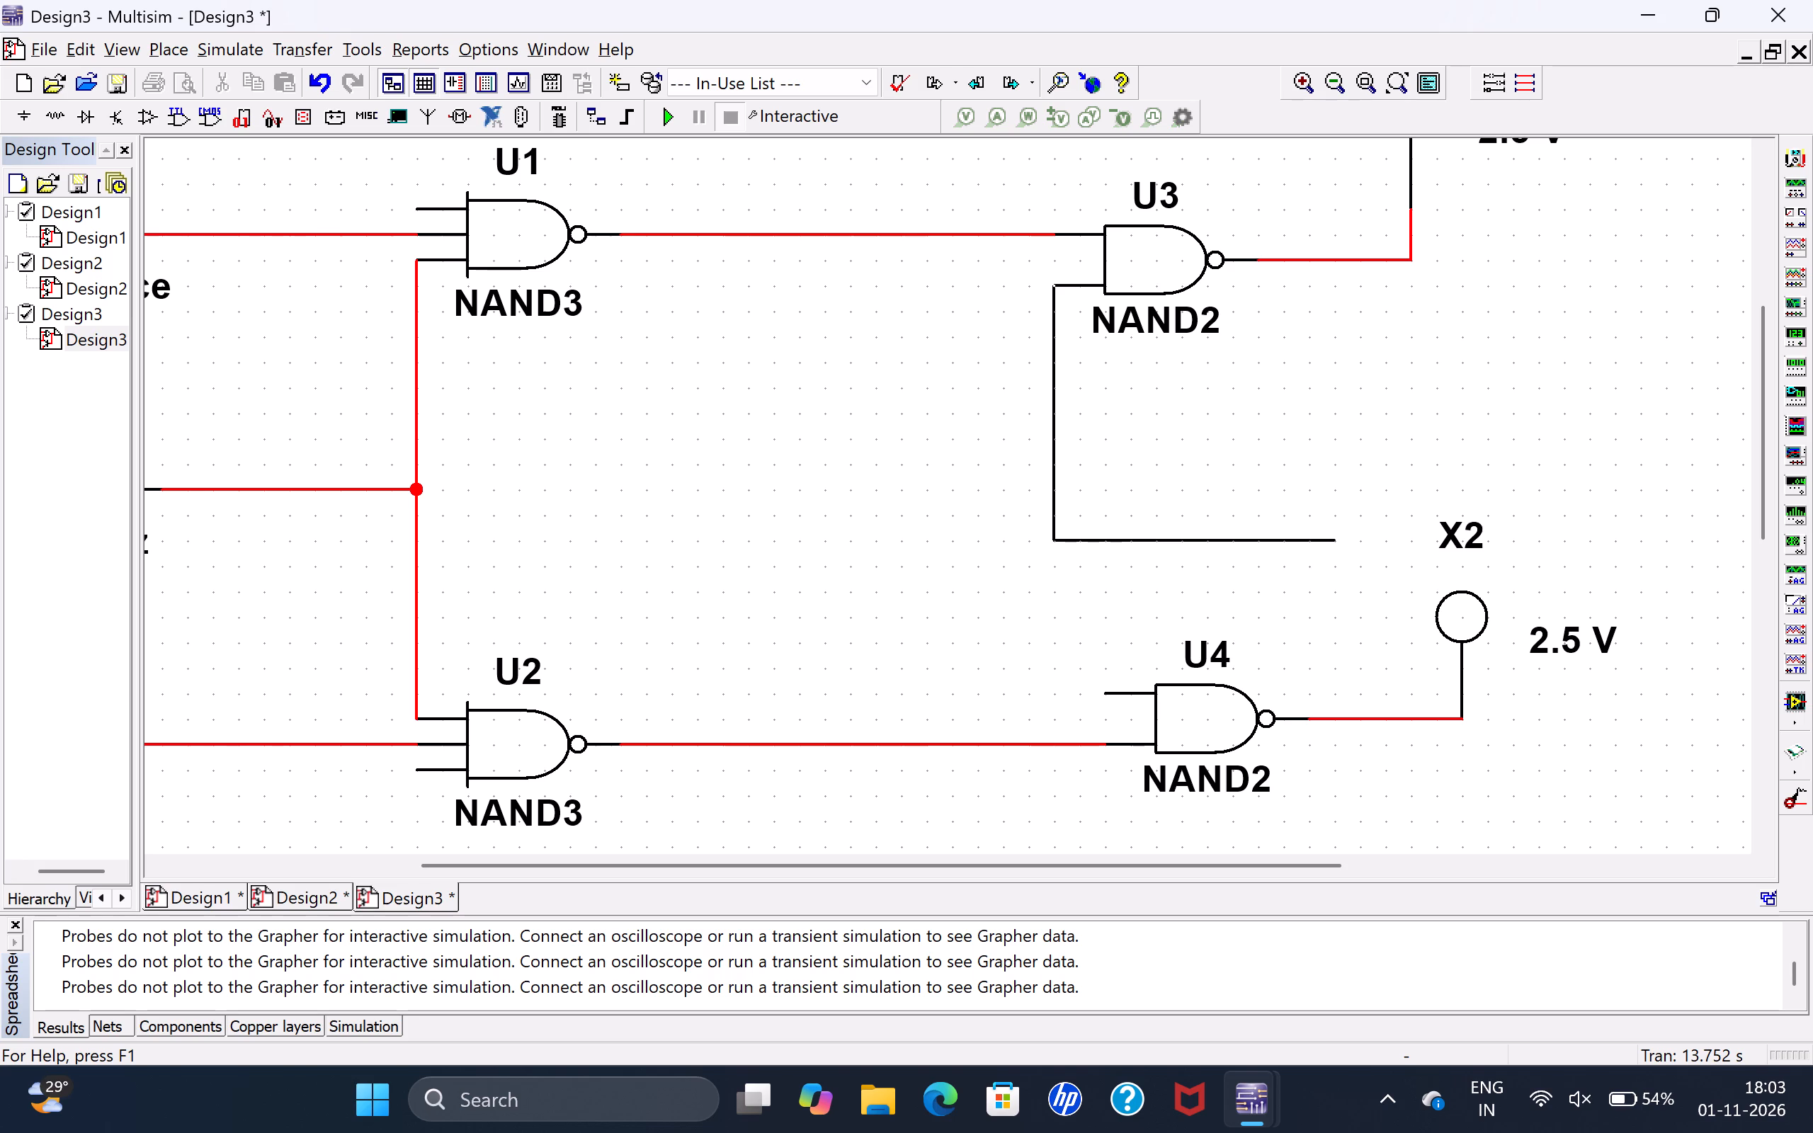
left_click(1323, 543)
left_click(1327, 710)
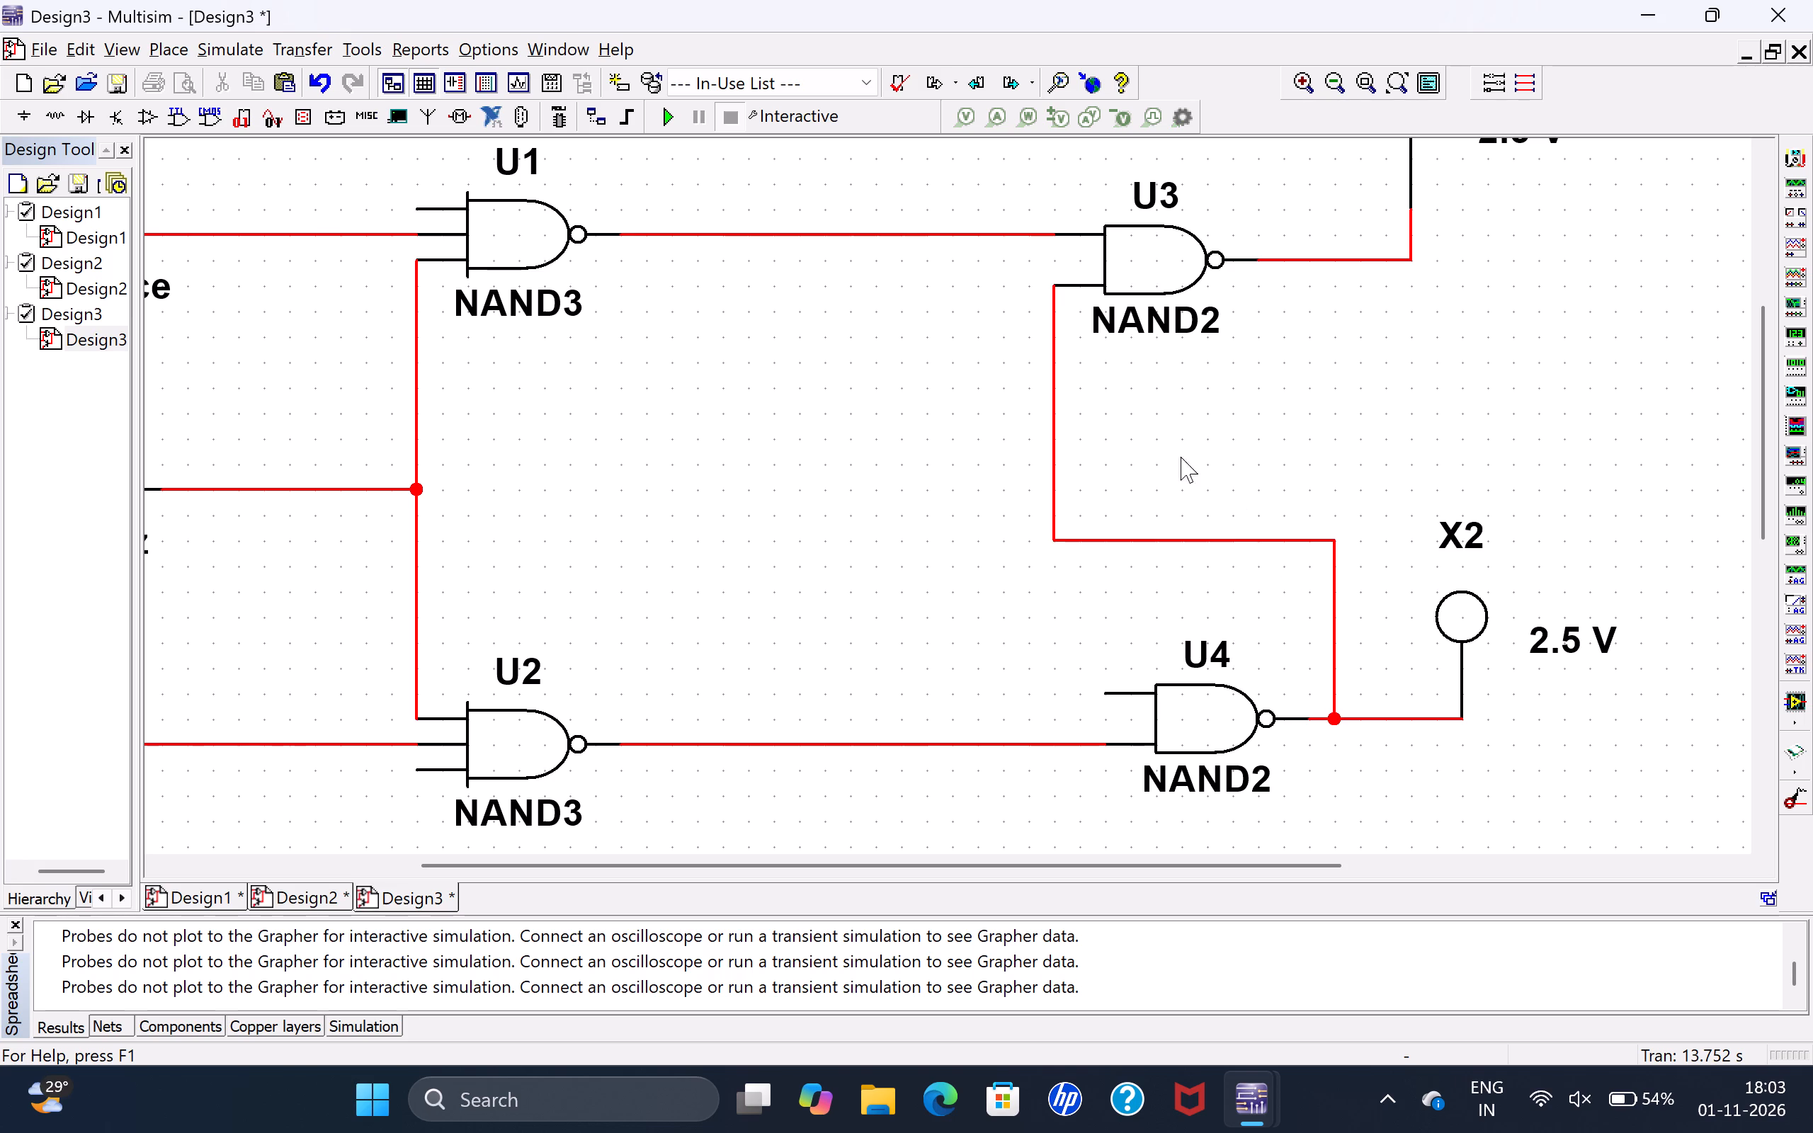
Cross-couple the latch by wiring U4's upper input up to a junction on U3's output wire.
left_click(1110, 693)
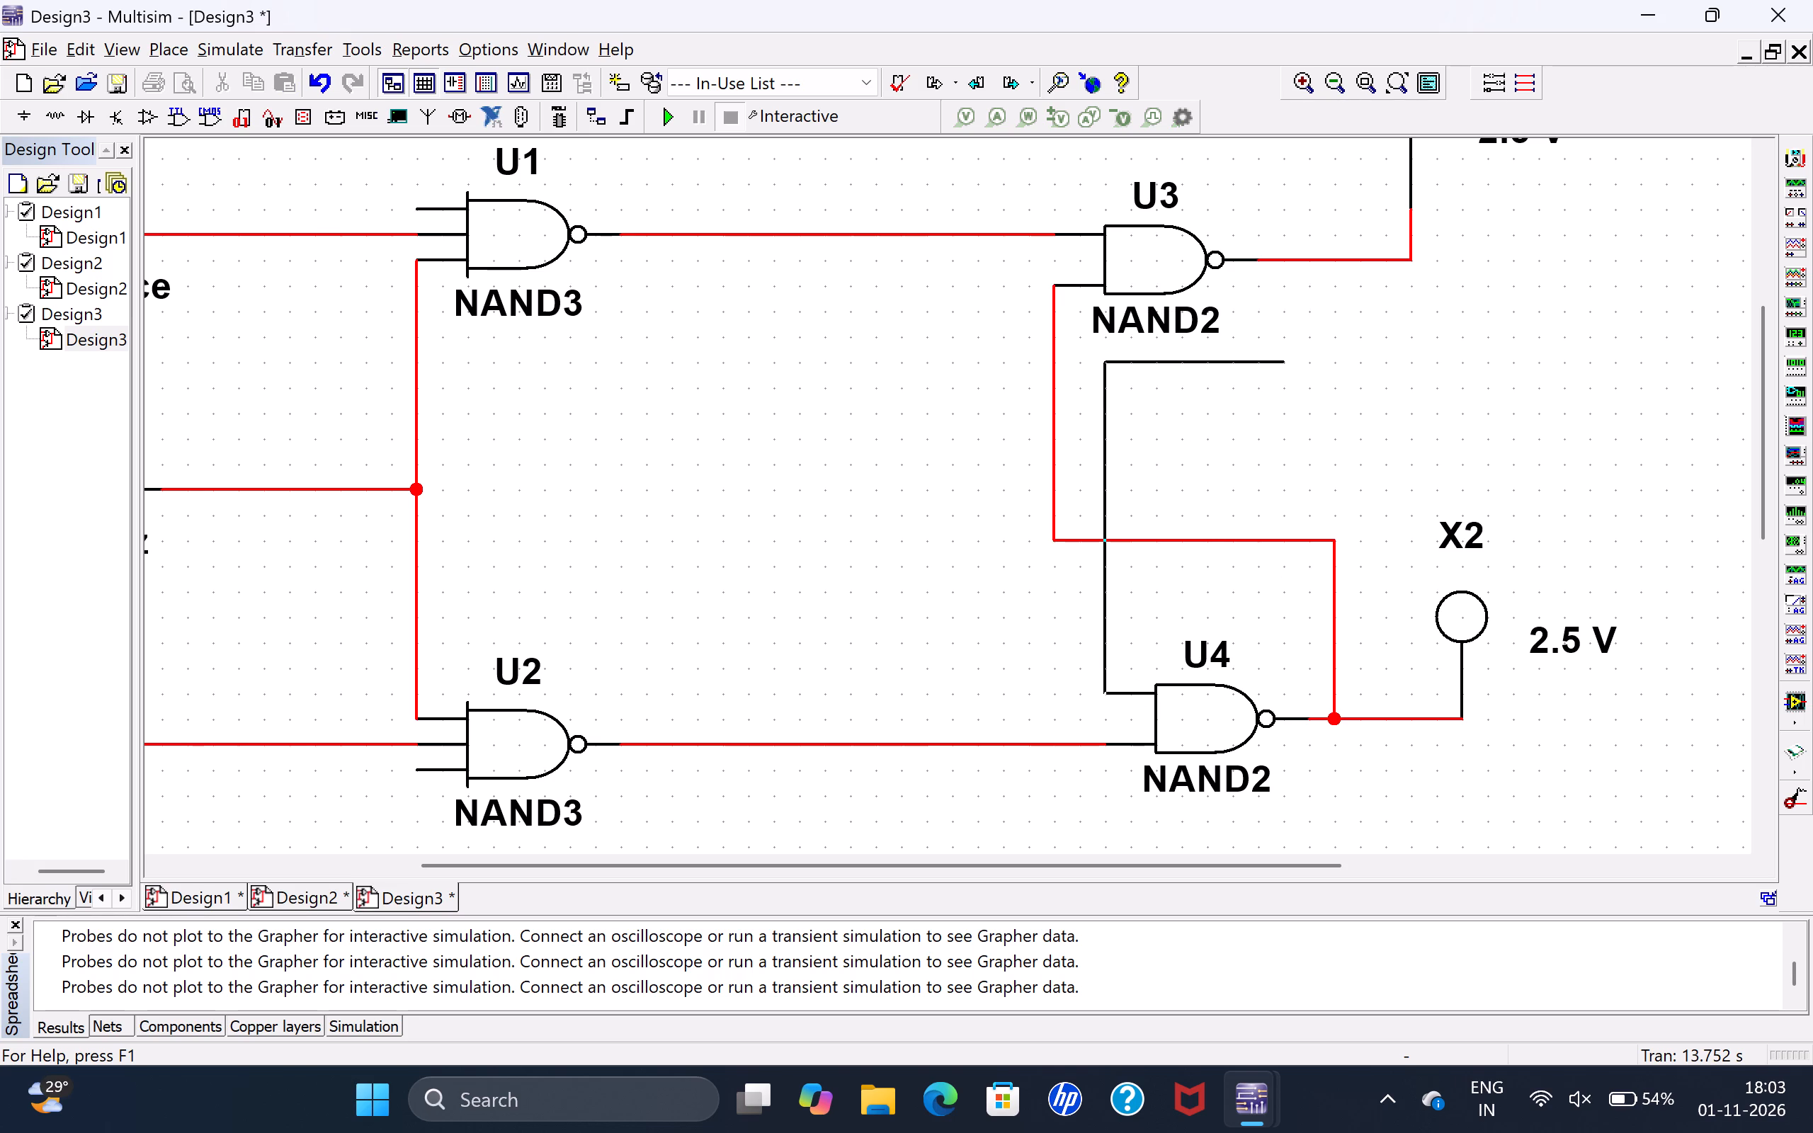
left_click(1274, 365)
left_click(1273, 268)
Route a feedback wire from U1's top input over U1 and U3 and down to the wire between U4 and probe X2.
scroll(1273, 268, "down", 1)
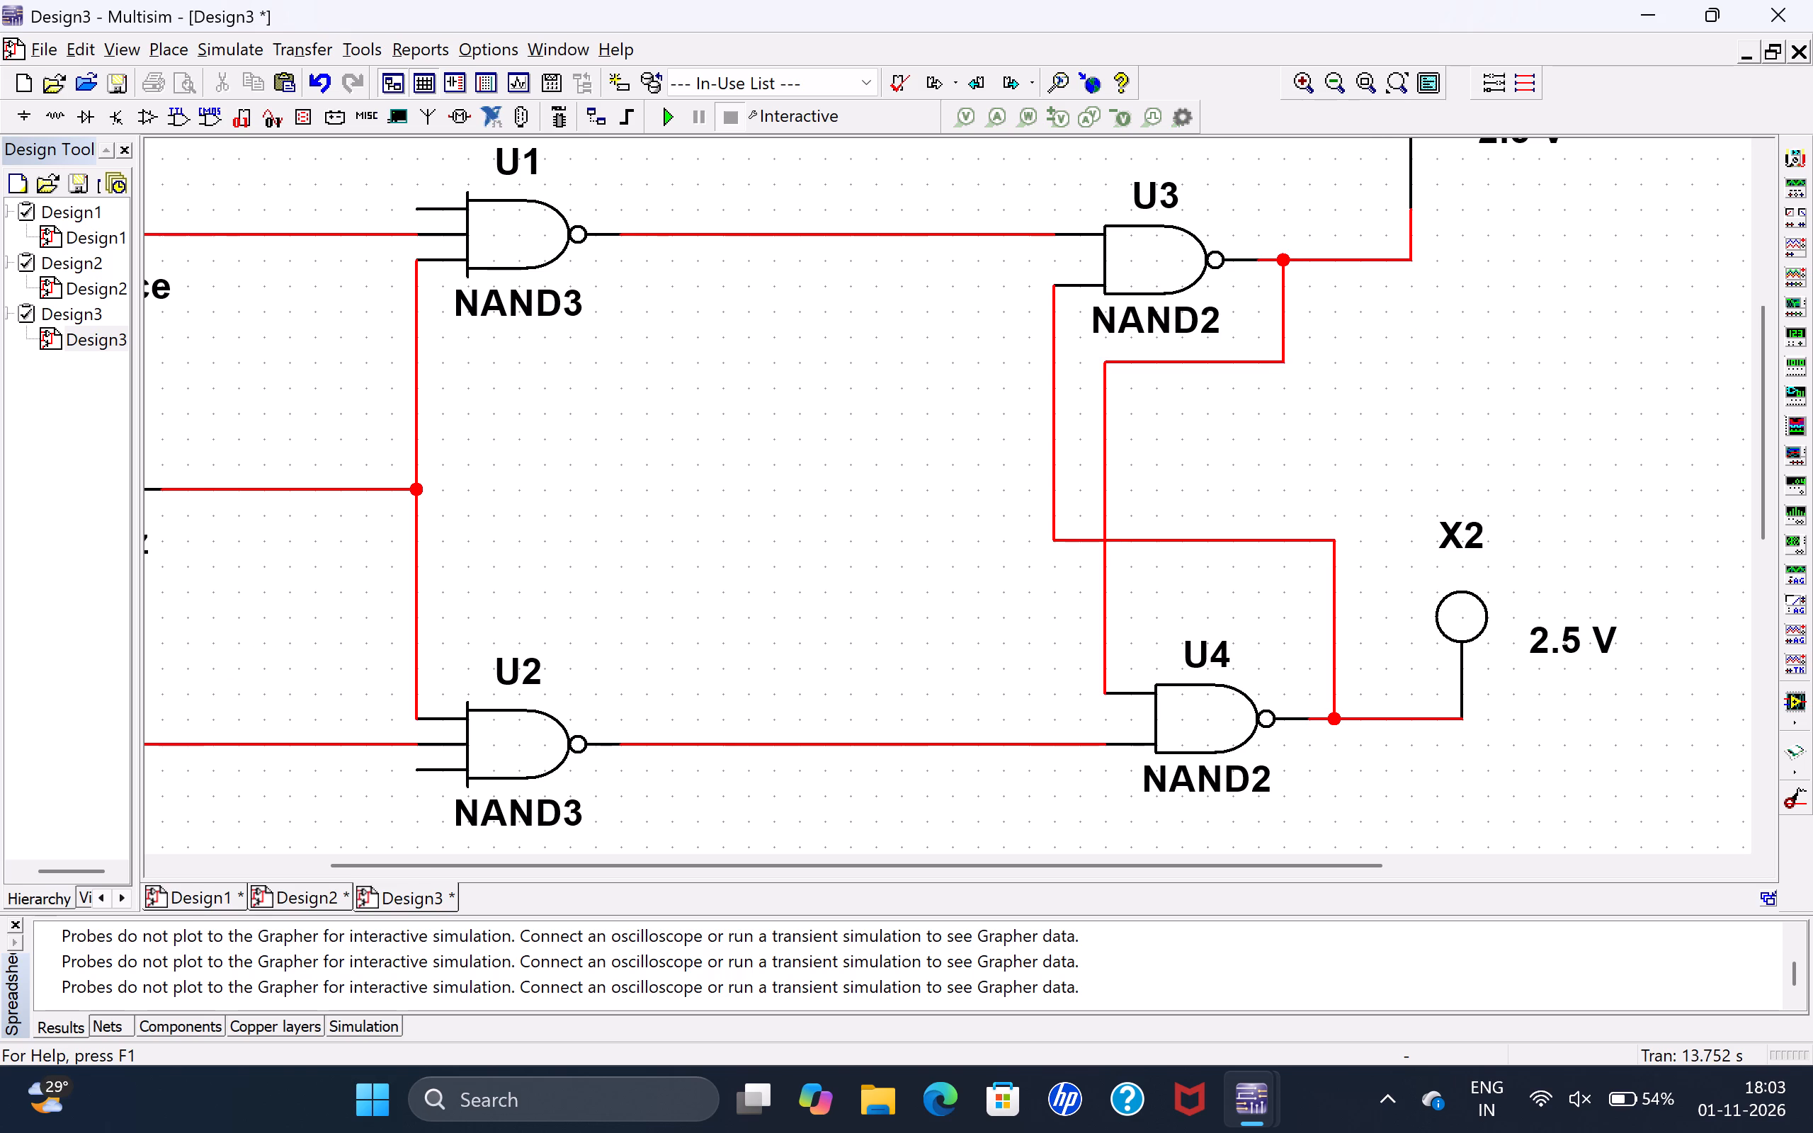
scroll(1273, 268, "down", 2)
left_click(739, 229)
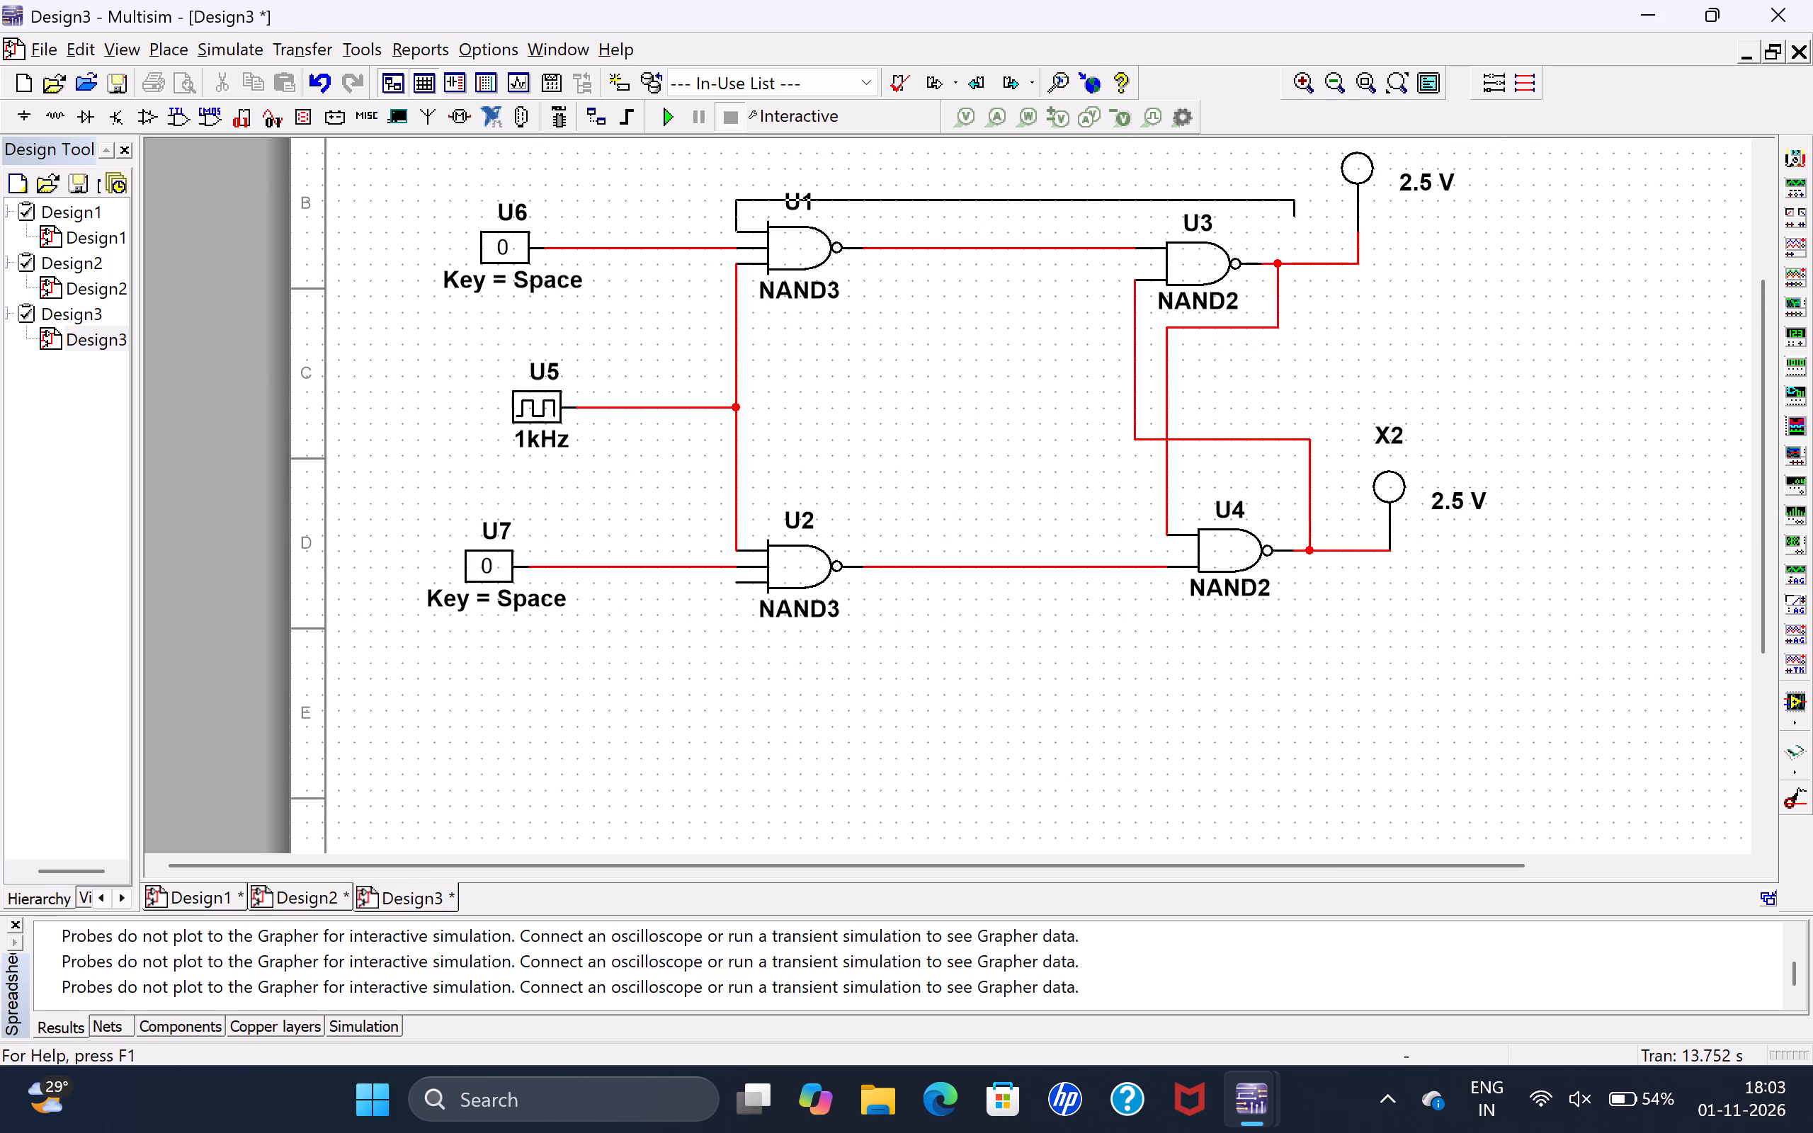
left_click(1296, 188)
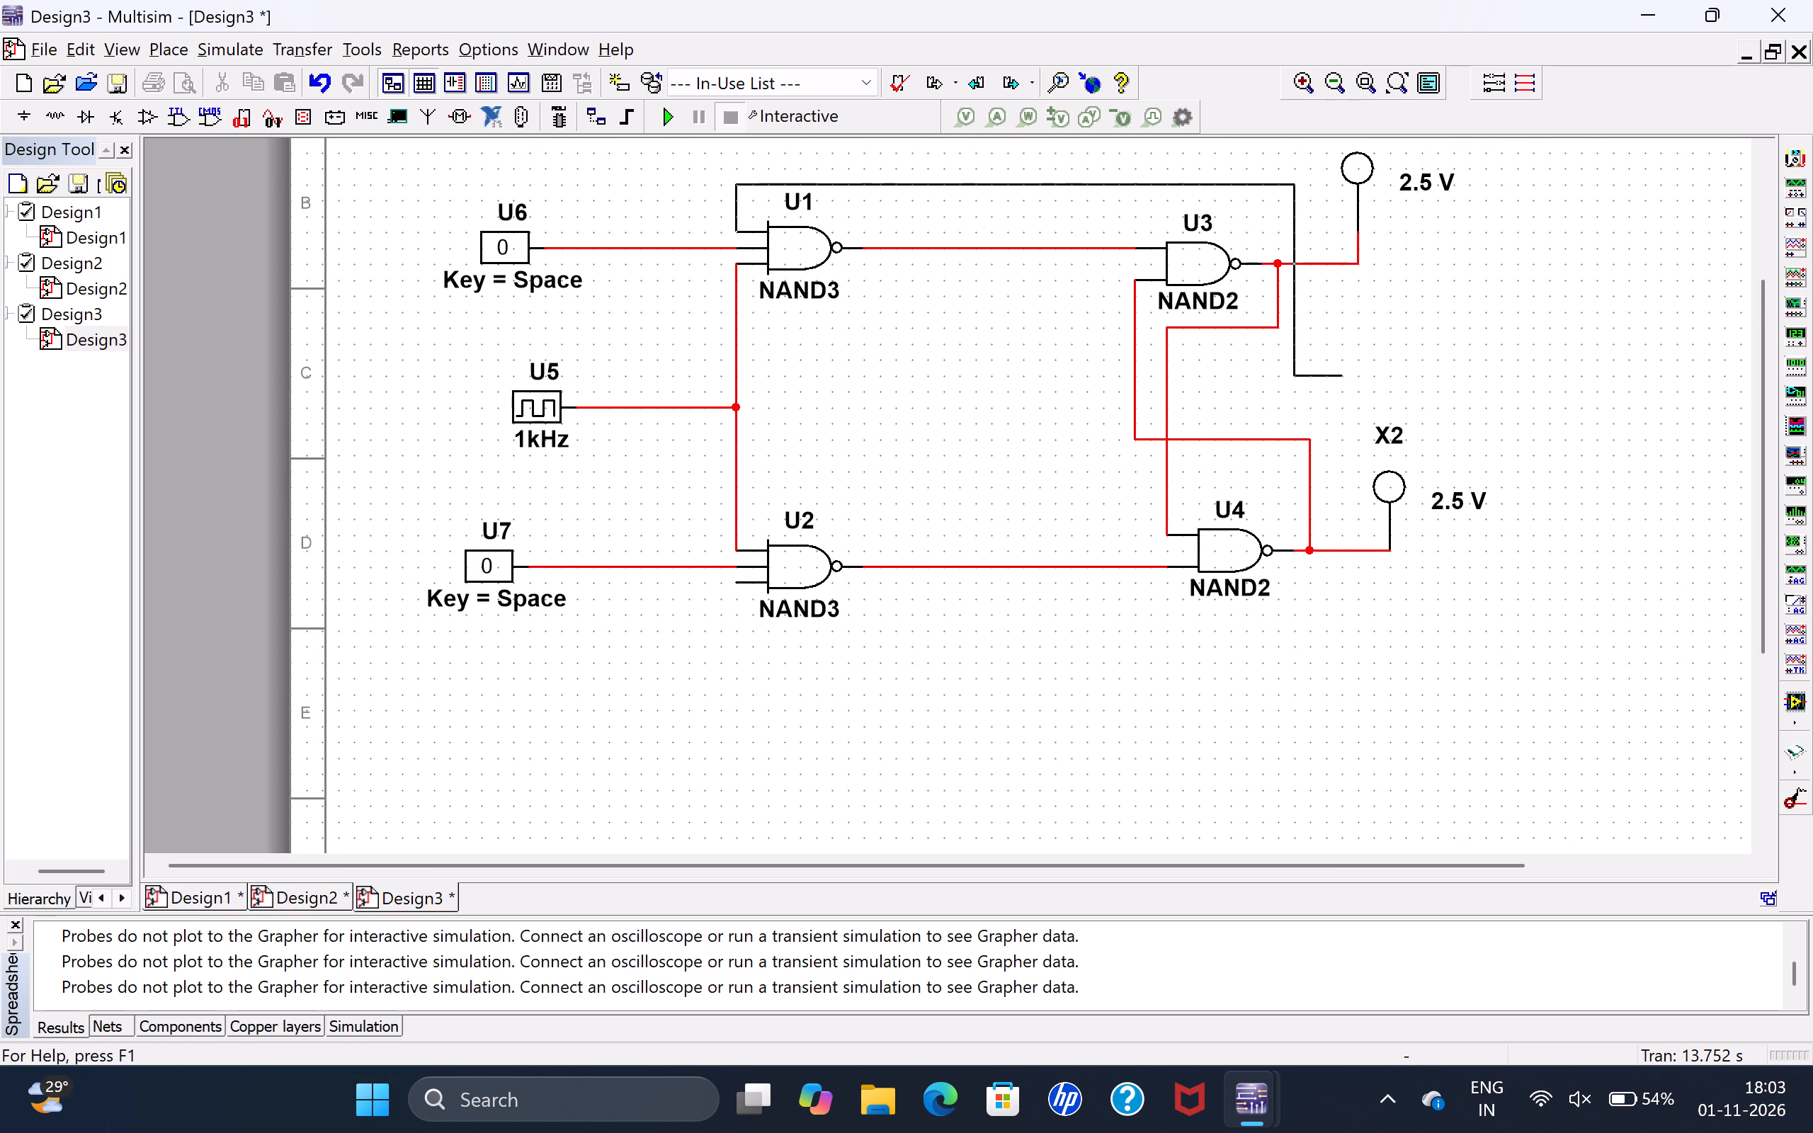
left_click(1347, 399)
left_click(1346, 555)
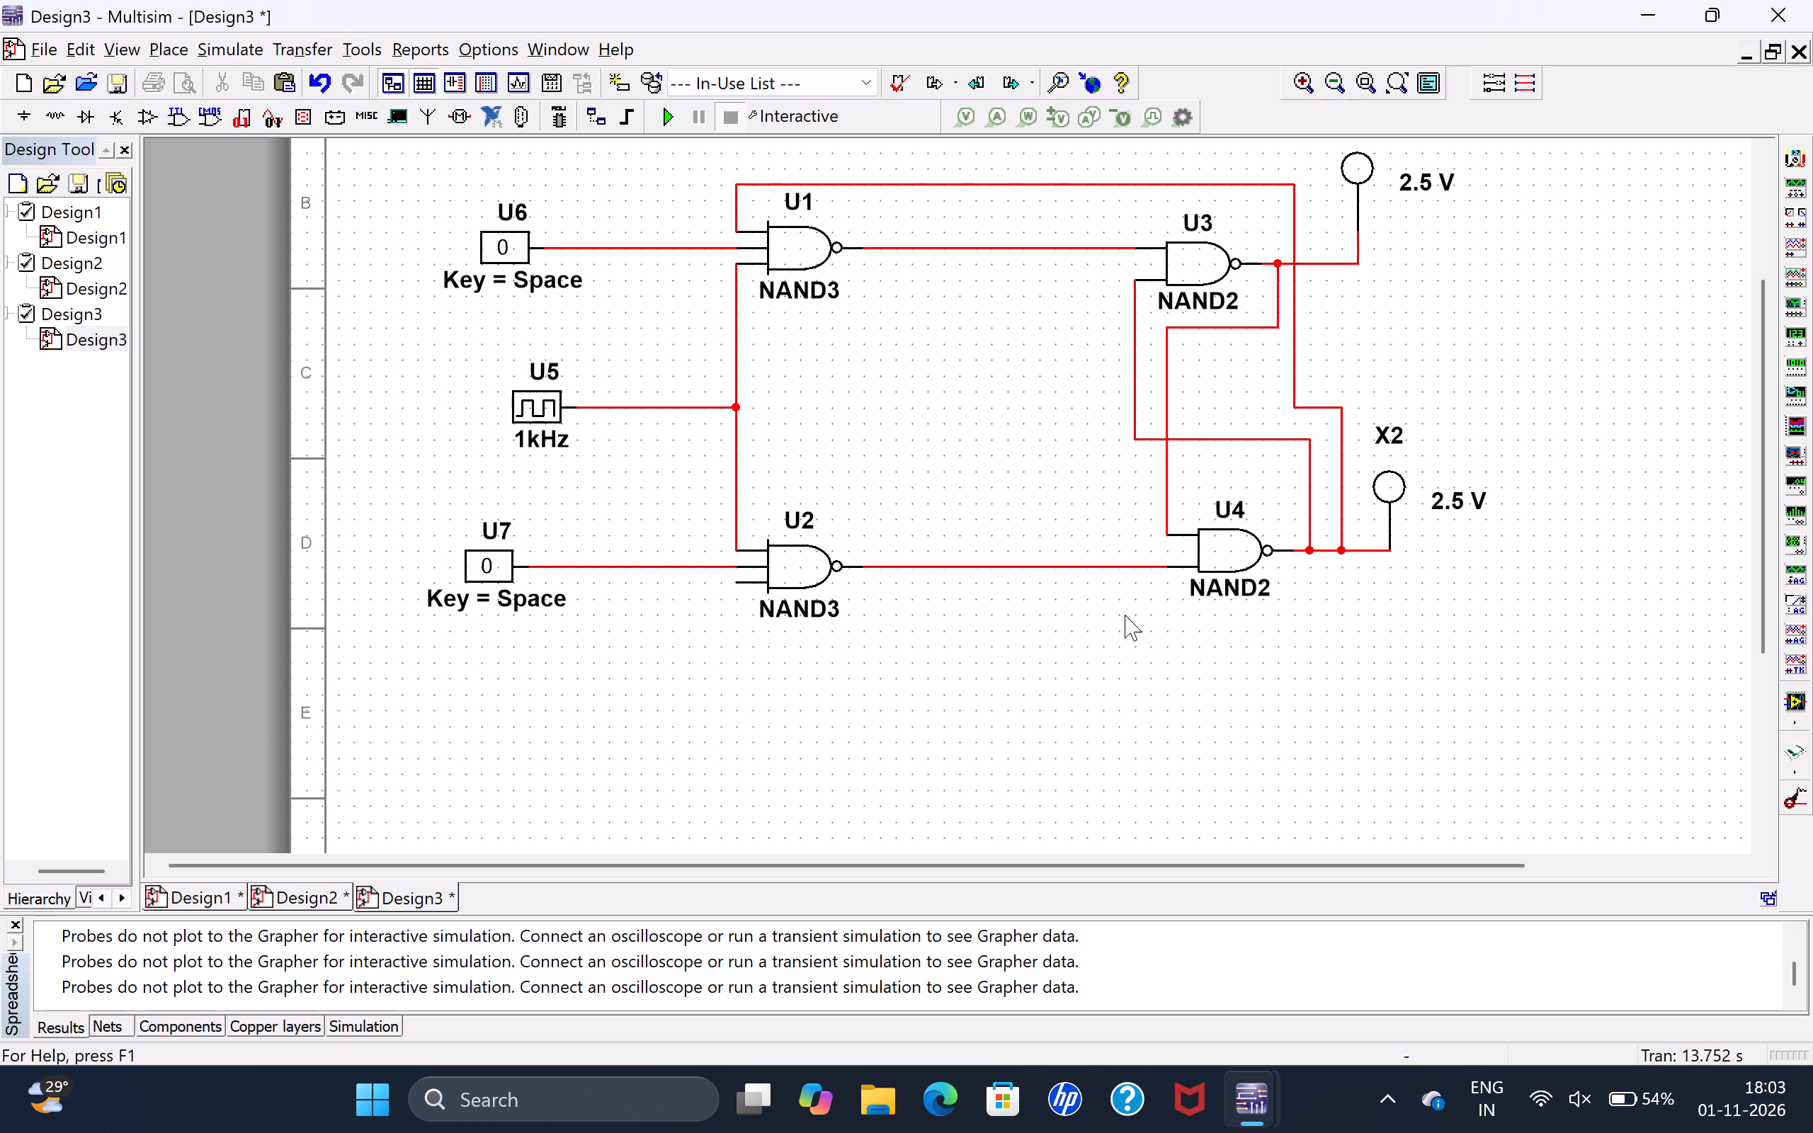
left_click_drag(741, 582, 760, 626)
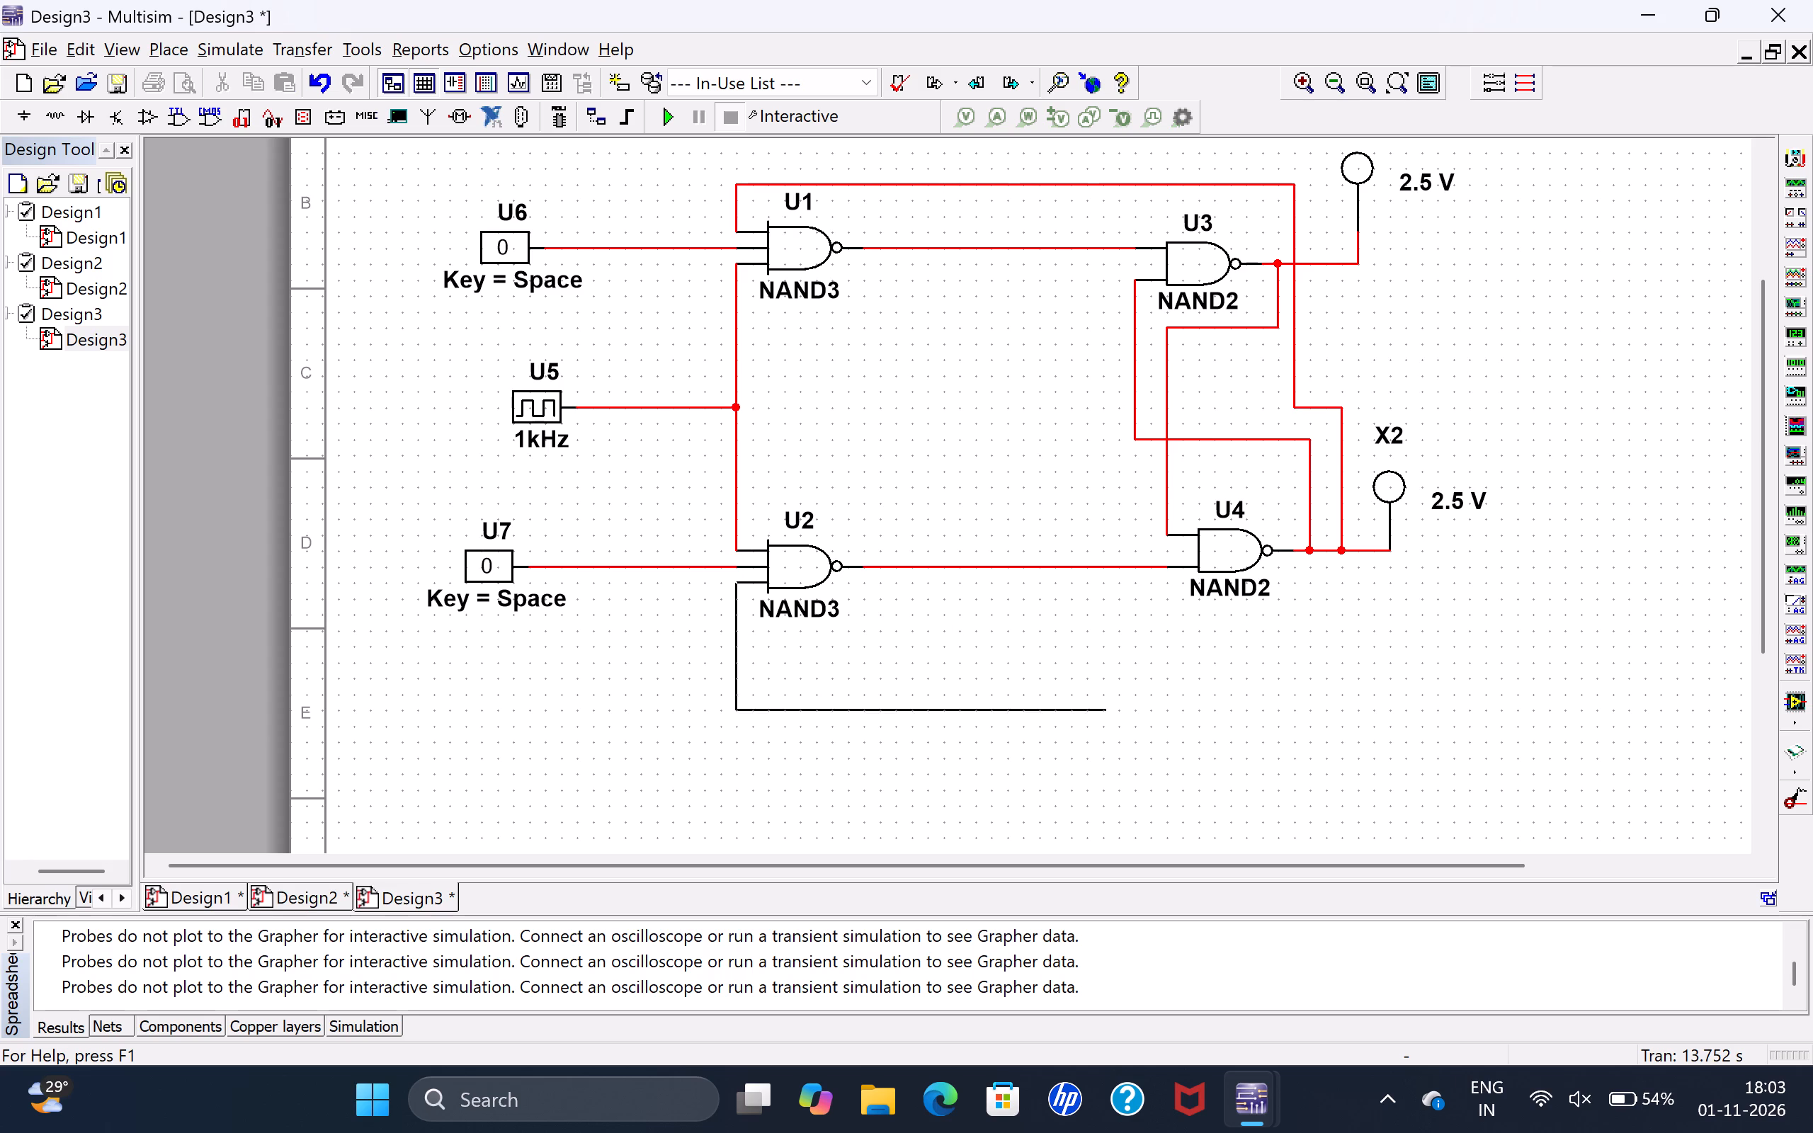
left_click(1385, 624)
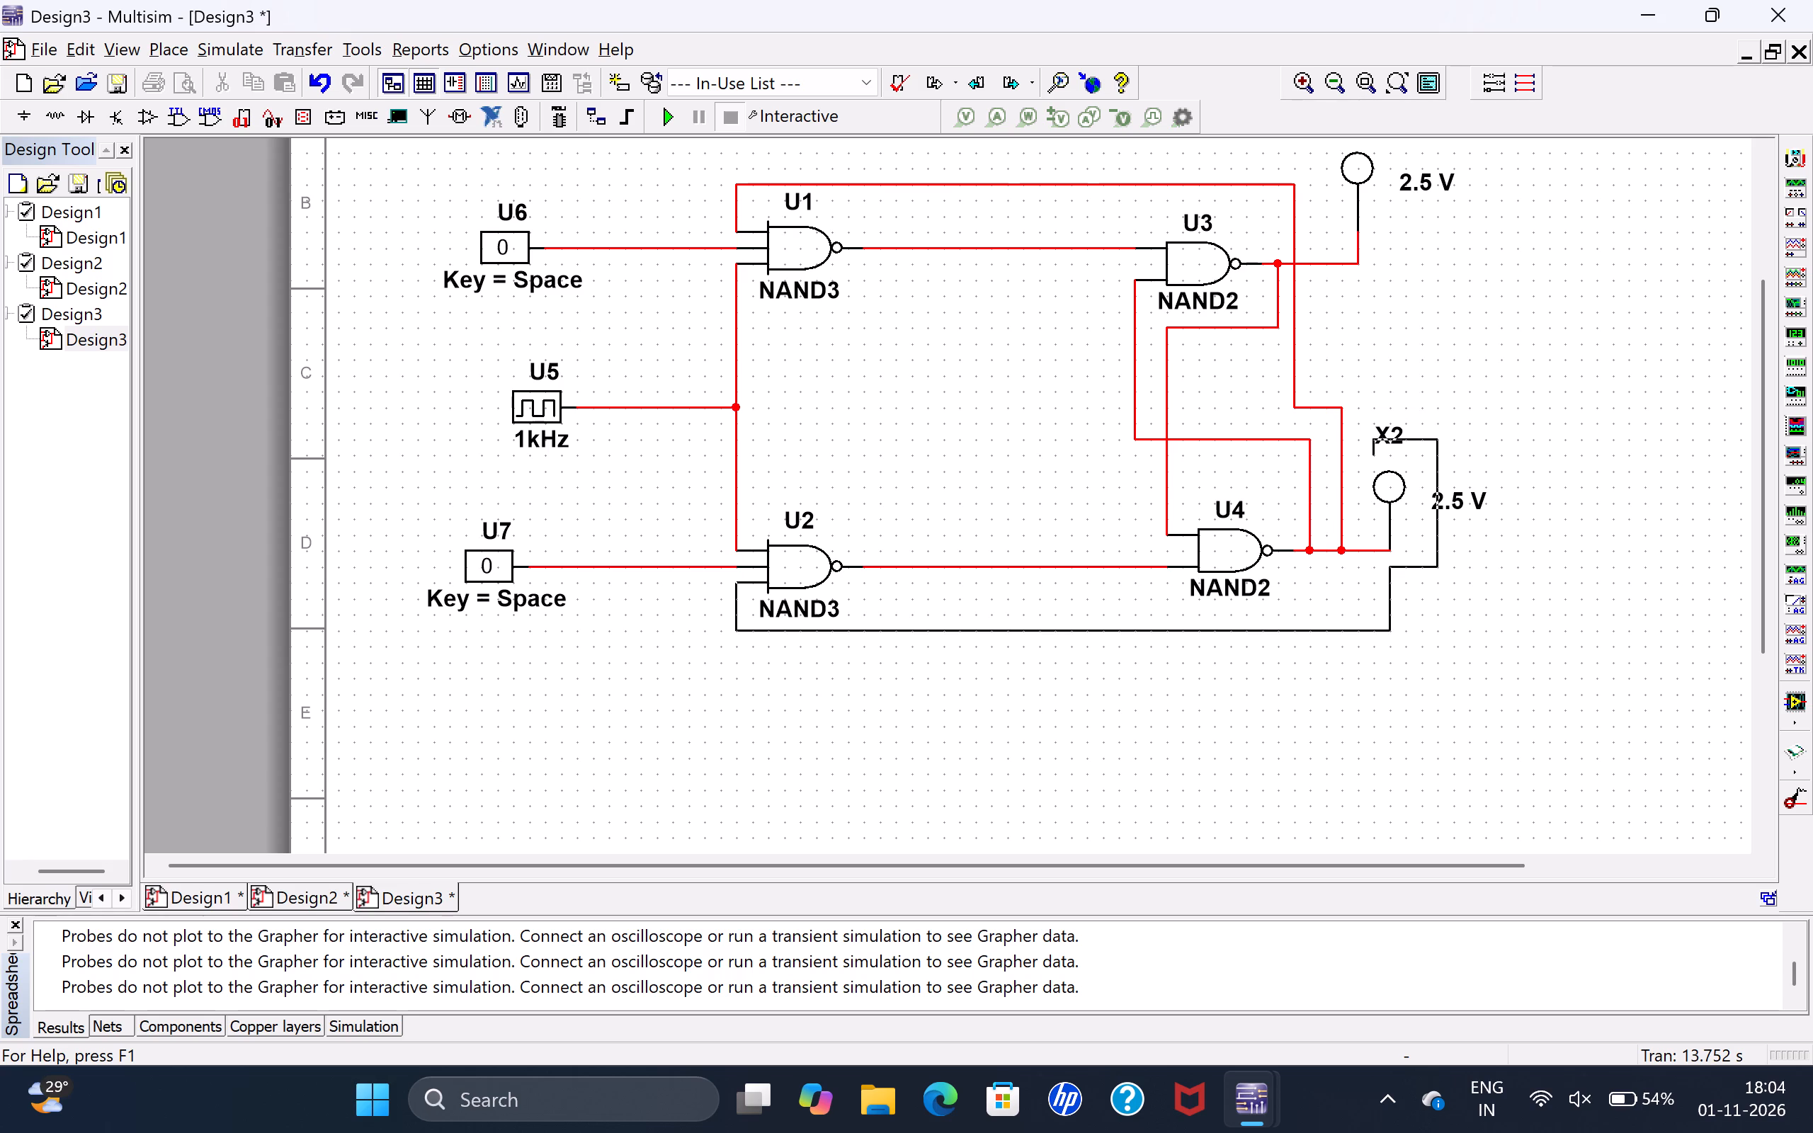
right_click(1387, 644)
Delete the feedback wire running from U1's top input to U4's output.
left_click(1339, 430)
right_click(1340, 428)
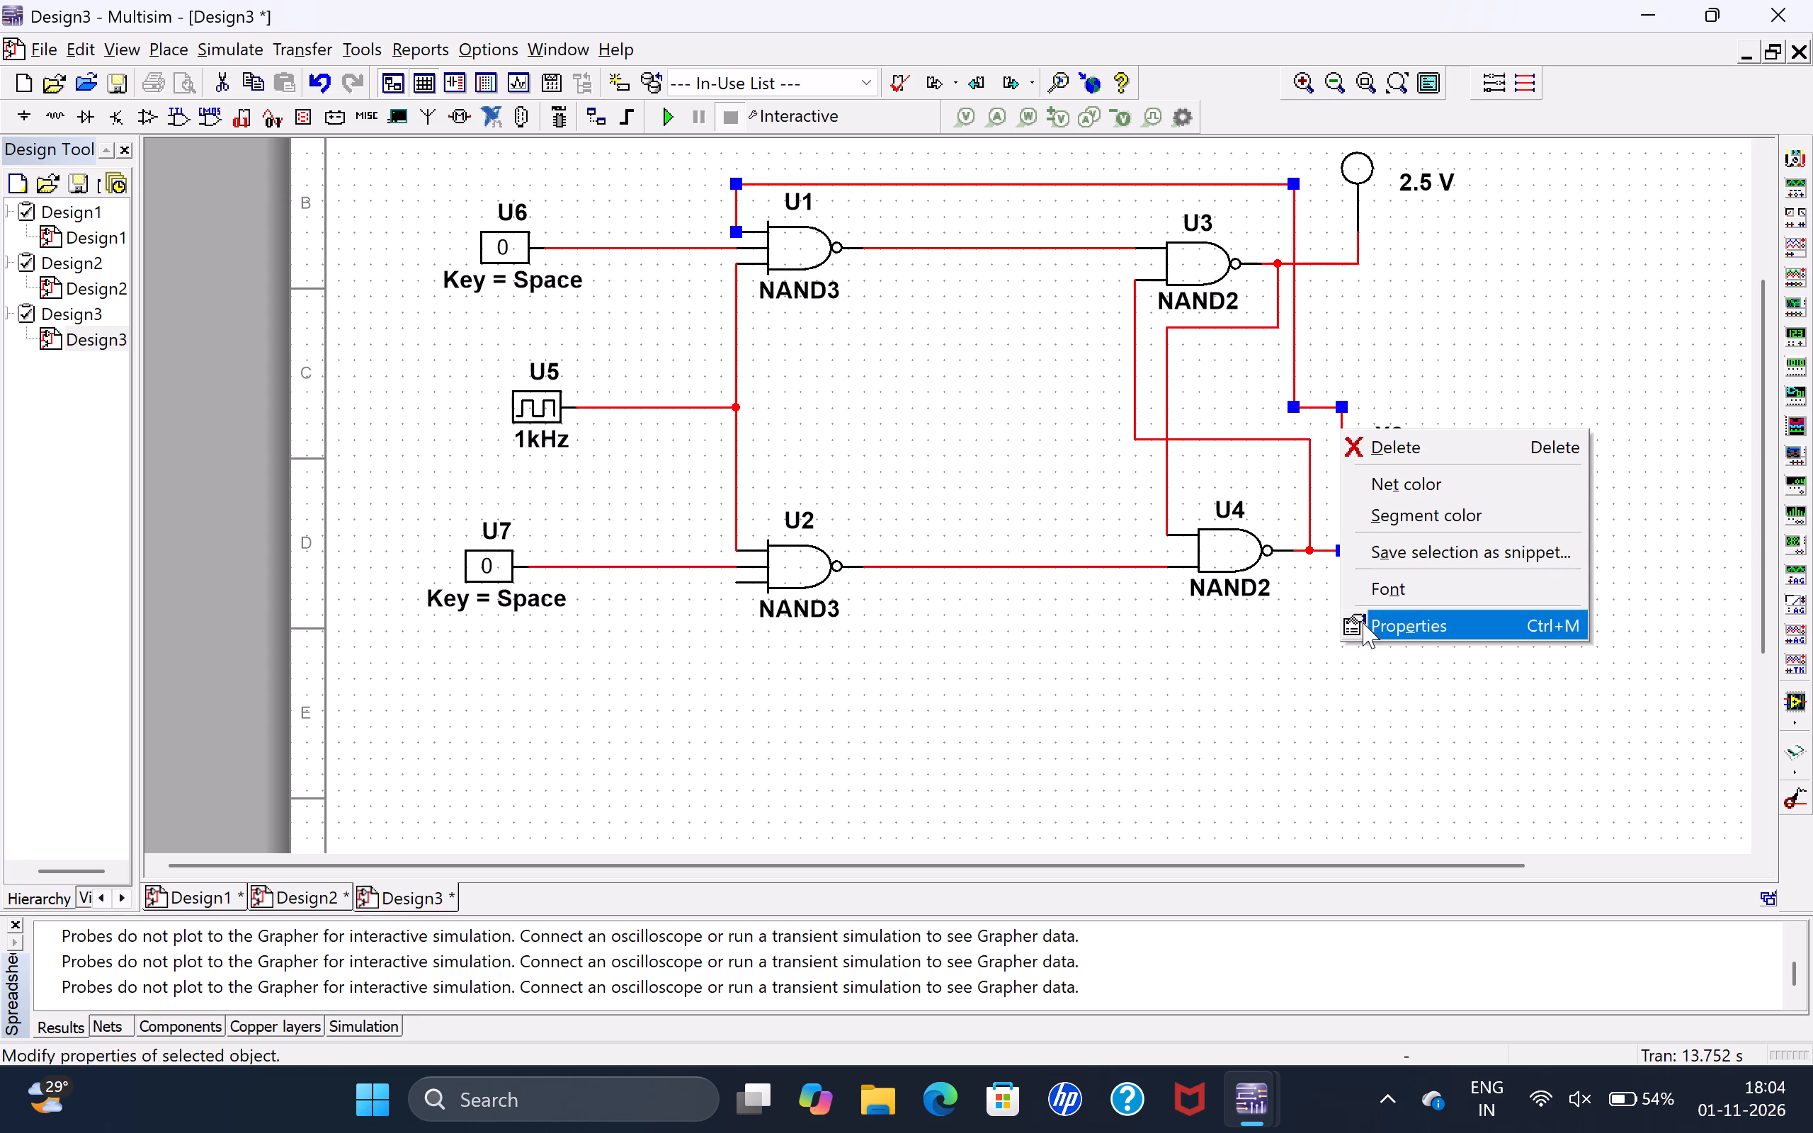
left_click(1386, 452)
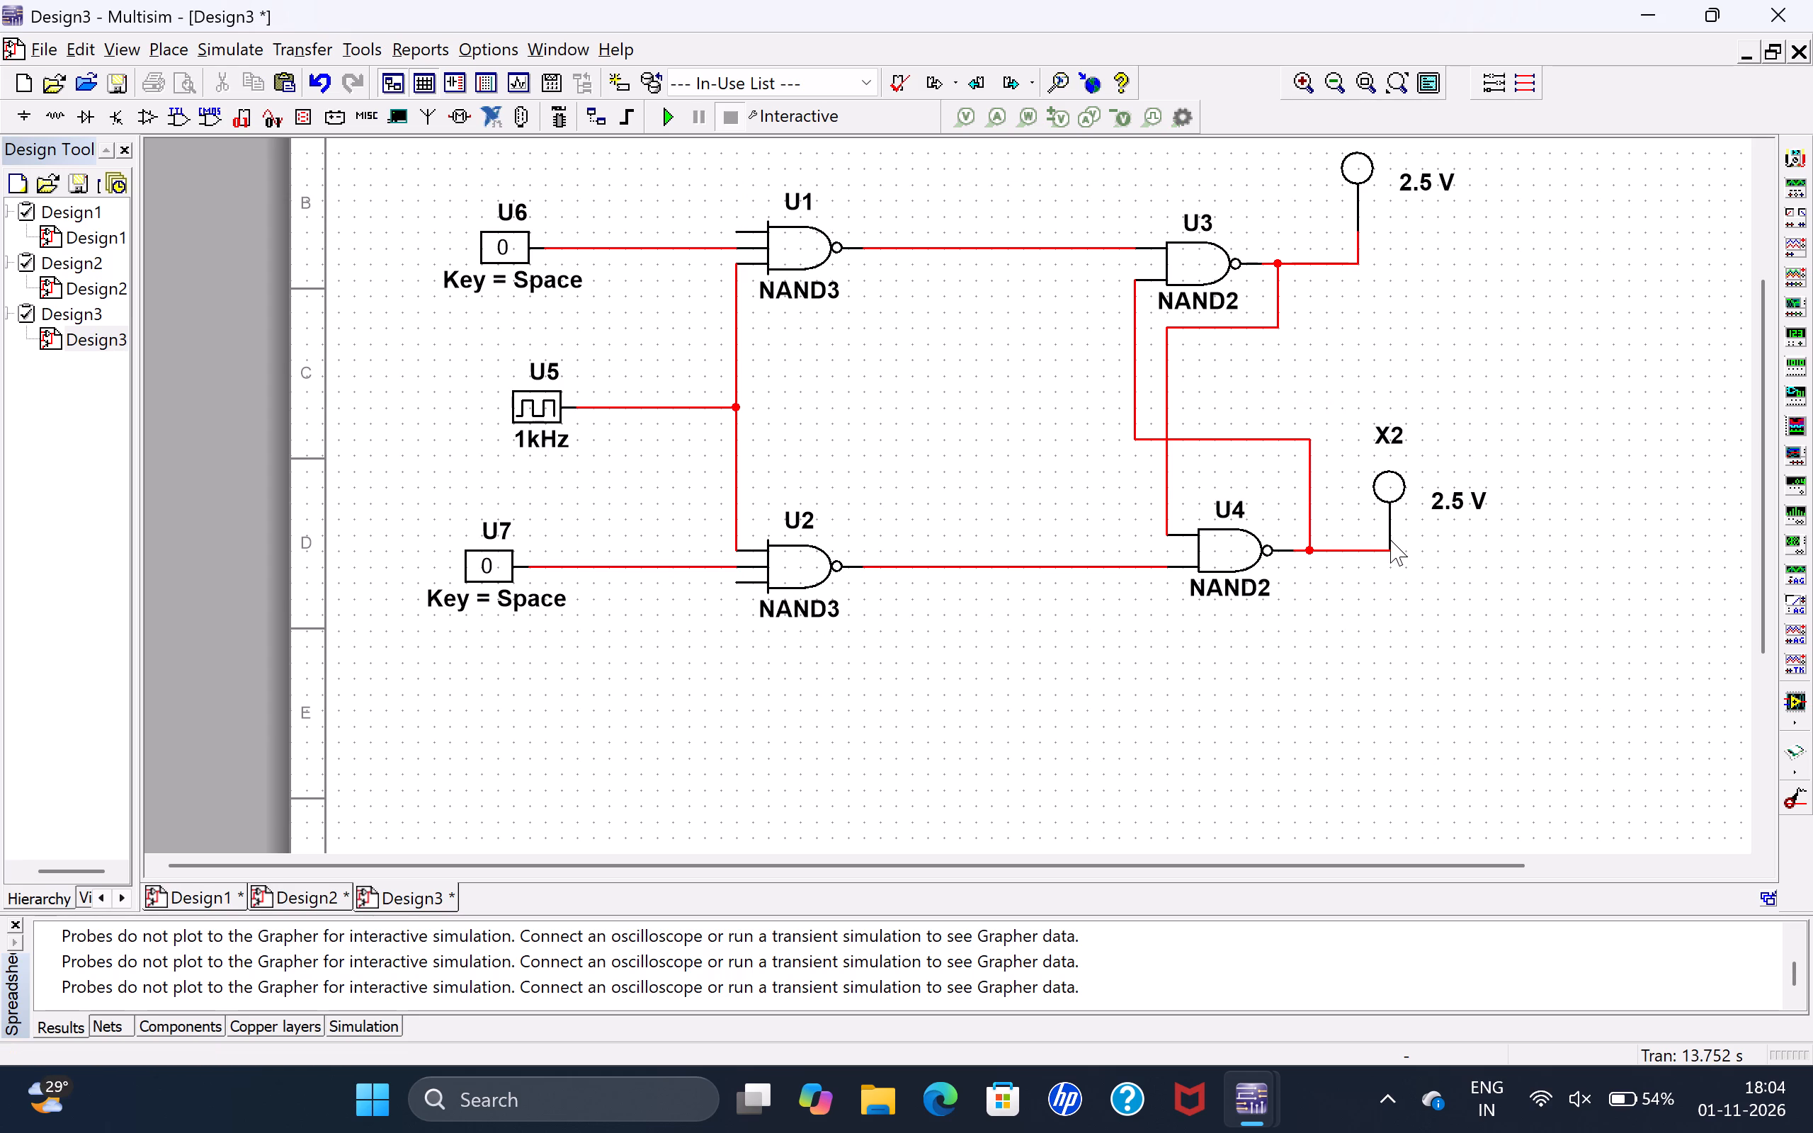
Move probe X2 farther to the right of U4 to make room for the feedback wires.
left_click_drag(1389, 537, 1585, 557)
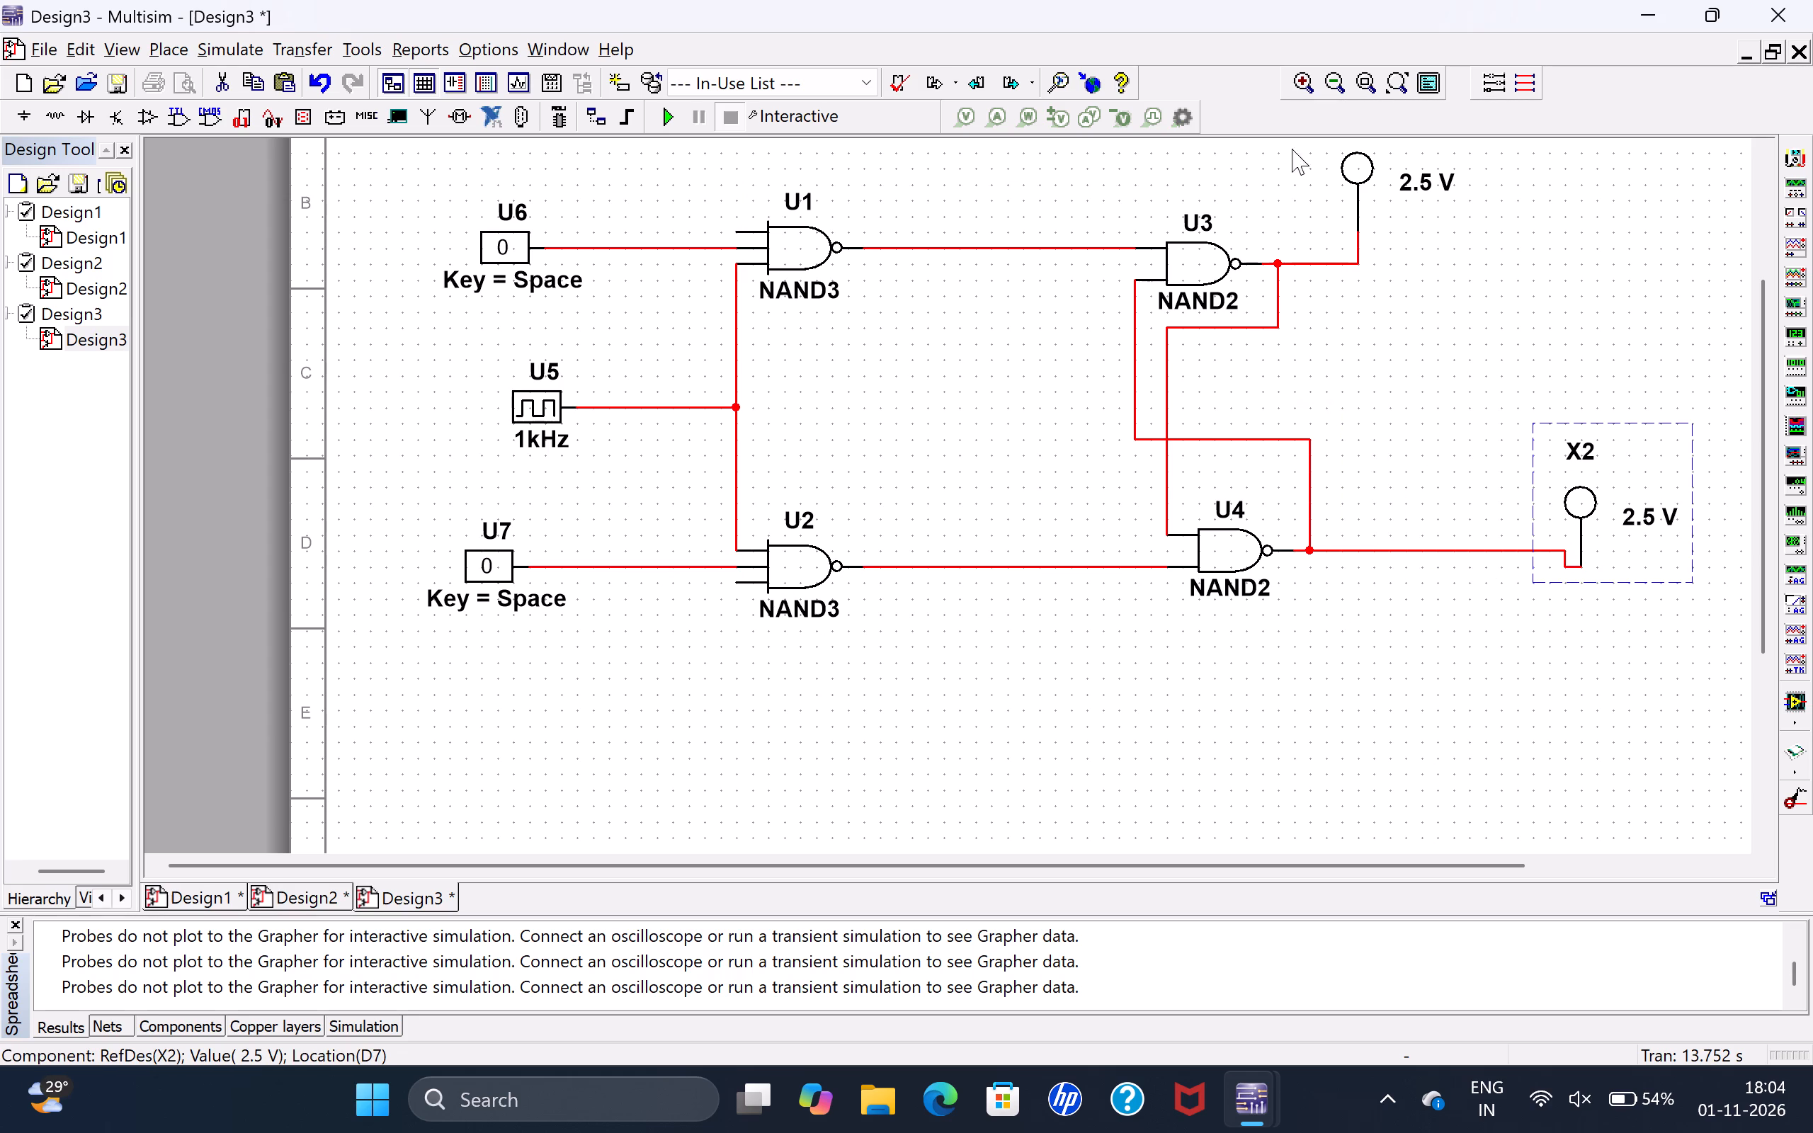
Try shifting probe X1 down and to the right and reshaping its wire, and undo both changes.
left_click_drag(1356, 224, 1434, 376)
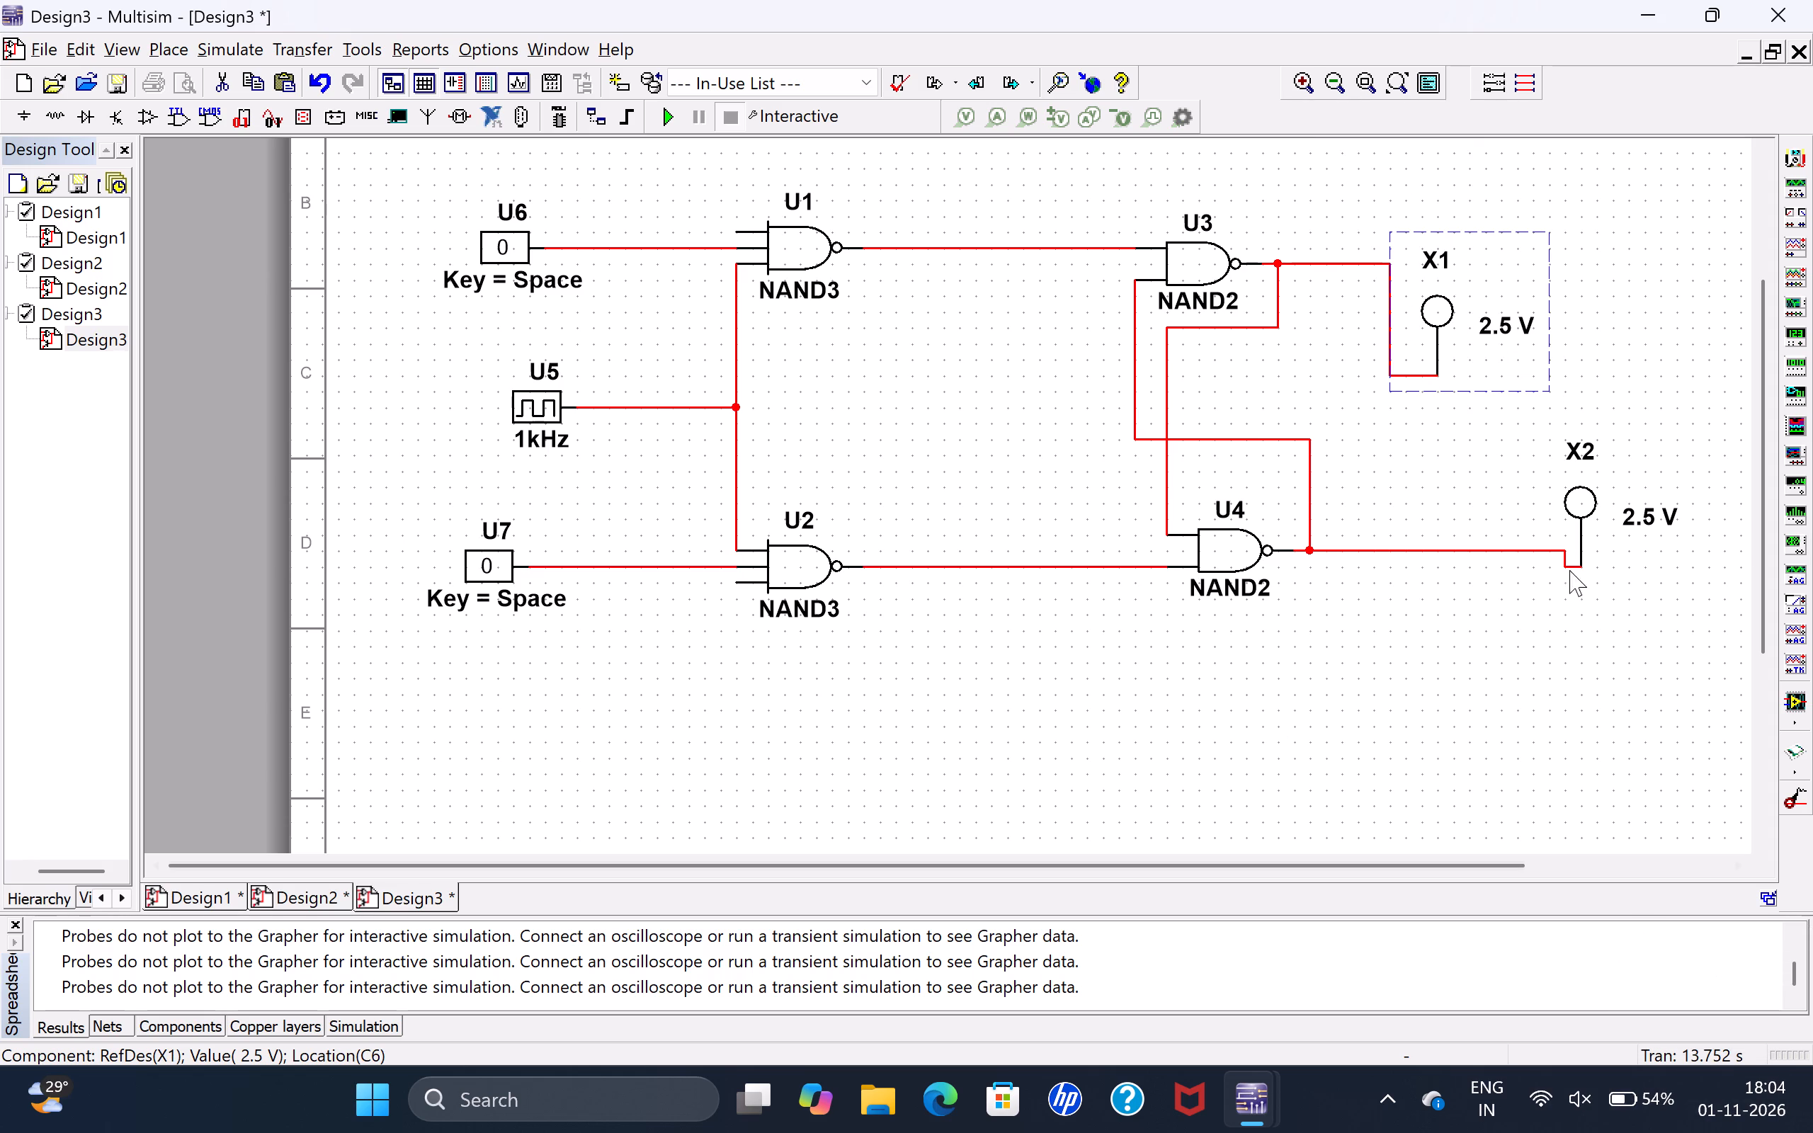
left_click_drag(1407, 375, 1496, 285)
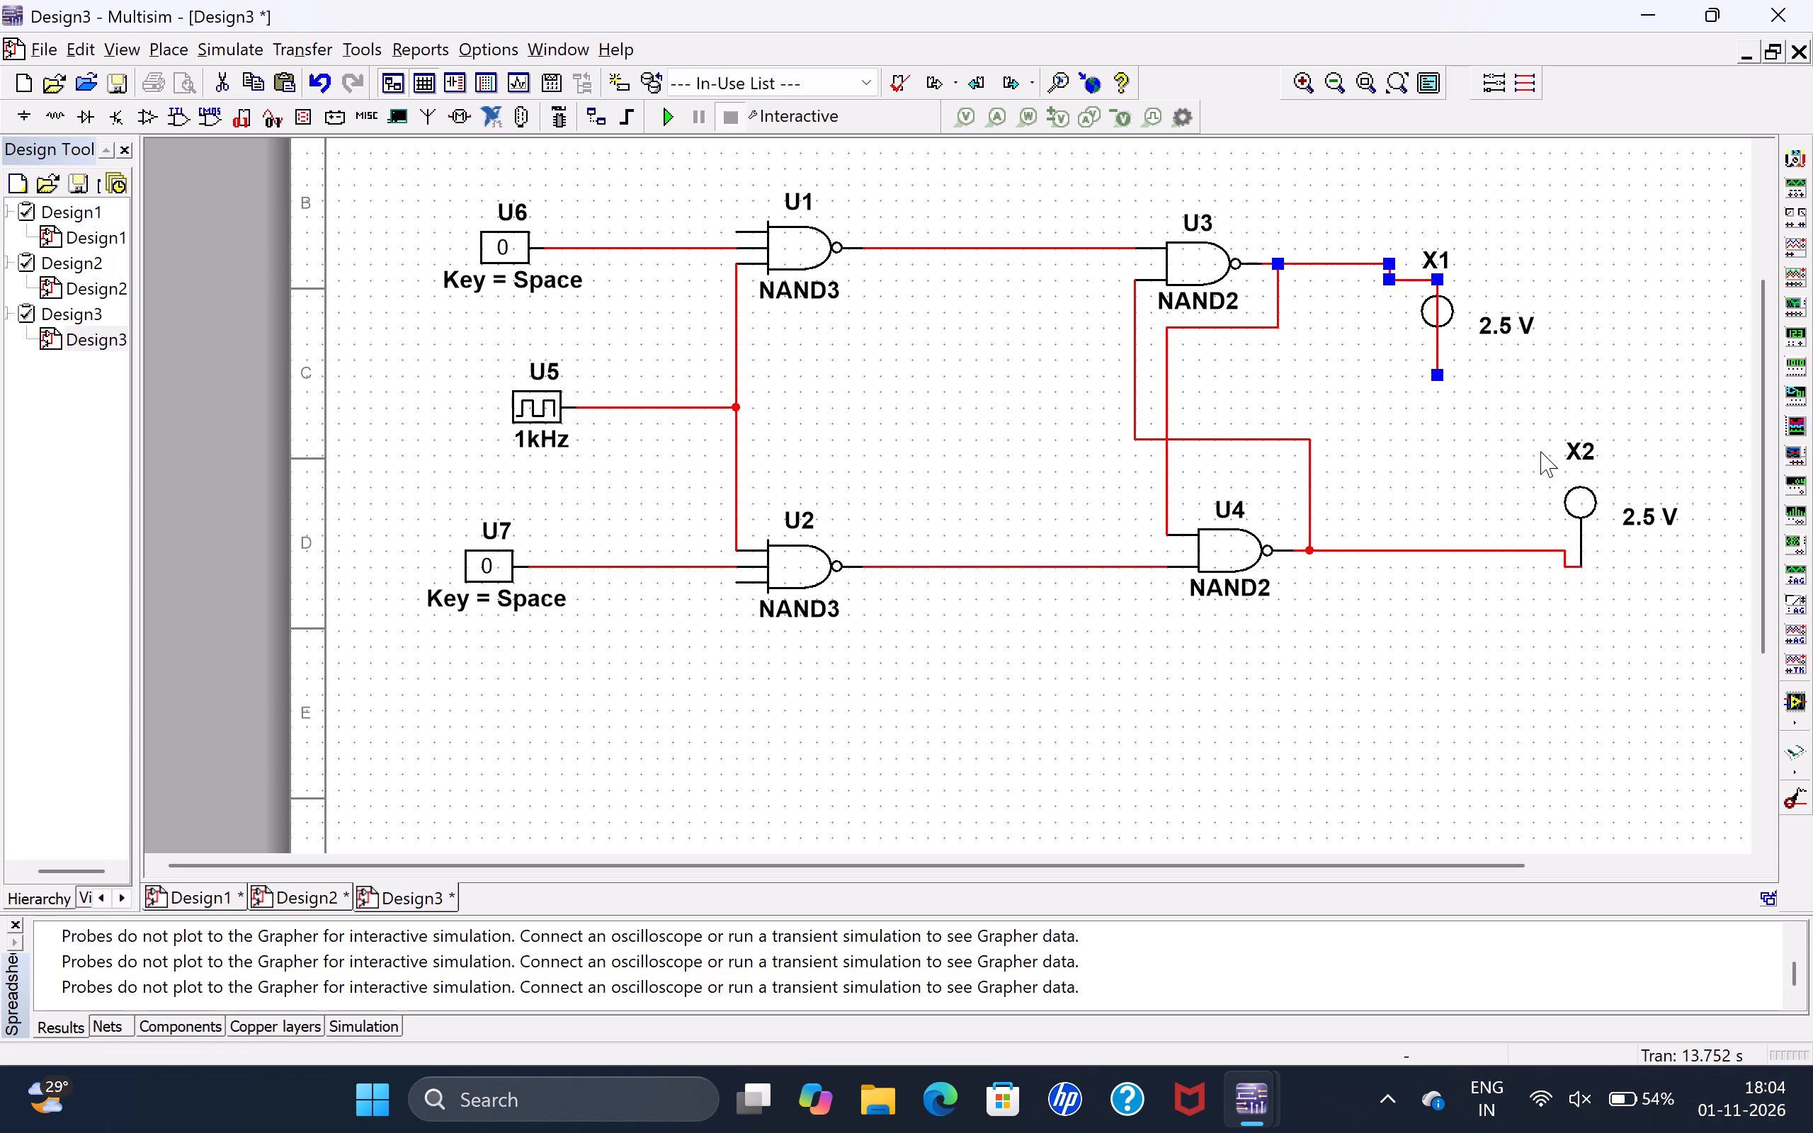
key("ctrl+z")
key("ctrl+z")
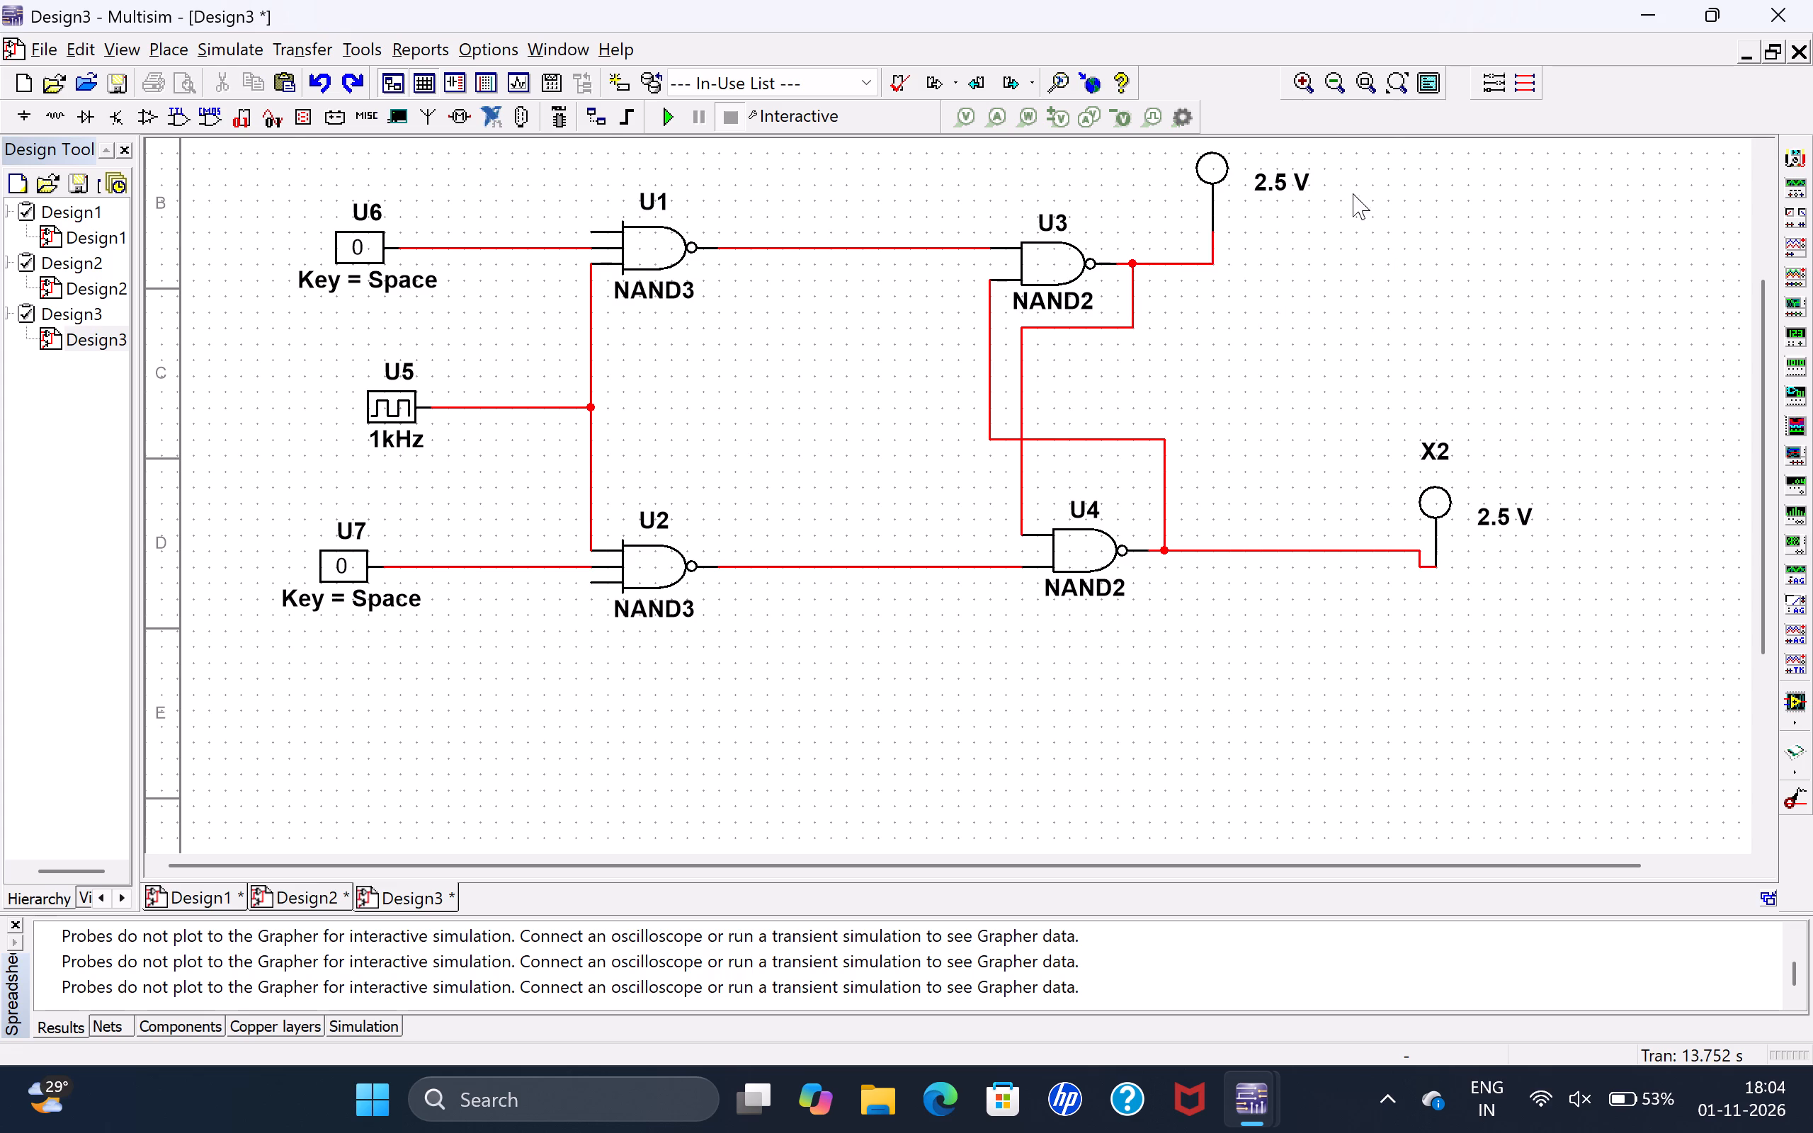
Move probe X1 together with its wire farther right of U3, keeping the wire to U3's output straight.
left_click_drag(1210, 230, 1520, 222)
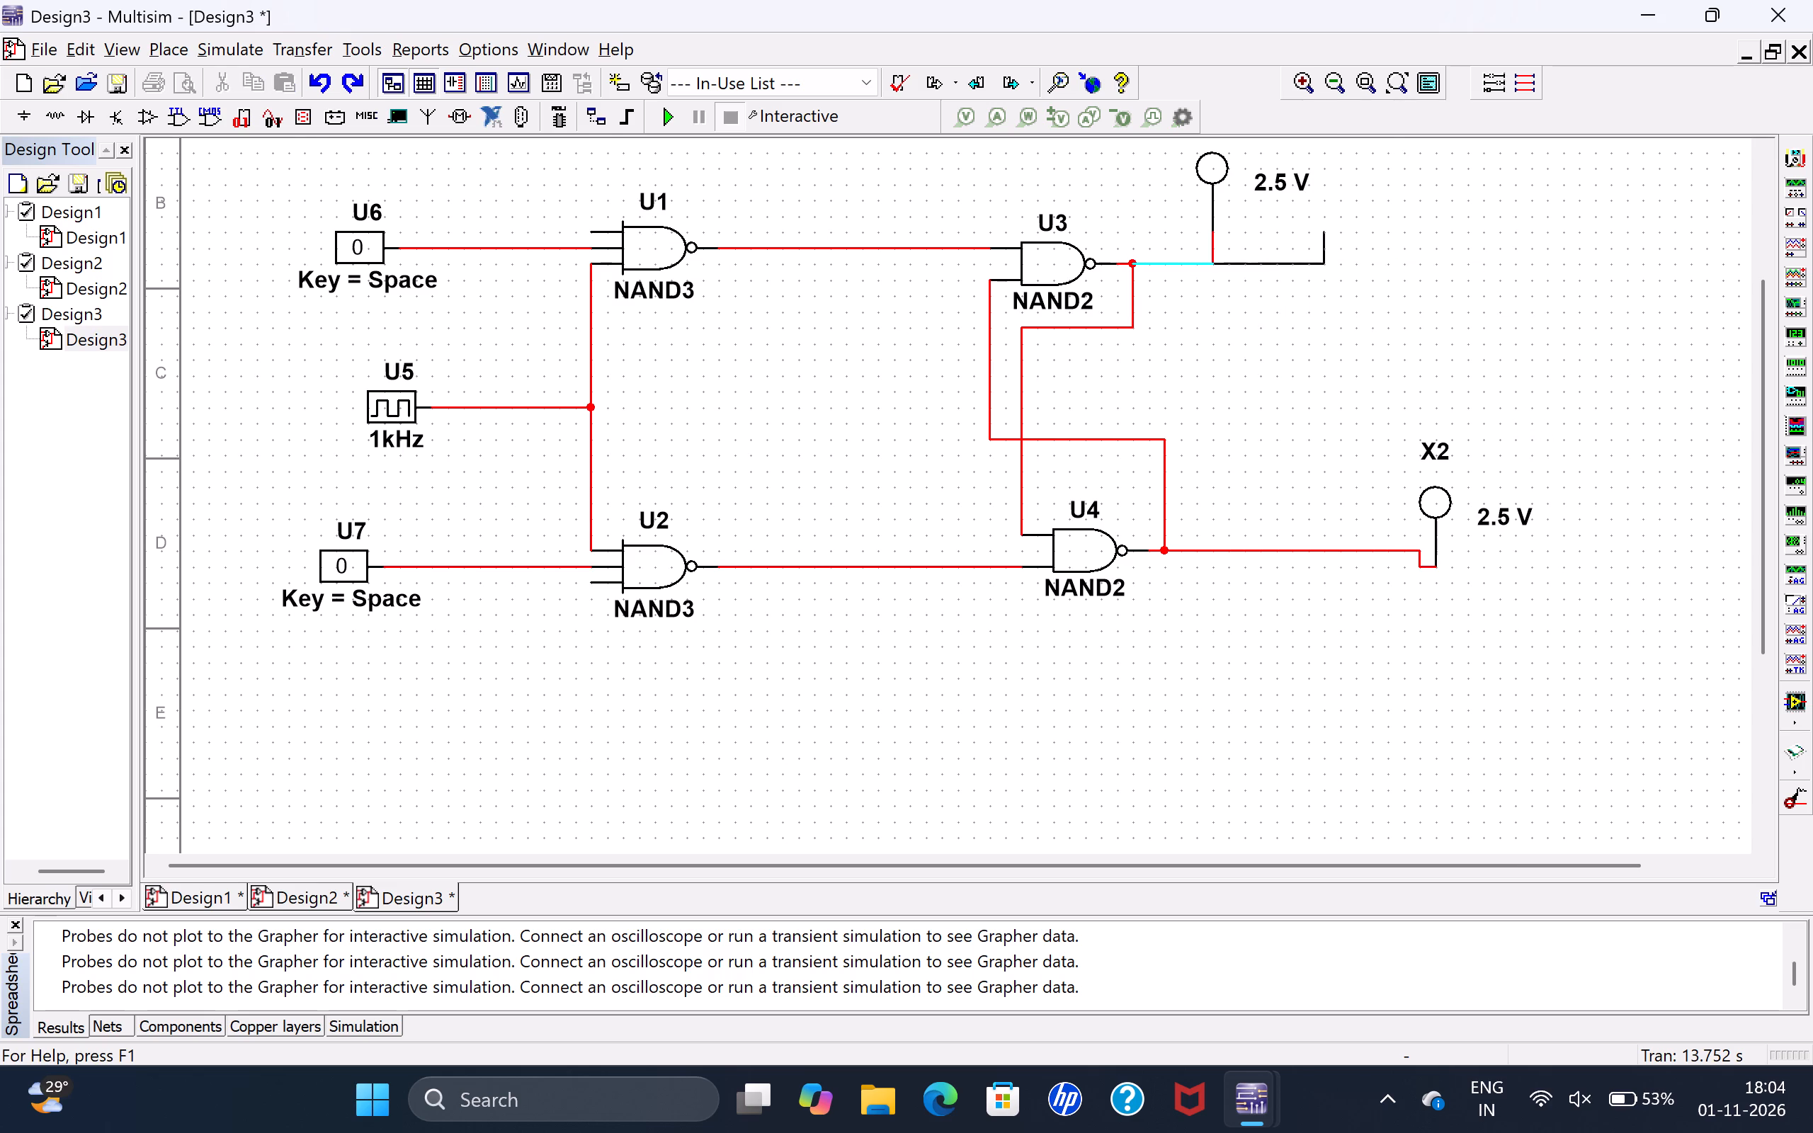
right_click(1247, 254)
left_click_drag(1127, 220, 1216, 231)
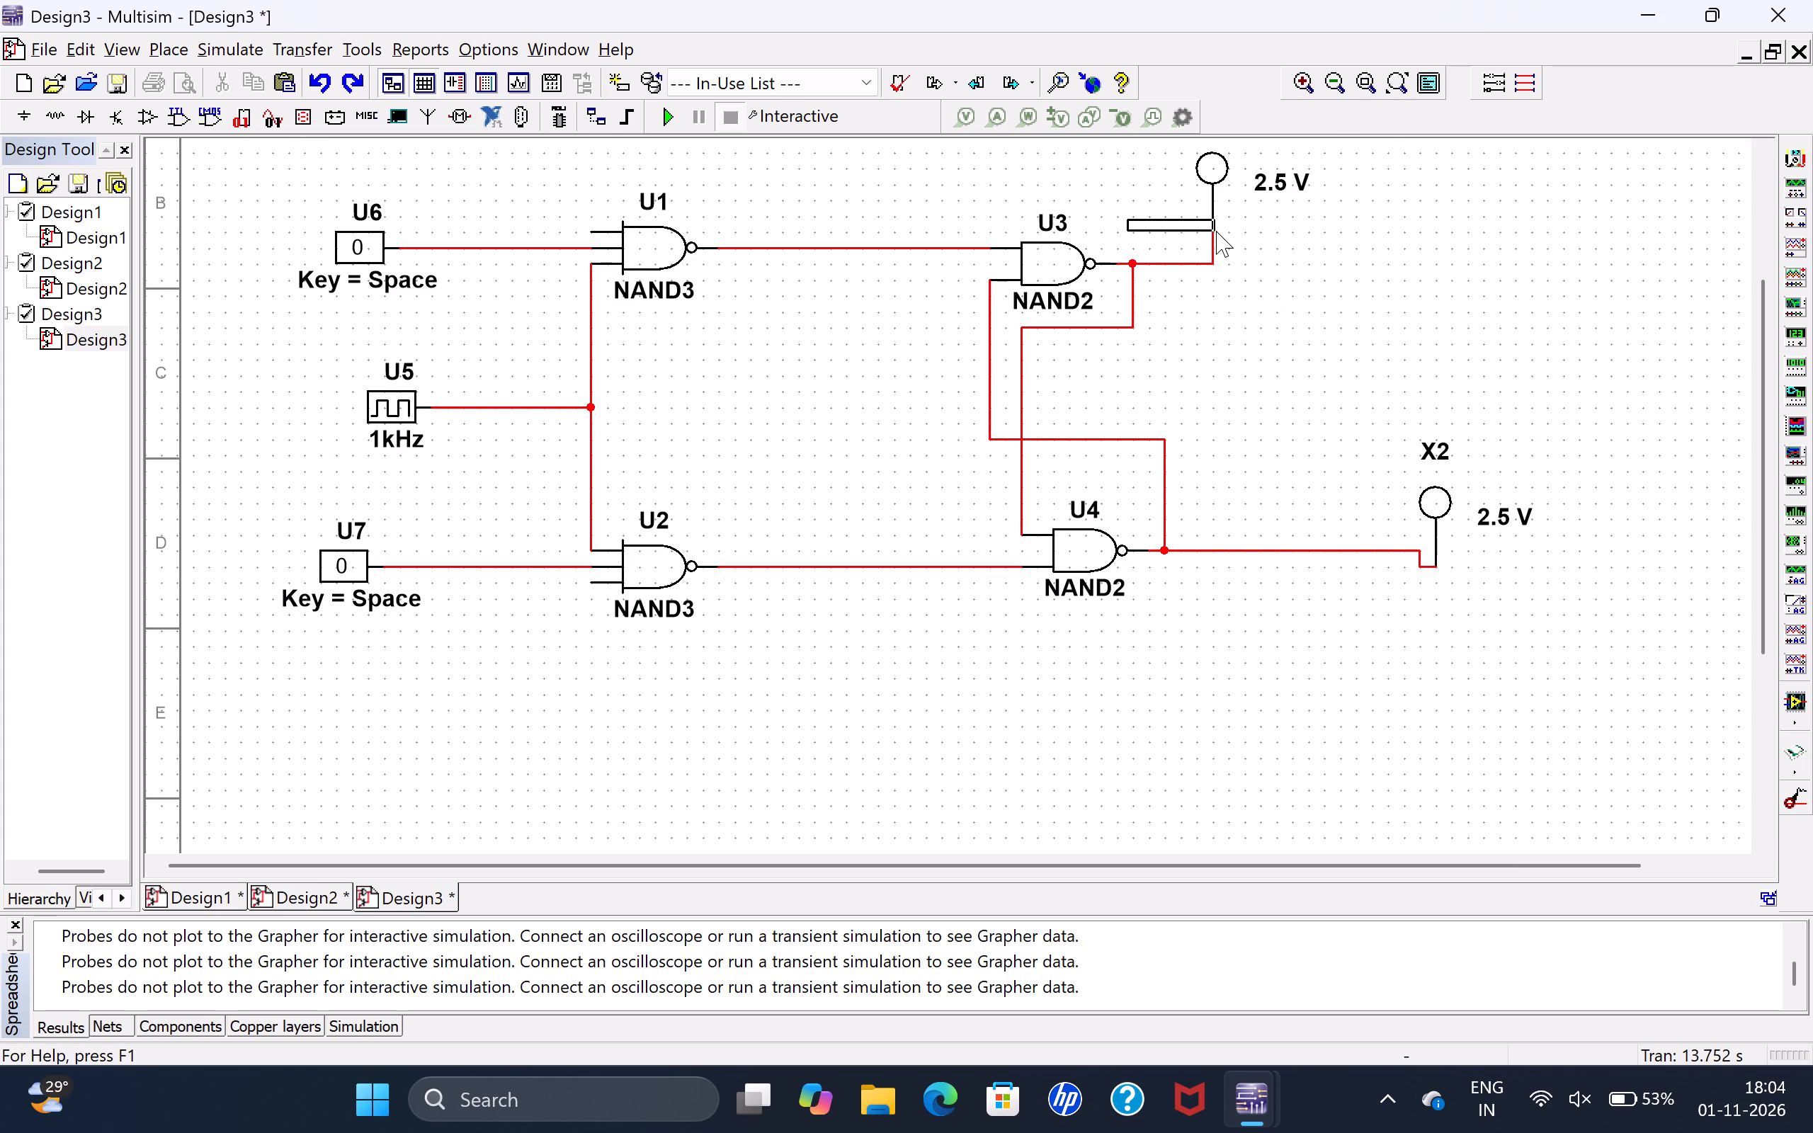
left_click_drag(1216, 231, 1272, 258)
left_click_drag(1218, 207, 1500, 219)
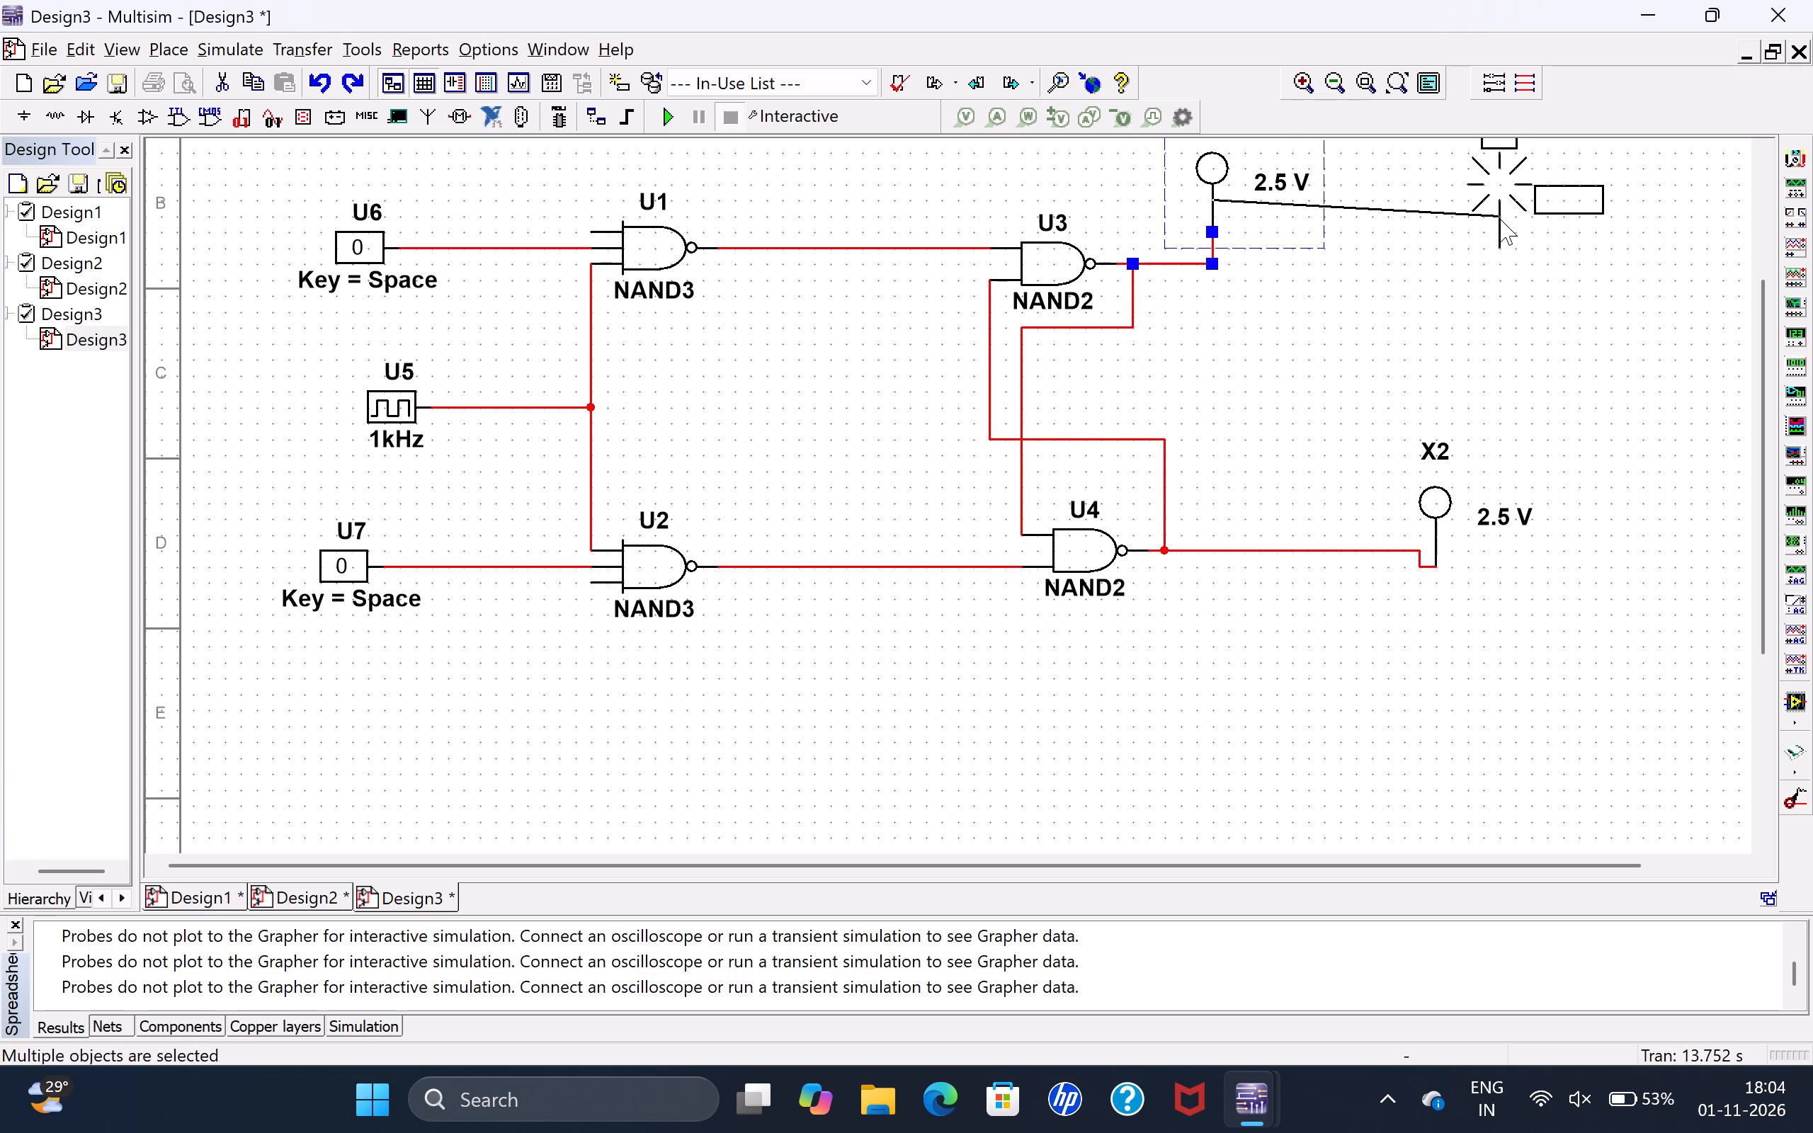
left_click_drag(1500, 219, 1500, 199)
left_click(1502, 343)
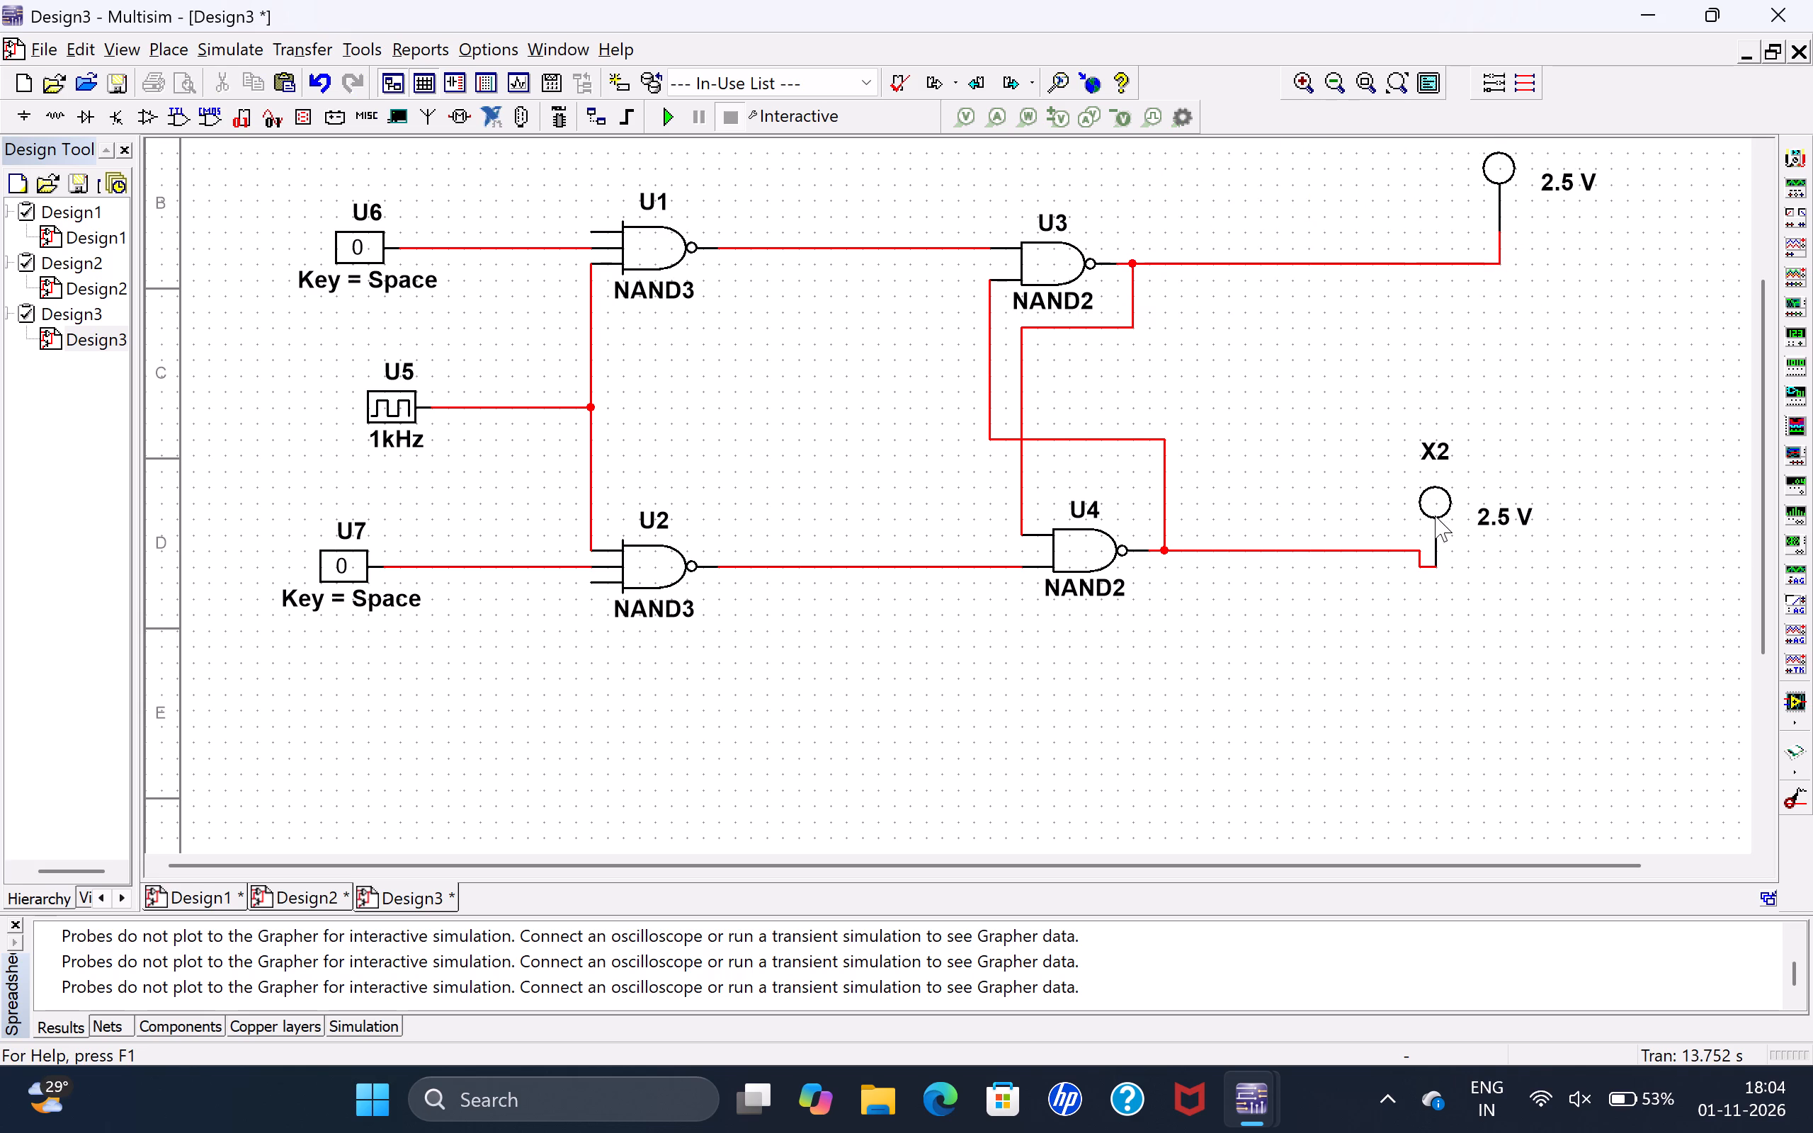
Move probe X2 together with its wire farther right of U4, slightly beyond probe X1.
left_click_drag(1452, 602, 1386, 480)
left_click_drag(1422, 529, 1501, 511)
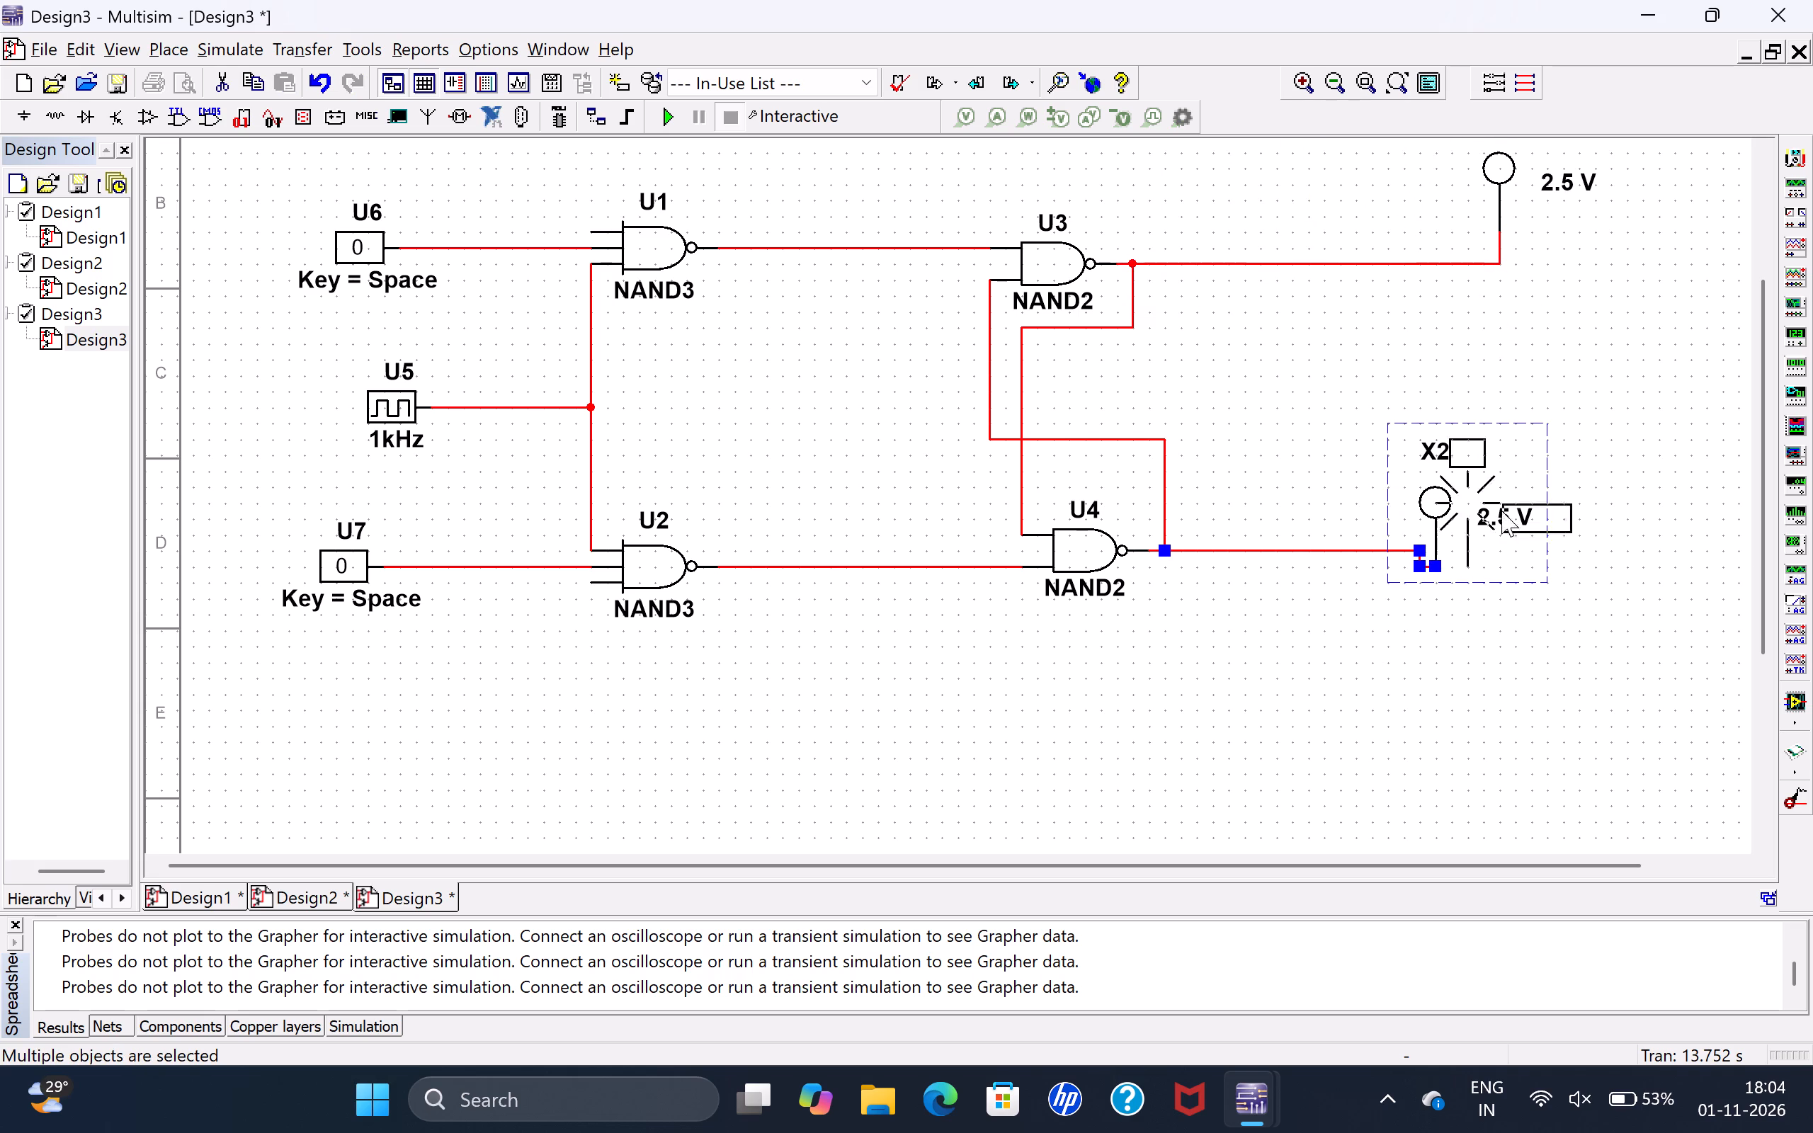
left_click_drag(1501, 511, 1561, 530)
left_click(1478, 588)
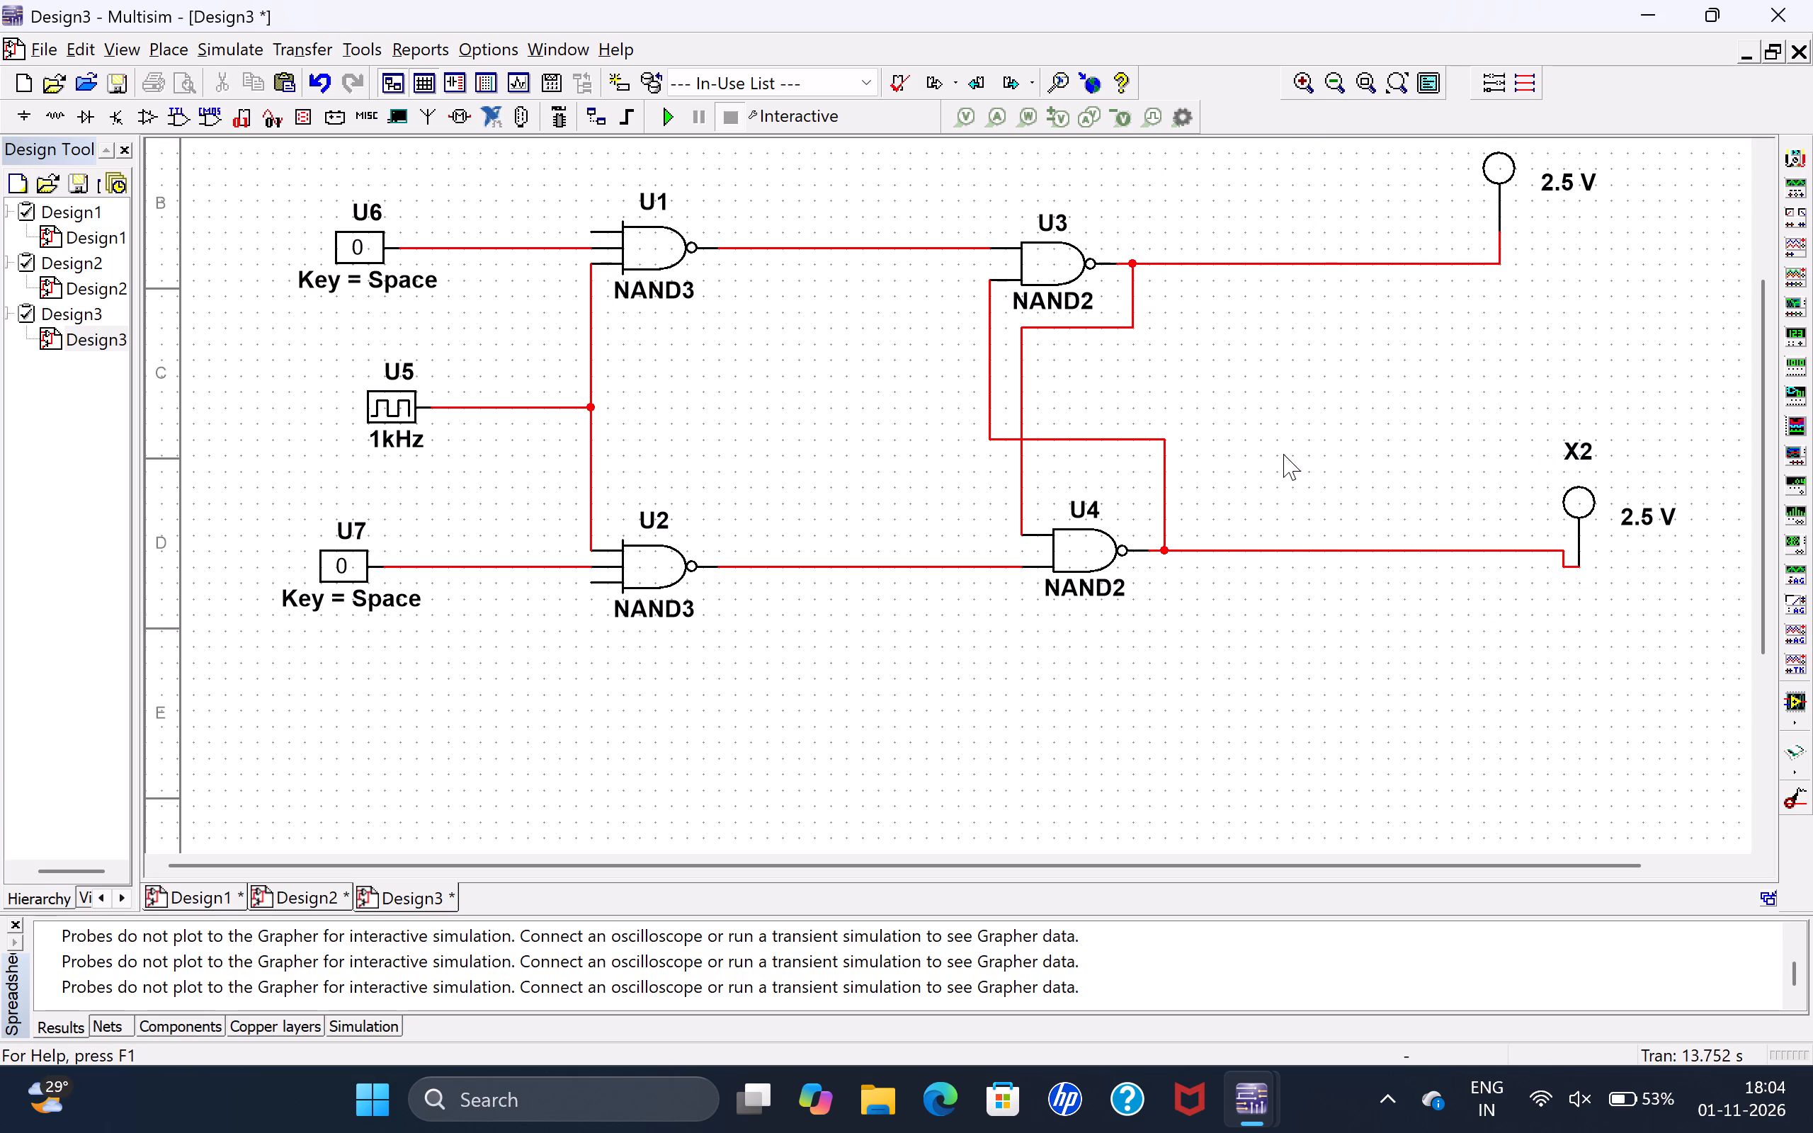
Route a feedback wire from U2's bottom input beneath U2 and U4 and up to the wire between U3 and probe X1.
scroll(1163, 419, "down", 1)
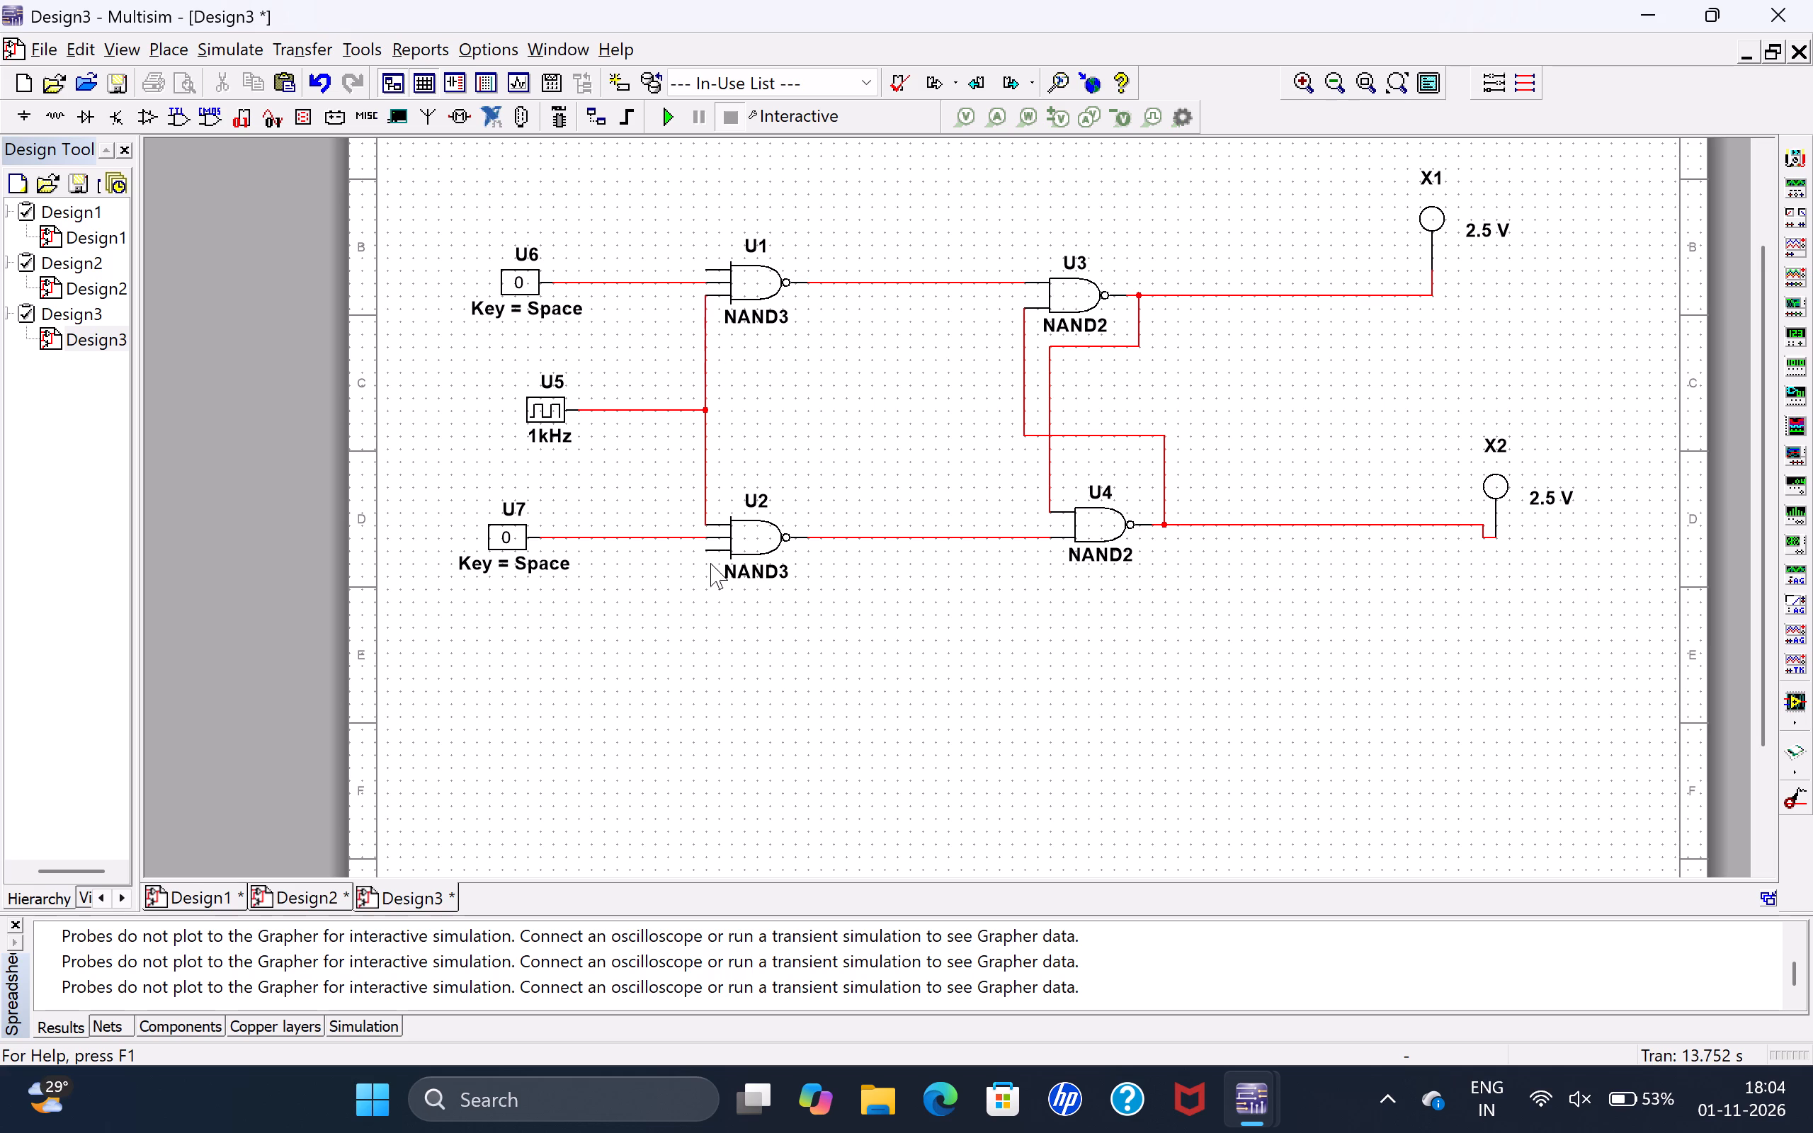
left_click(709, 552)
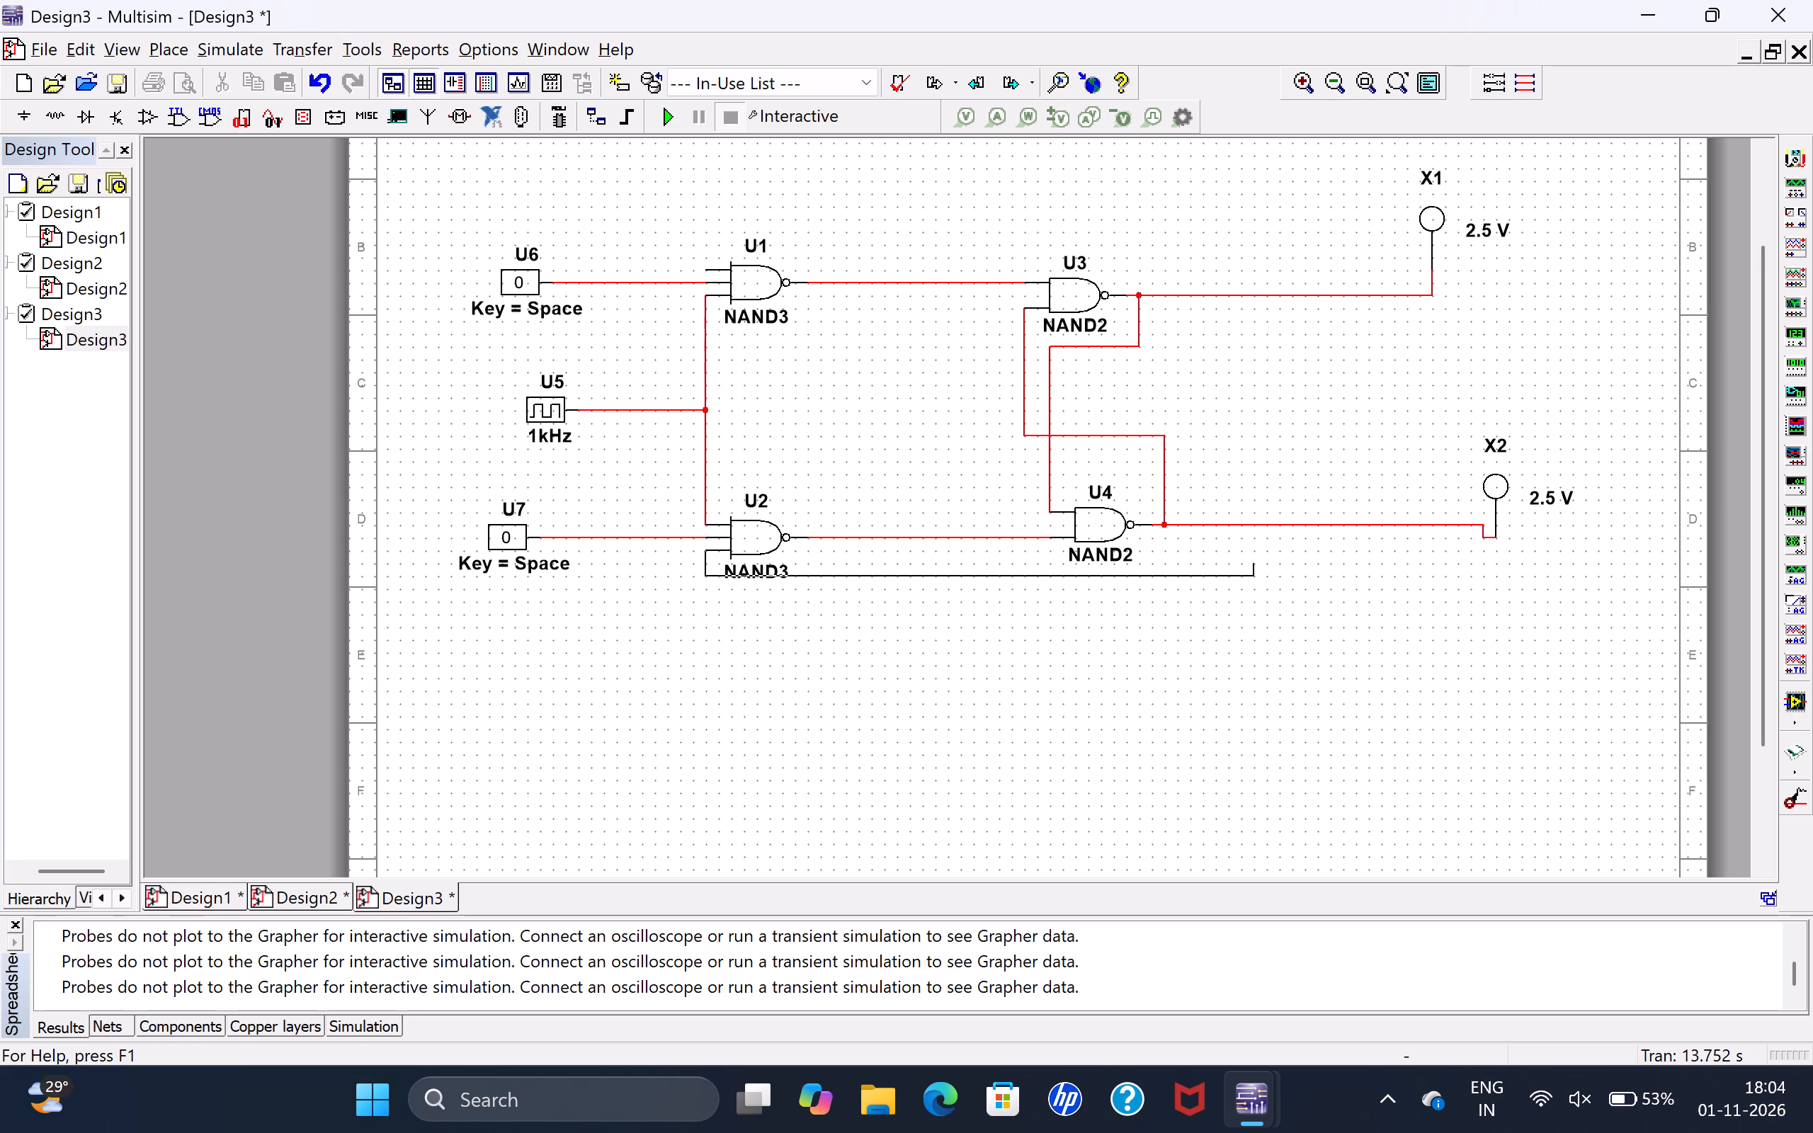
left_click_drag(1263, 585, 1246, 548)
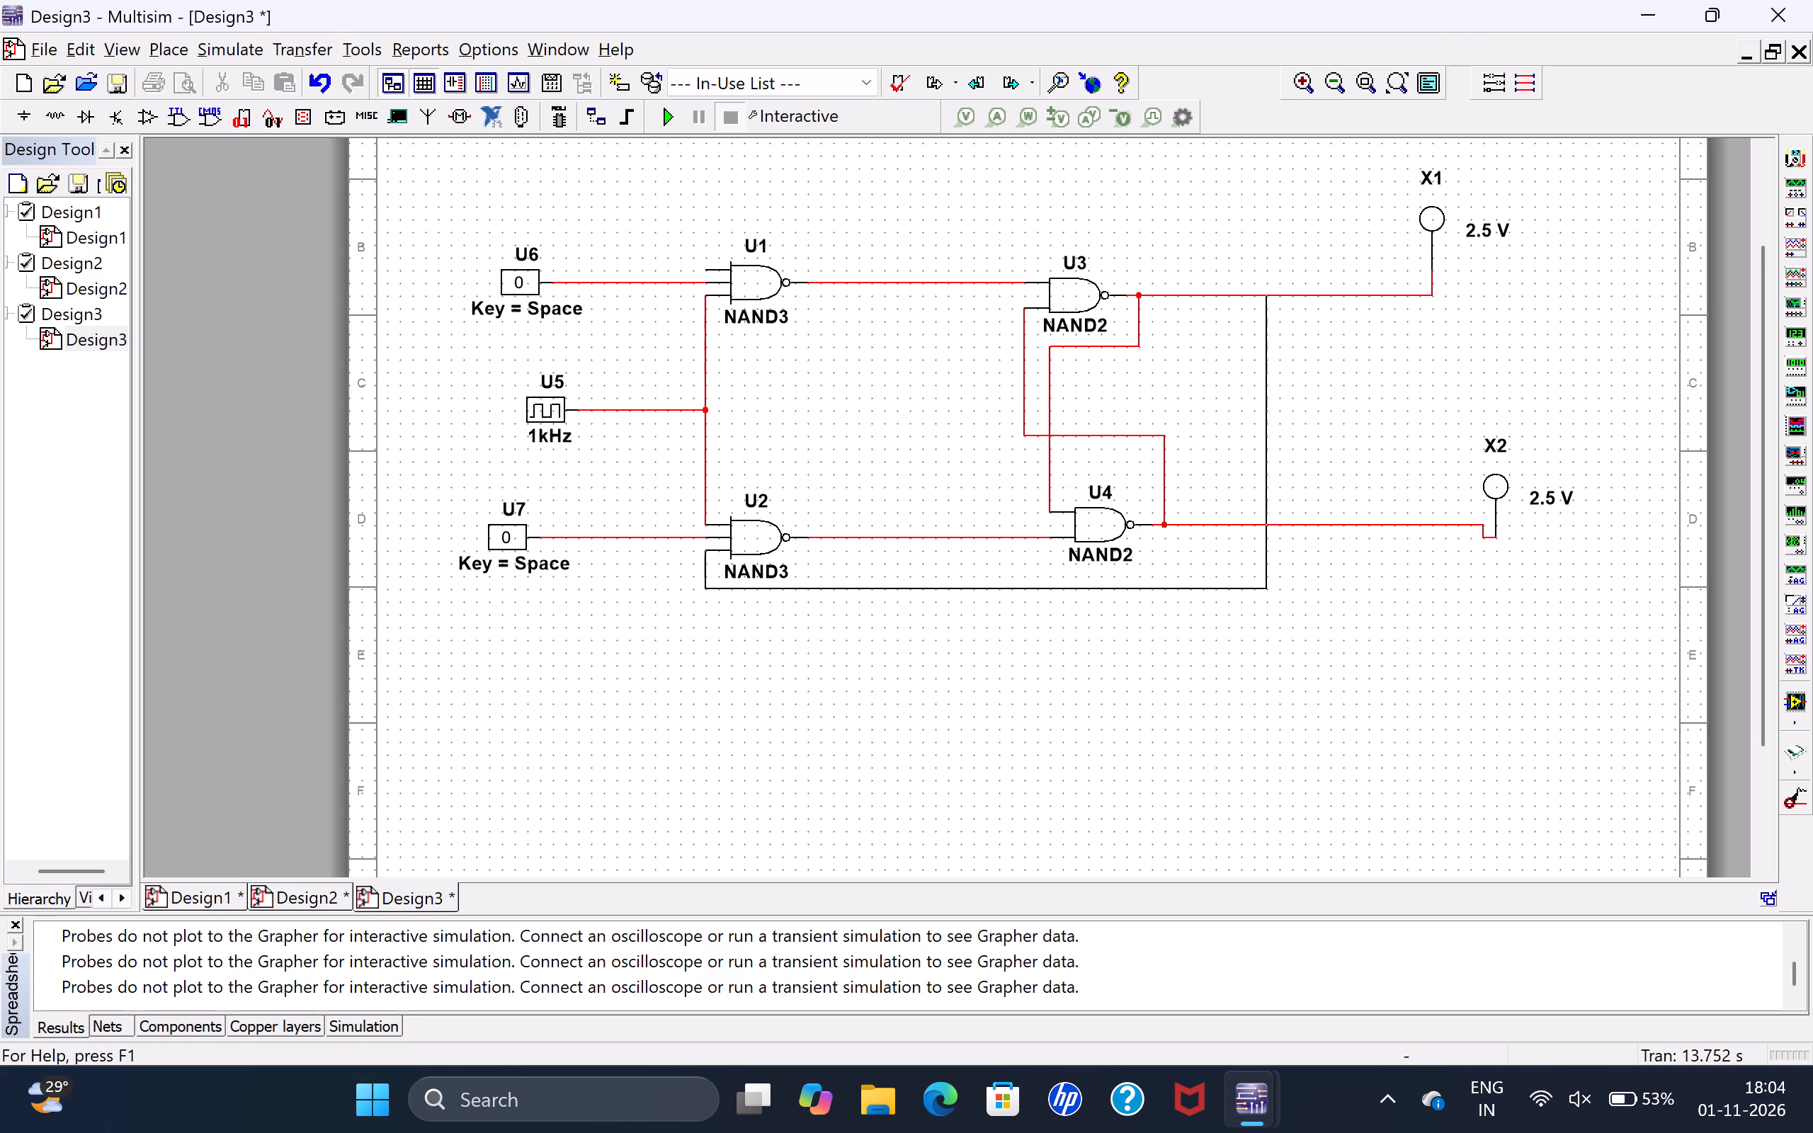
left_click(1268, 297)
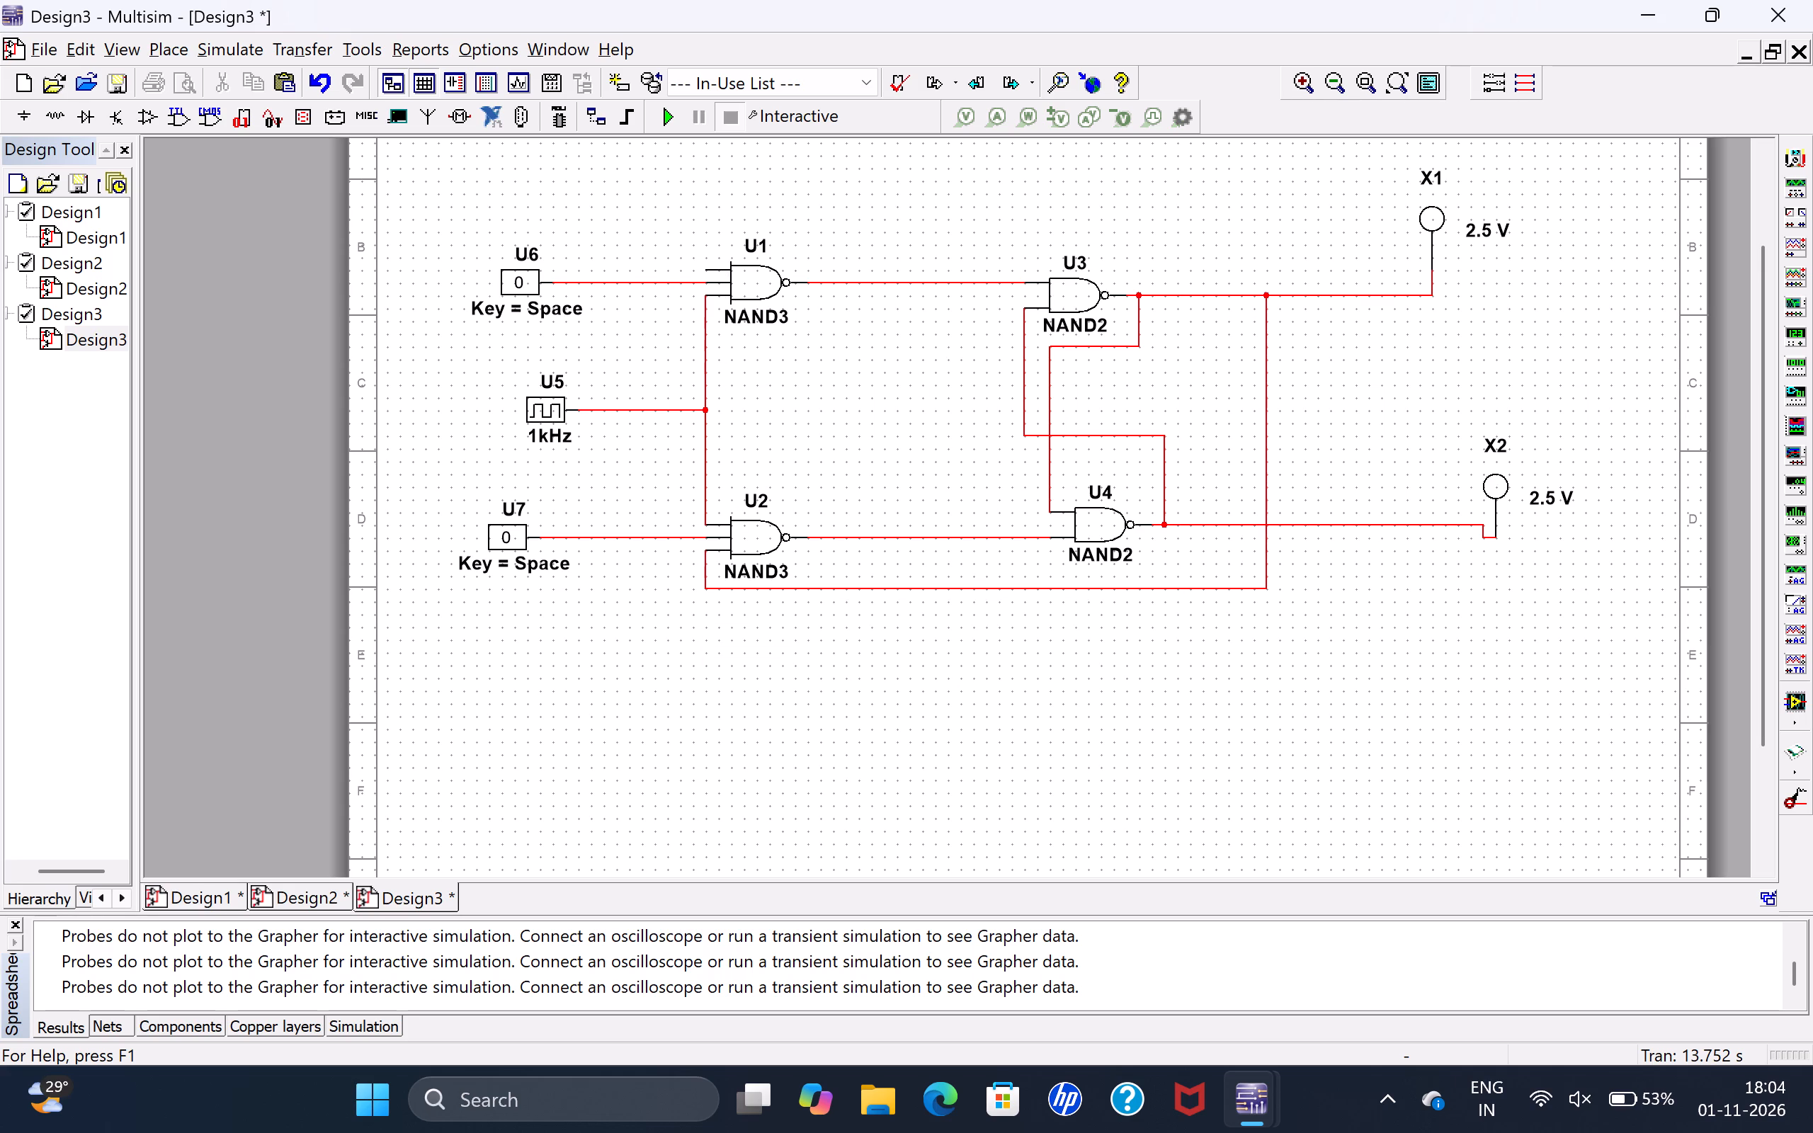
Route a feedback wire from U1's top input over U1 and U3 and down to the wire between U4 and probe X2.
left_click(710, 272)
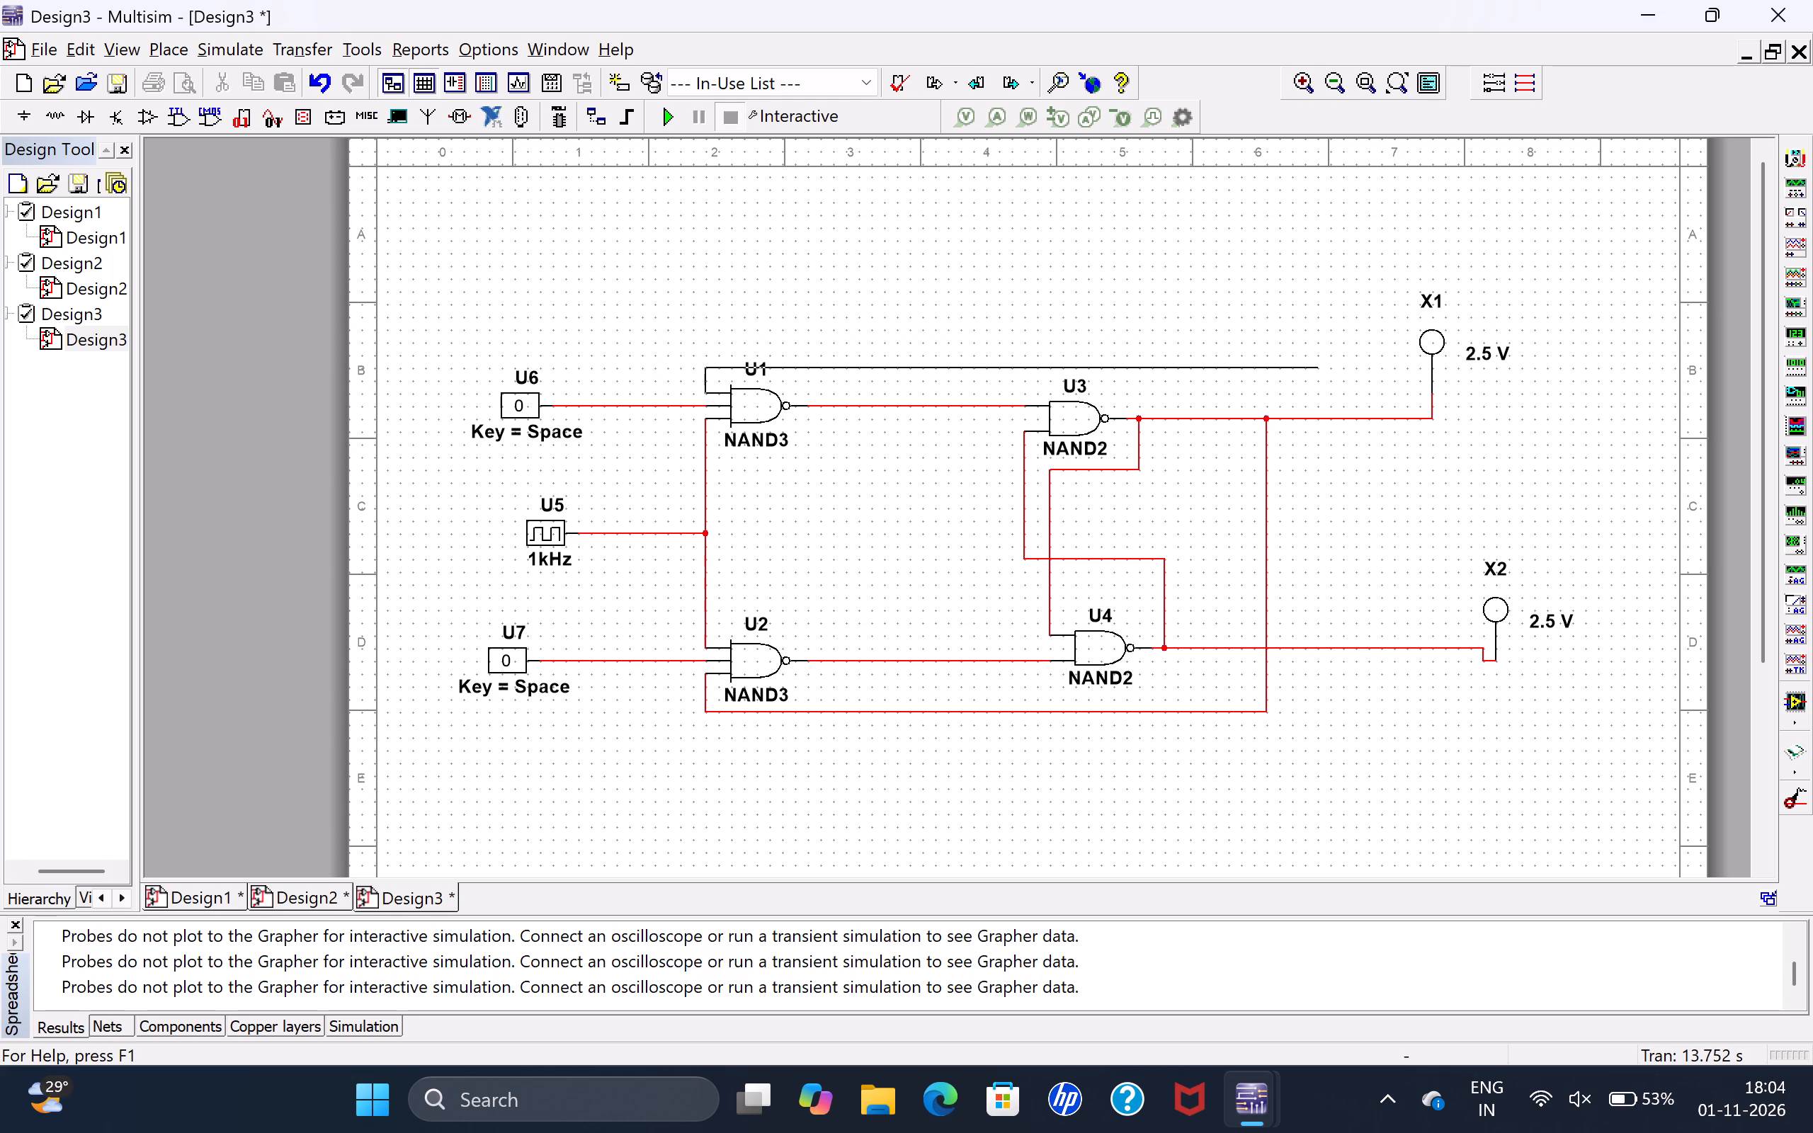
left_click(1299, 352)
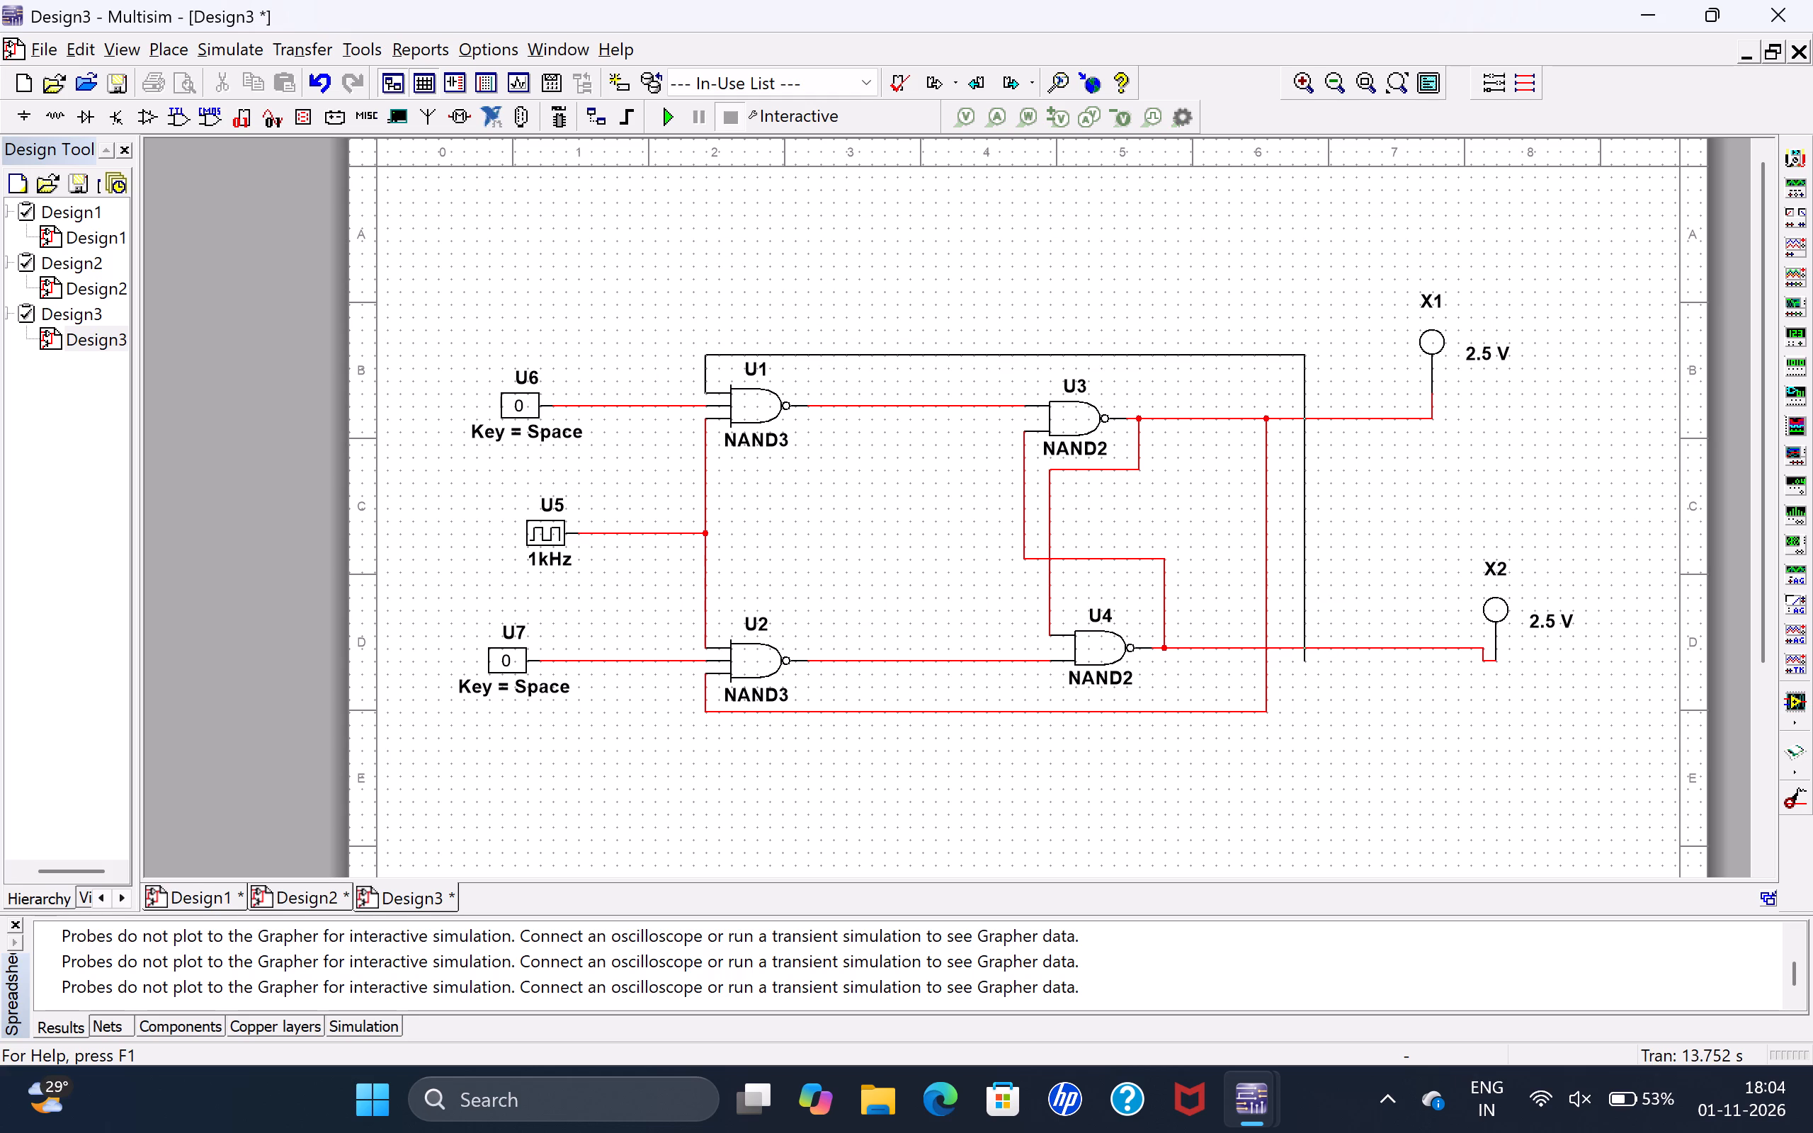
left_click(1302, 647)
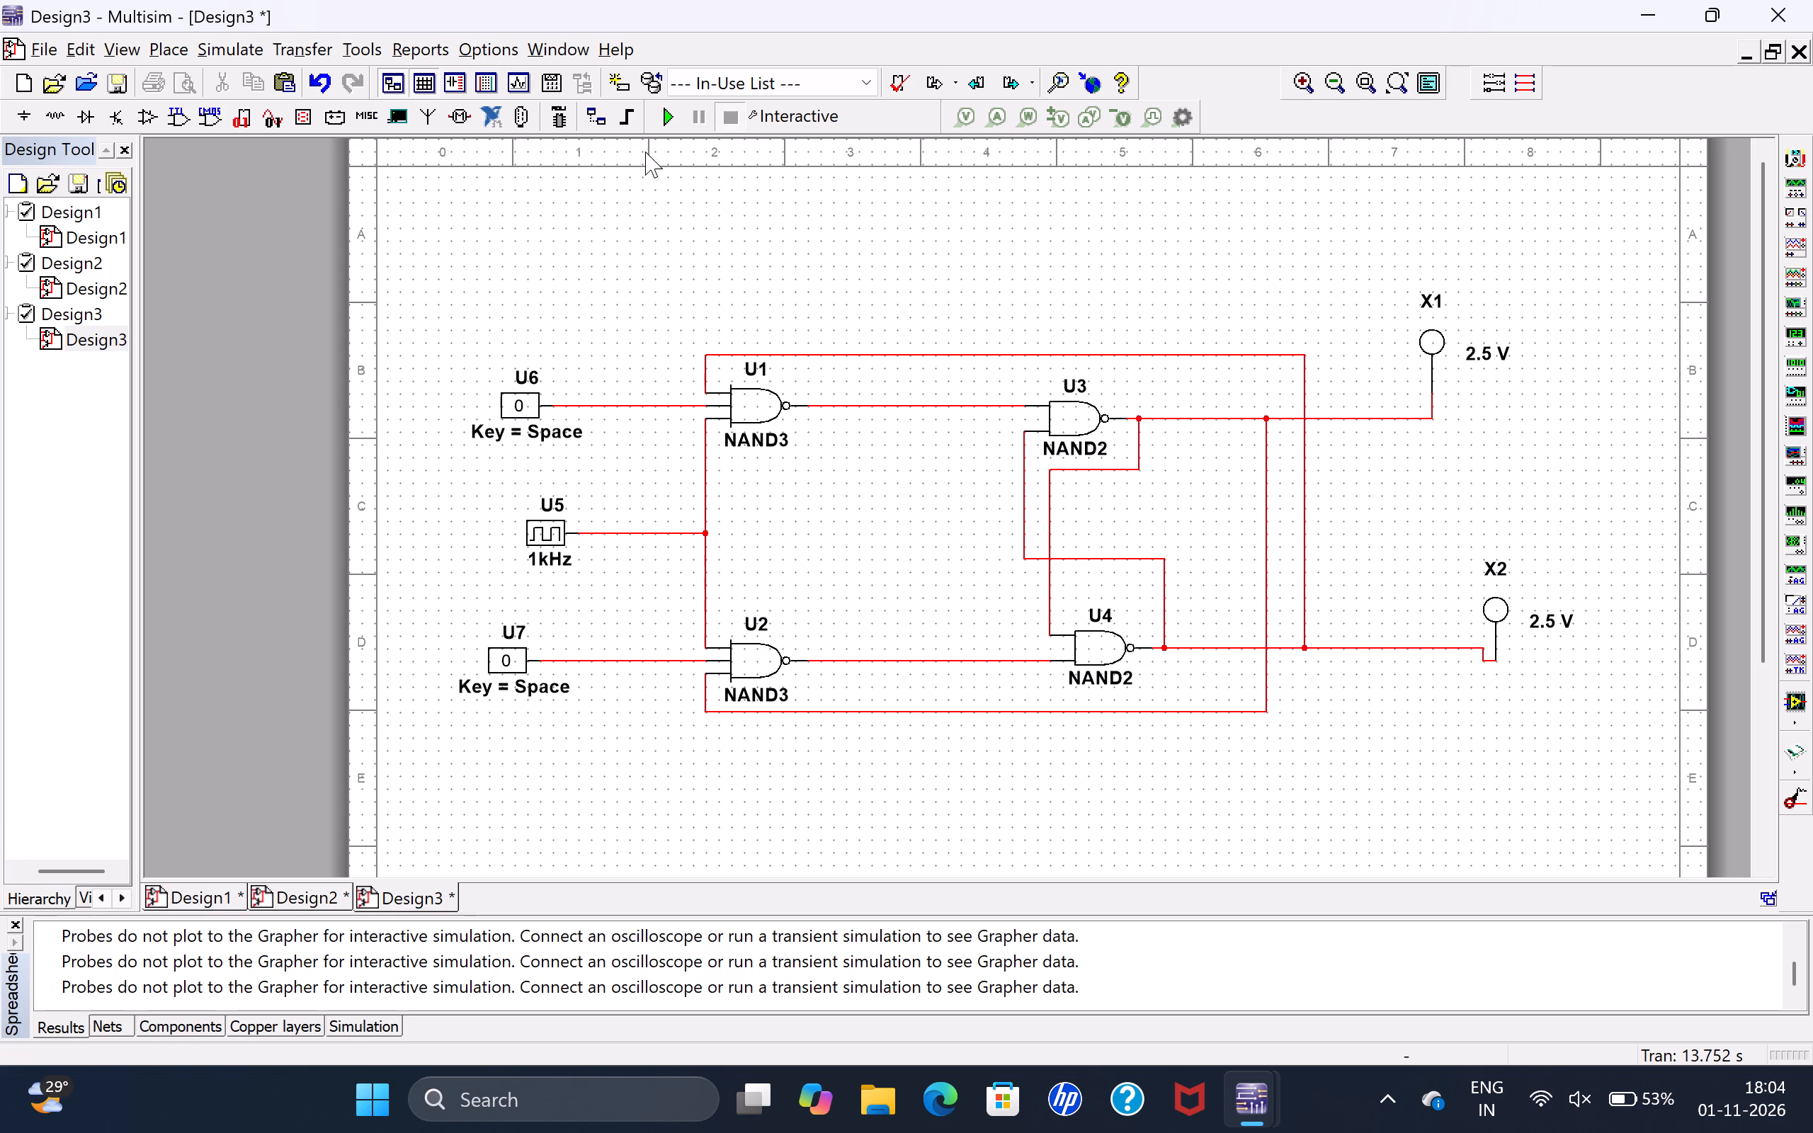
Run the interactive simulation with both inputs at 0, check the probes, and stop it.
left_click(670, 118)
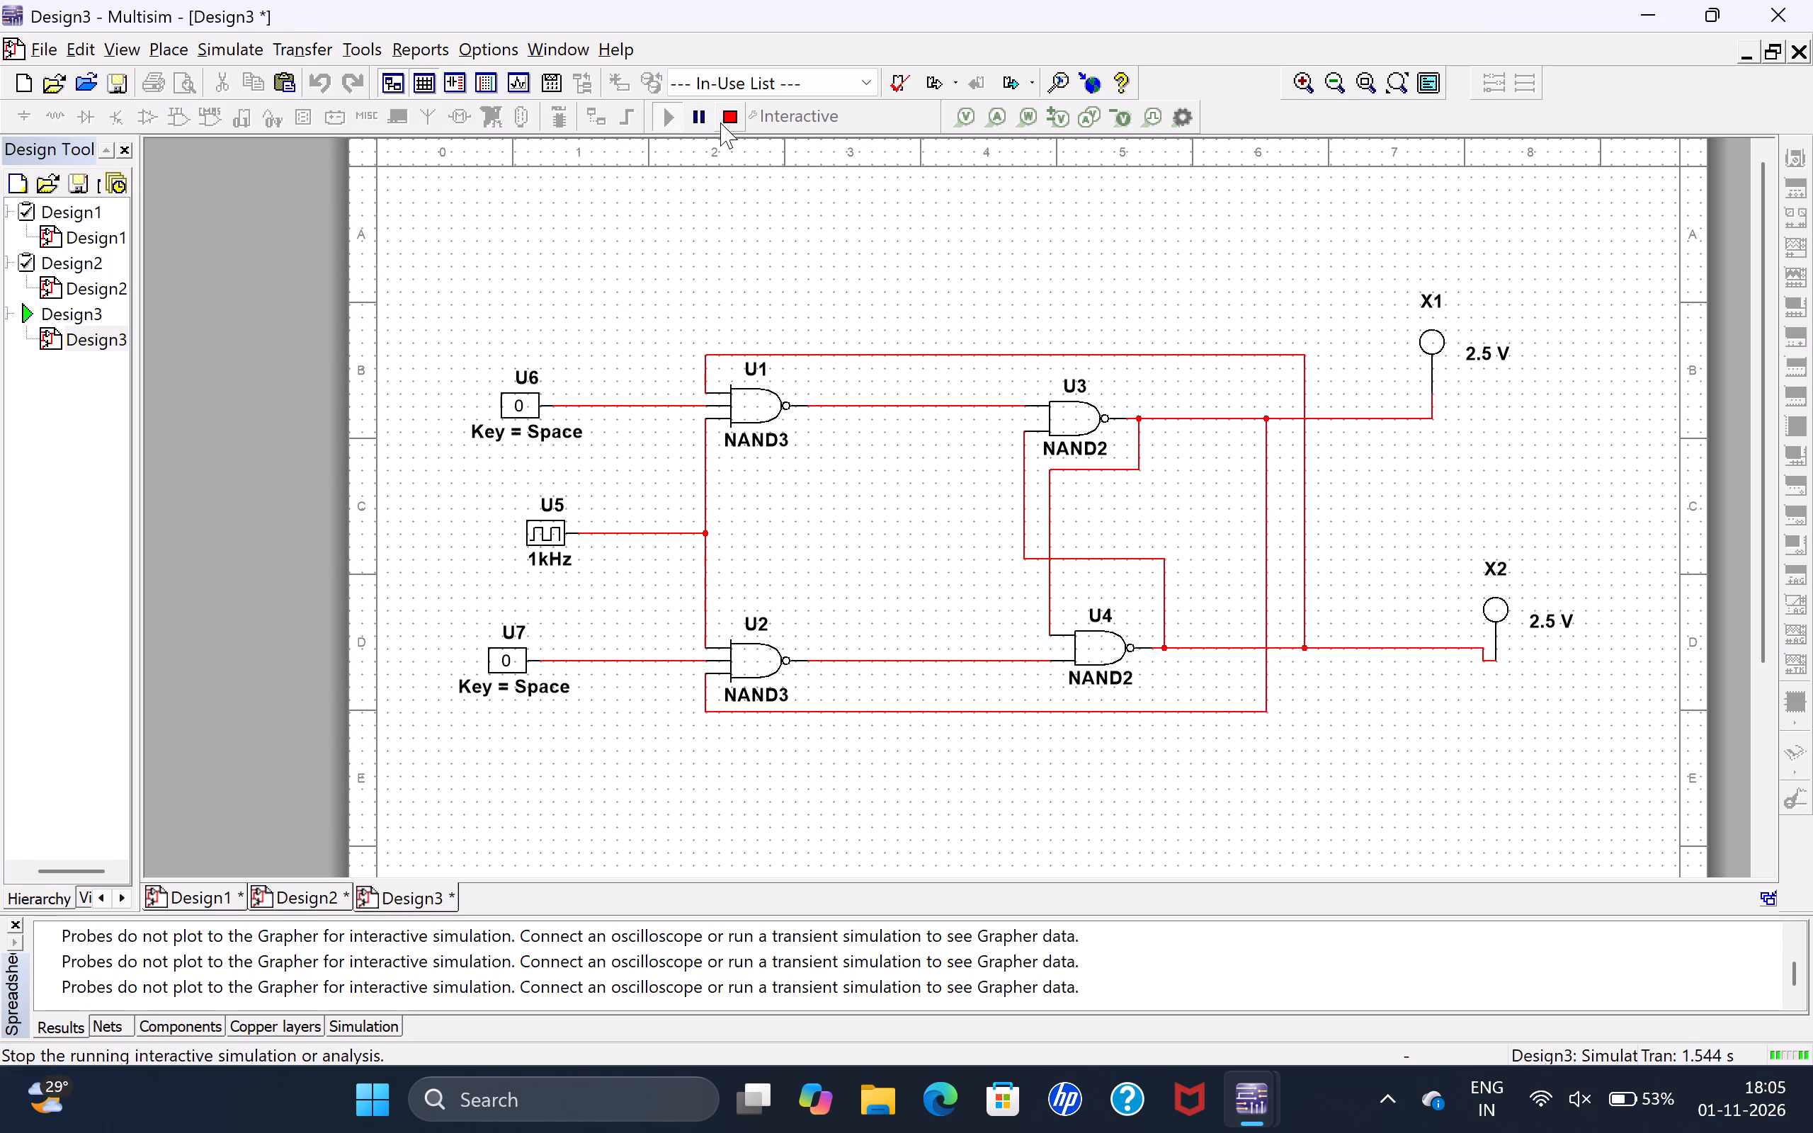
left_click(721, 121)
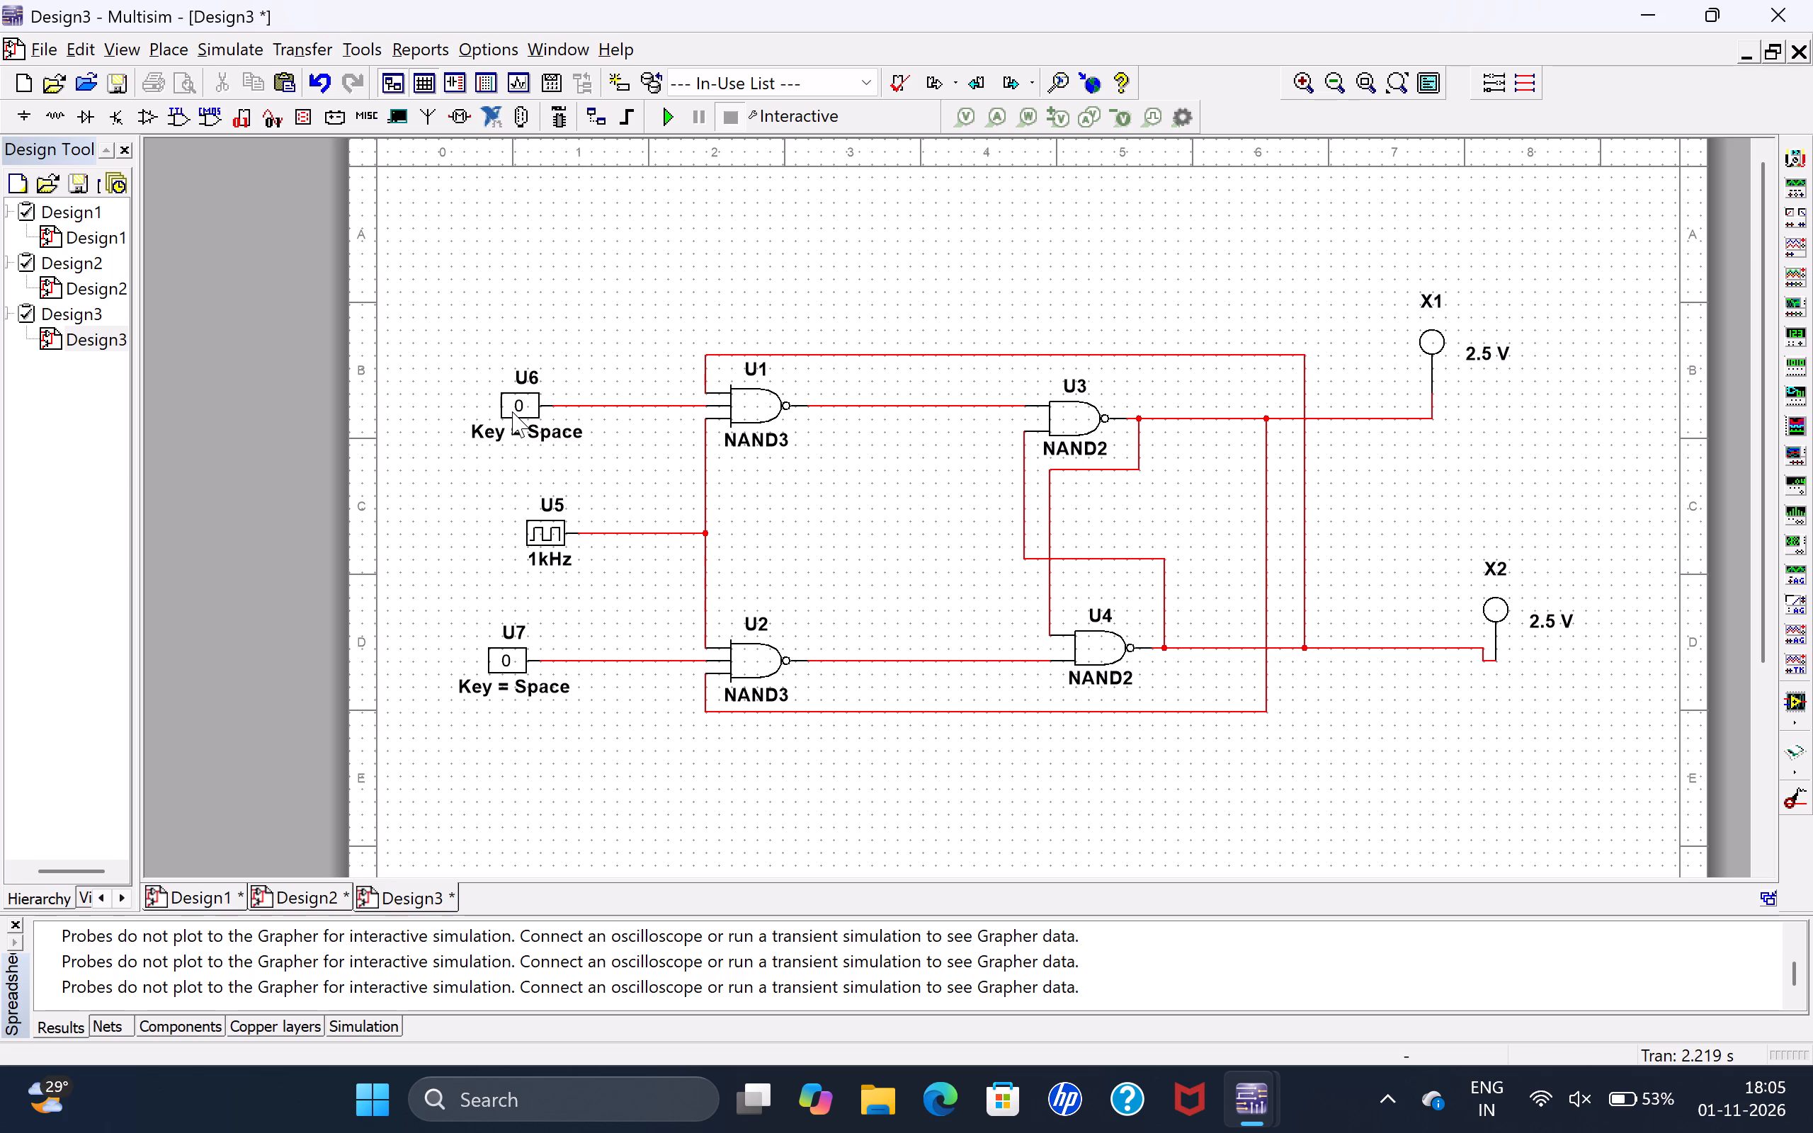
Set input U7 to 1, run the interactive simulation to check the probes, and stop it.
left_click(519, 653)
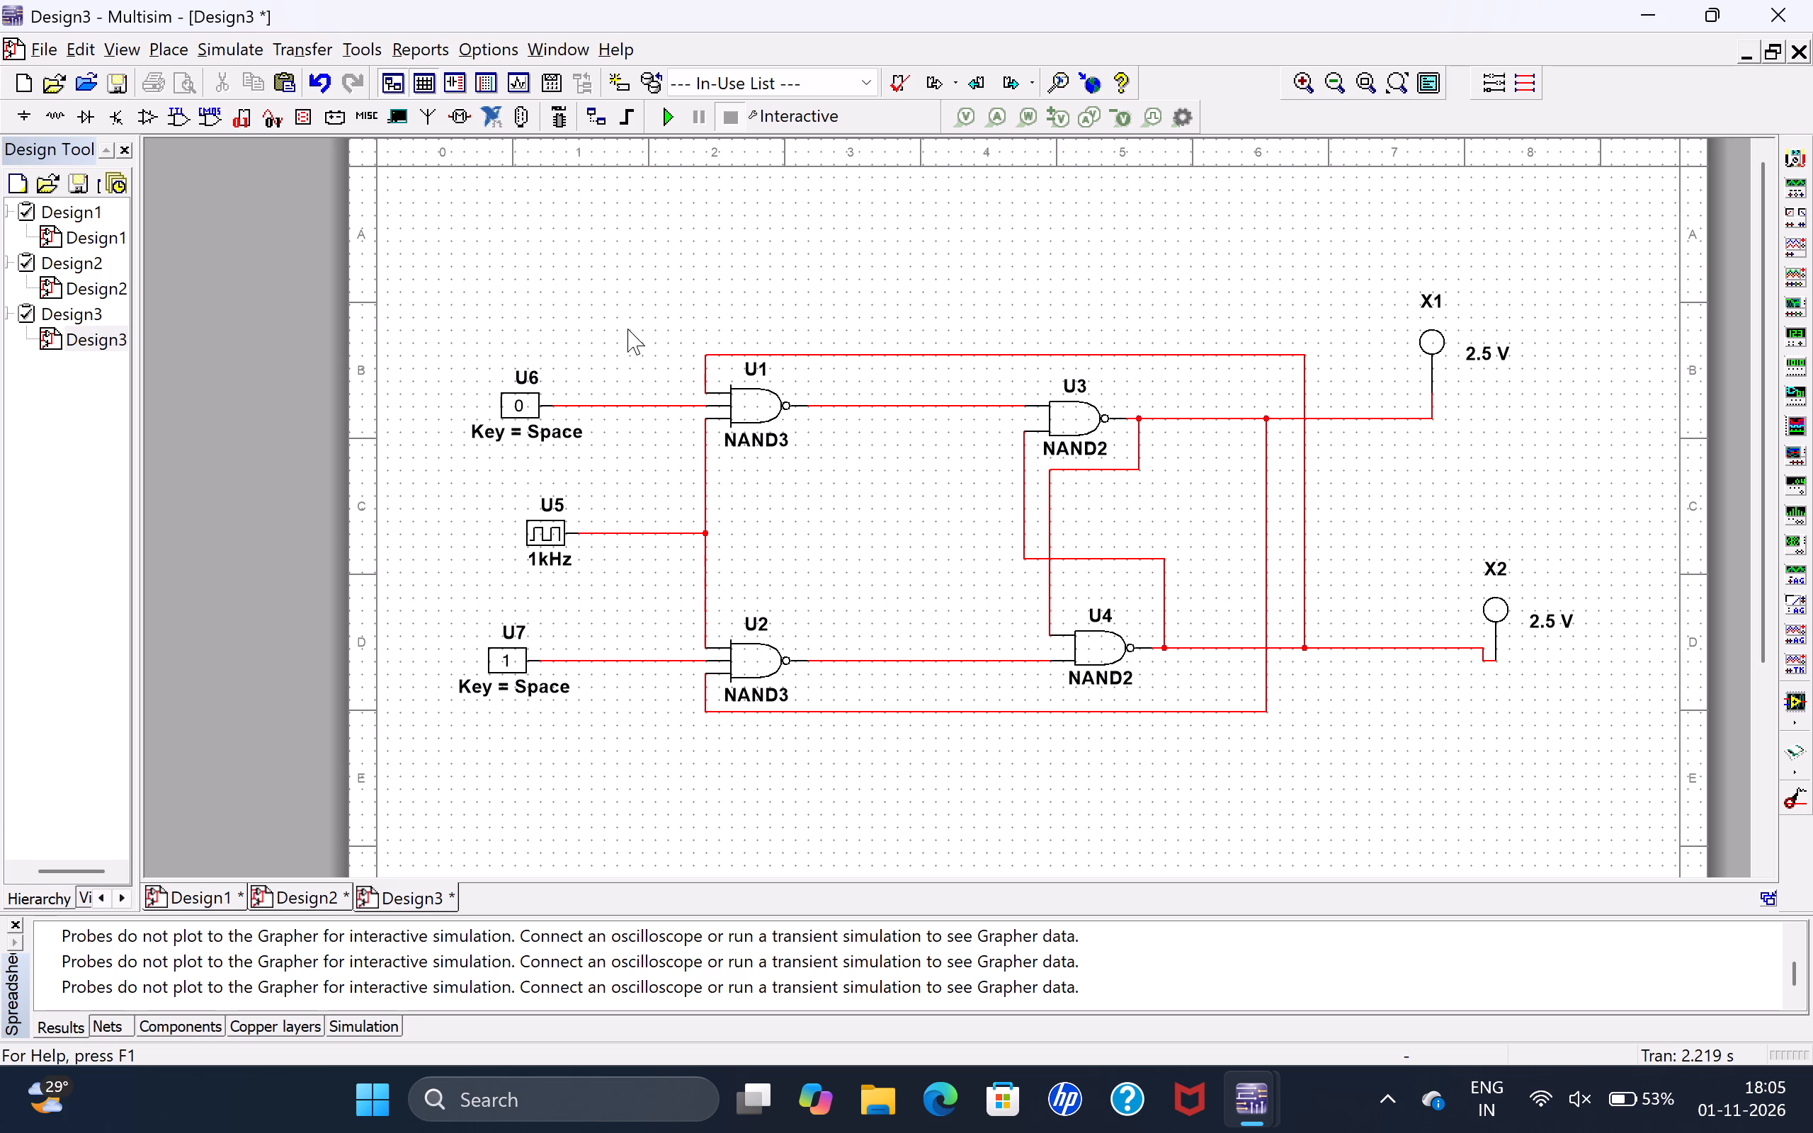
left_click(663, 133)
left_click(664, 122)
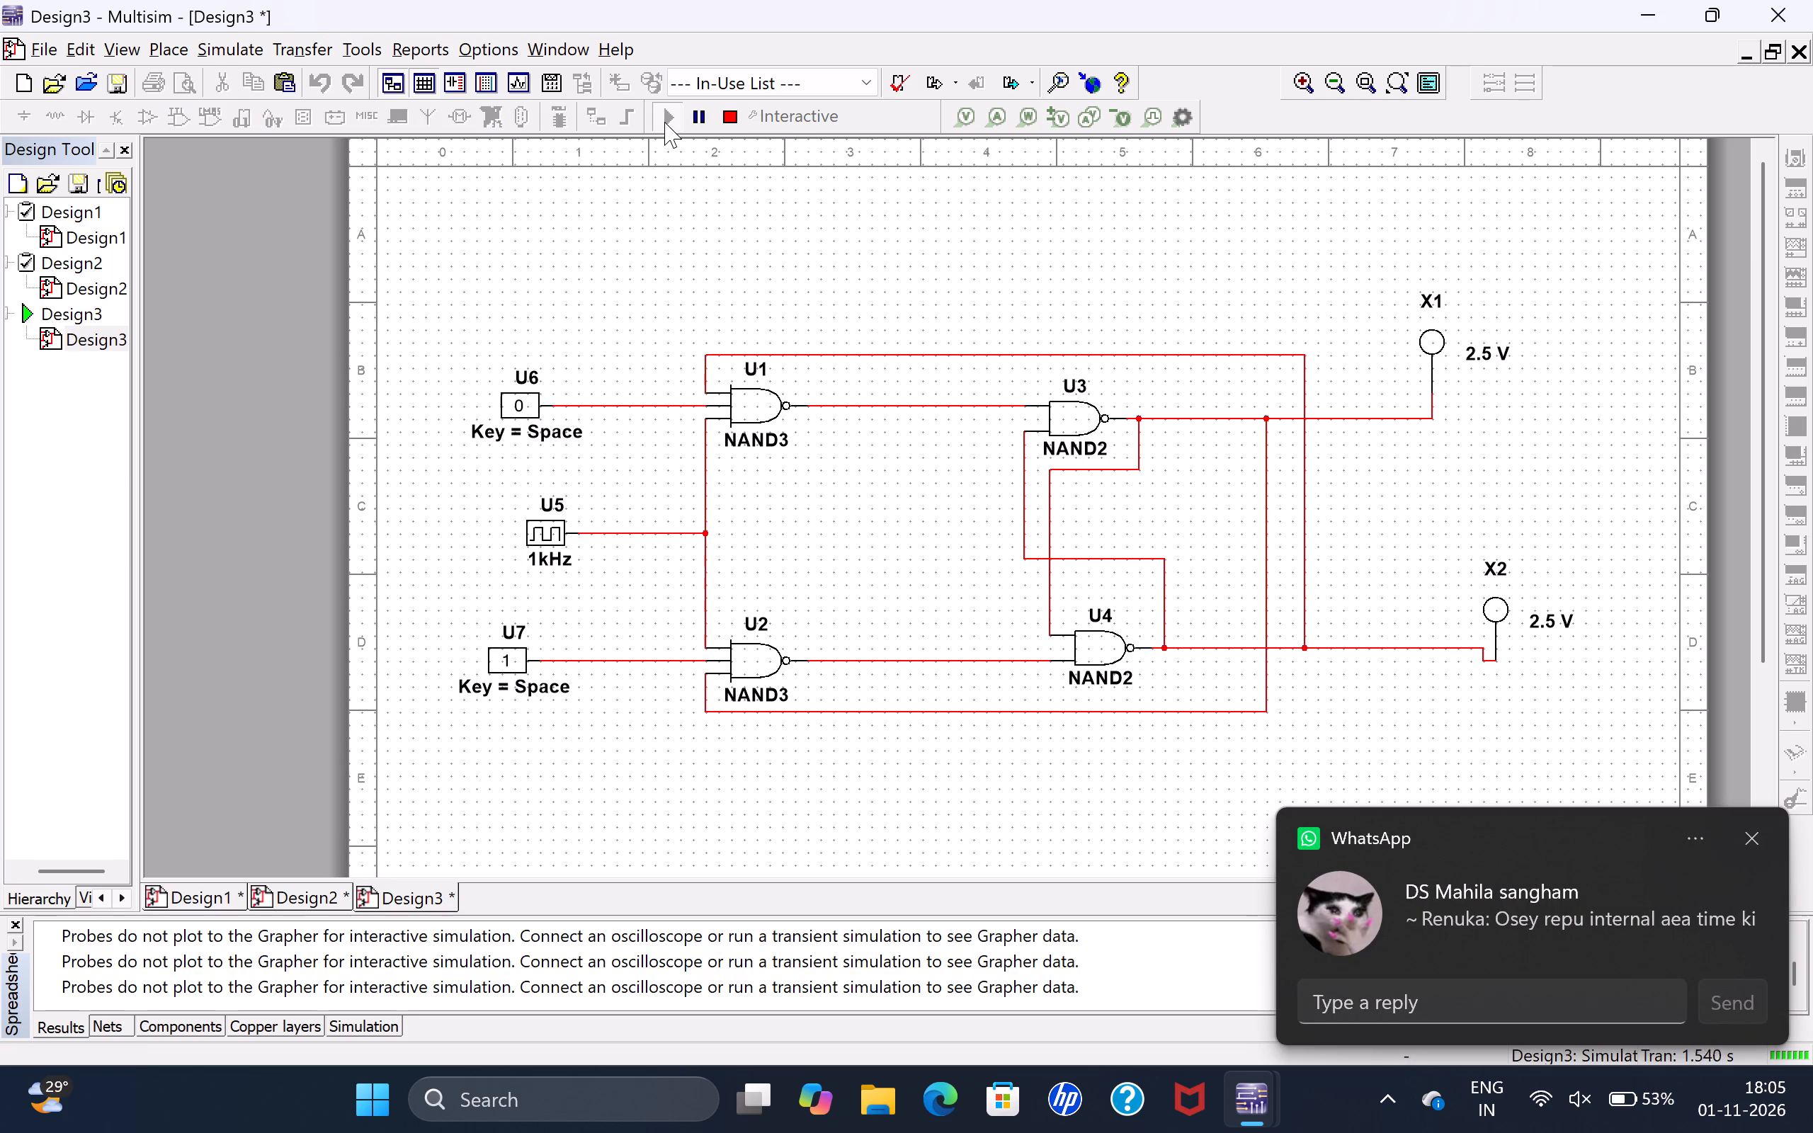
left_click(1759, 846)
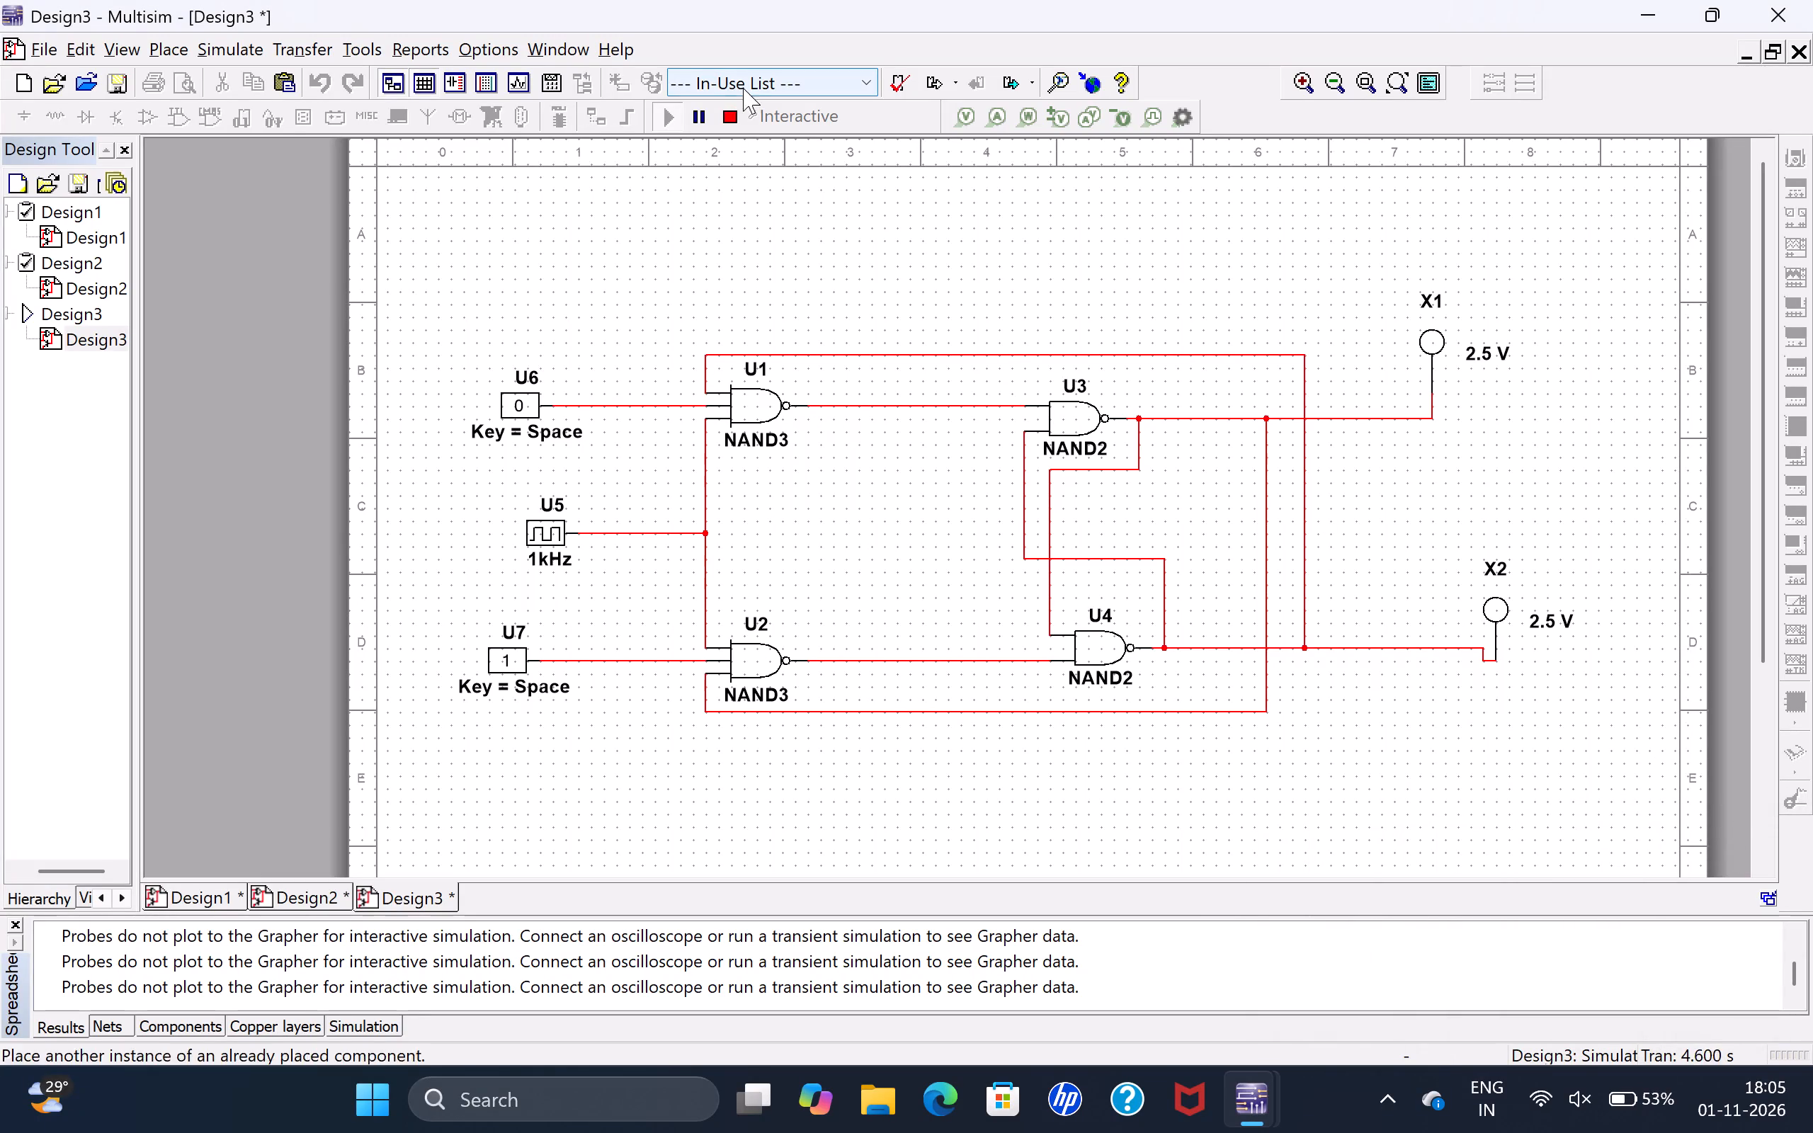
left_click(732, 113)
Run the simulation, switch input U6 to 1 while it is running, and stop it.
left_click(670, 124)
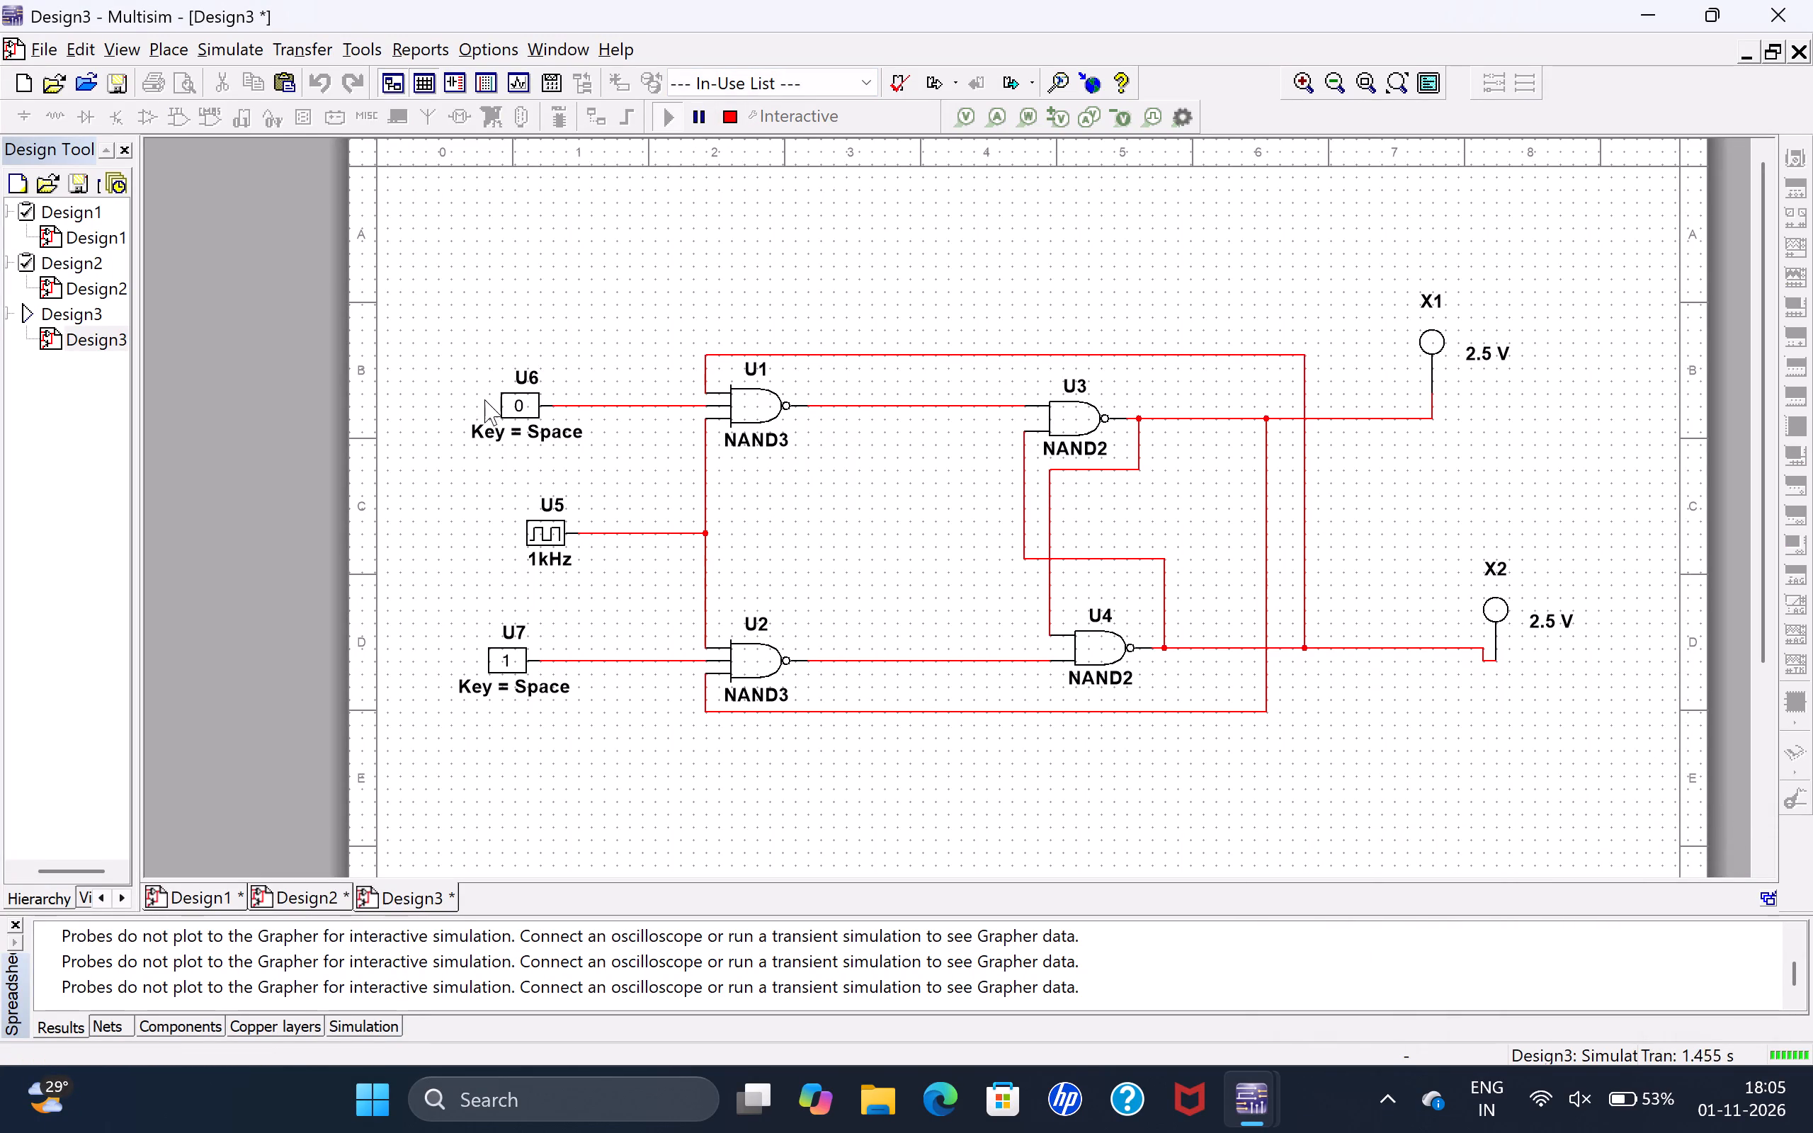
left_click(516, 405)
left_click(732, 119)
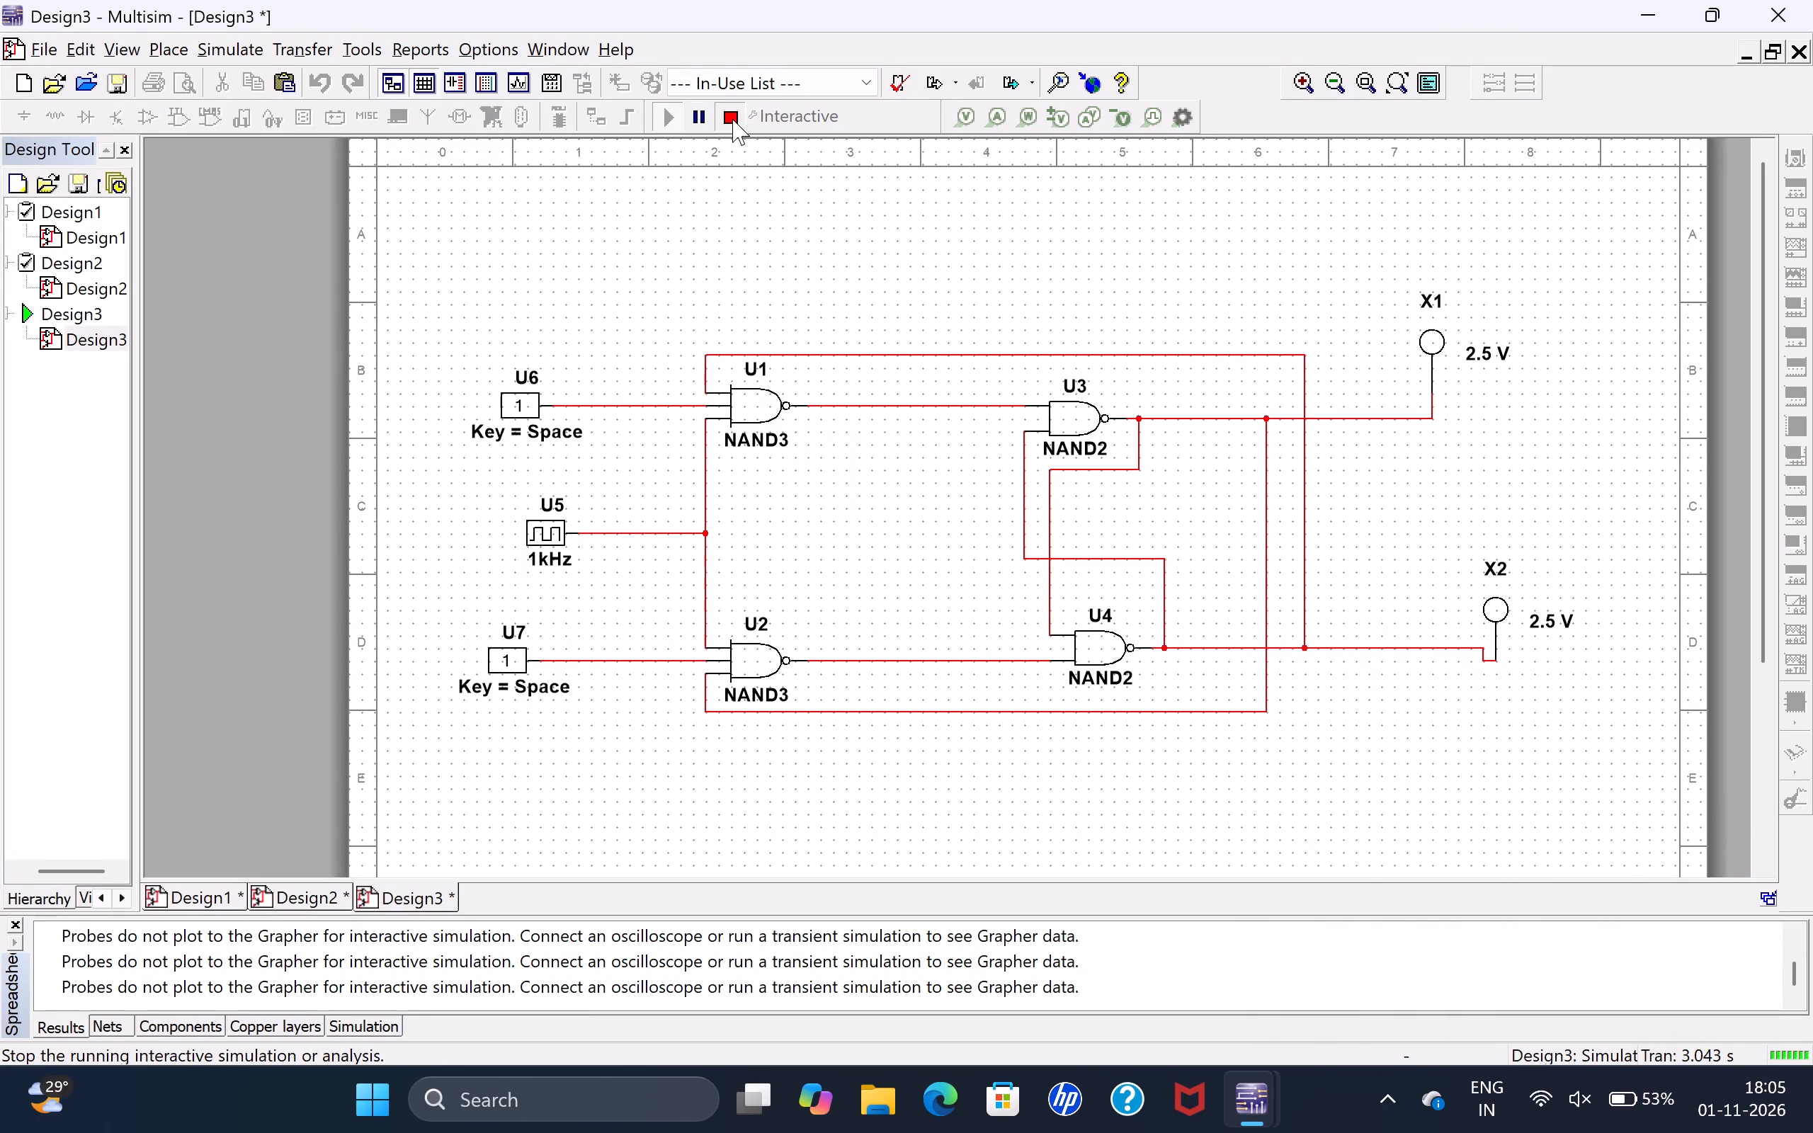
Rerun the simulation with both inputs at 1, examine probe X1 and its wire, and stop it.
left_click(674, 117)
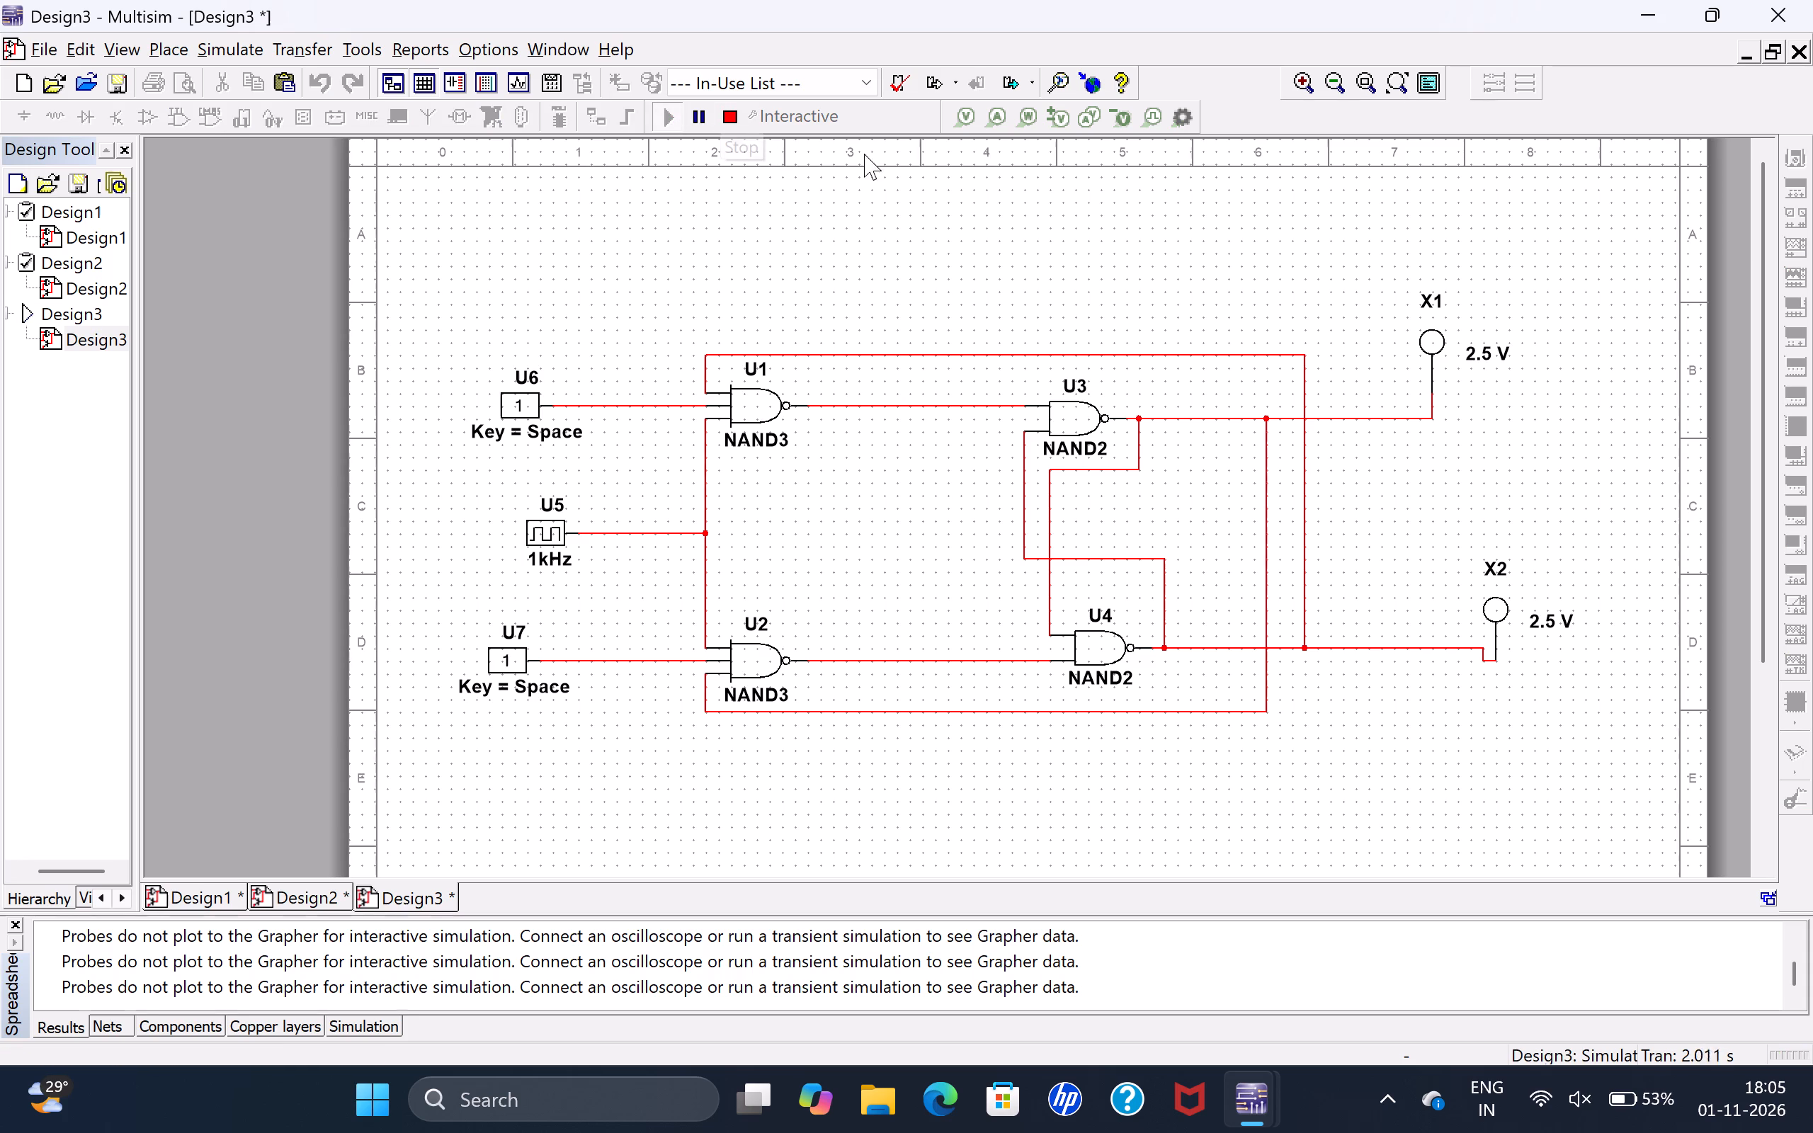
left_click(1424, 373)
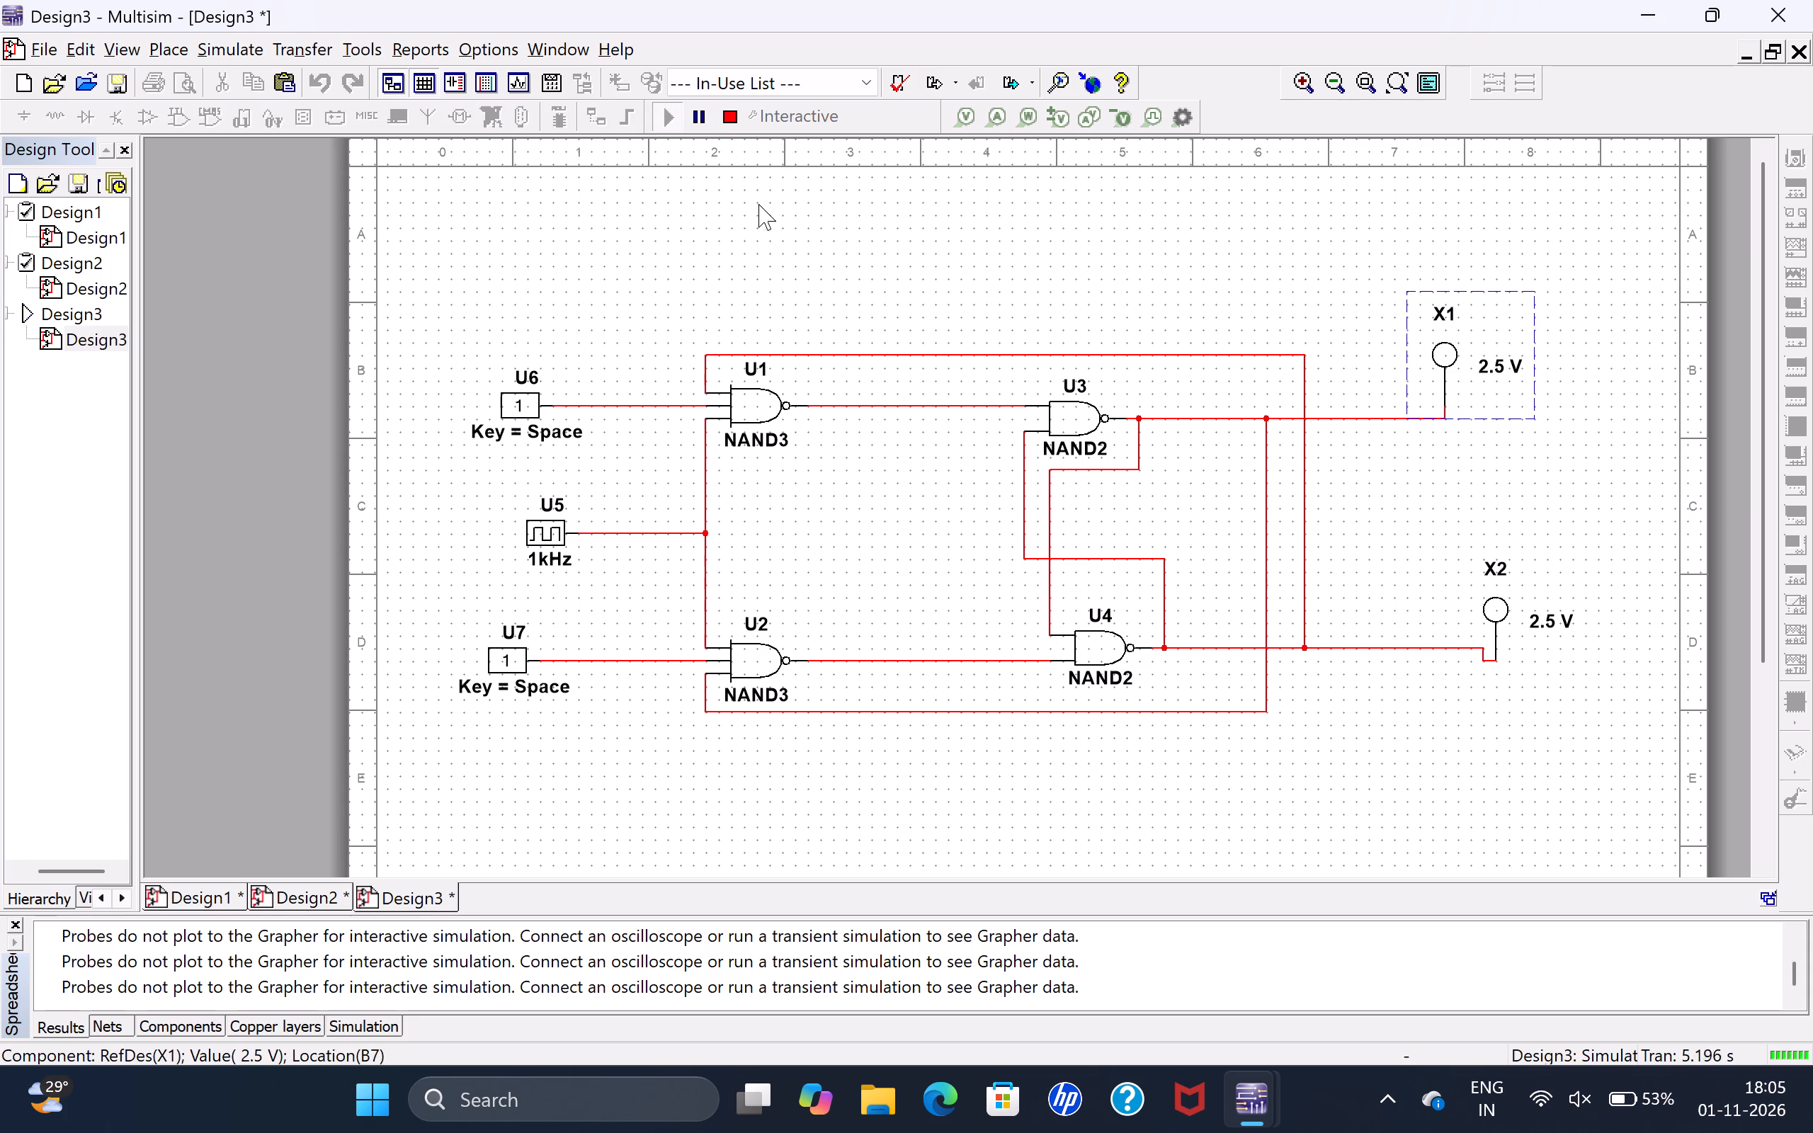
right_click(1449, 414)
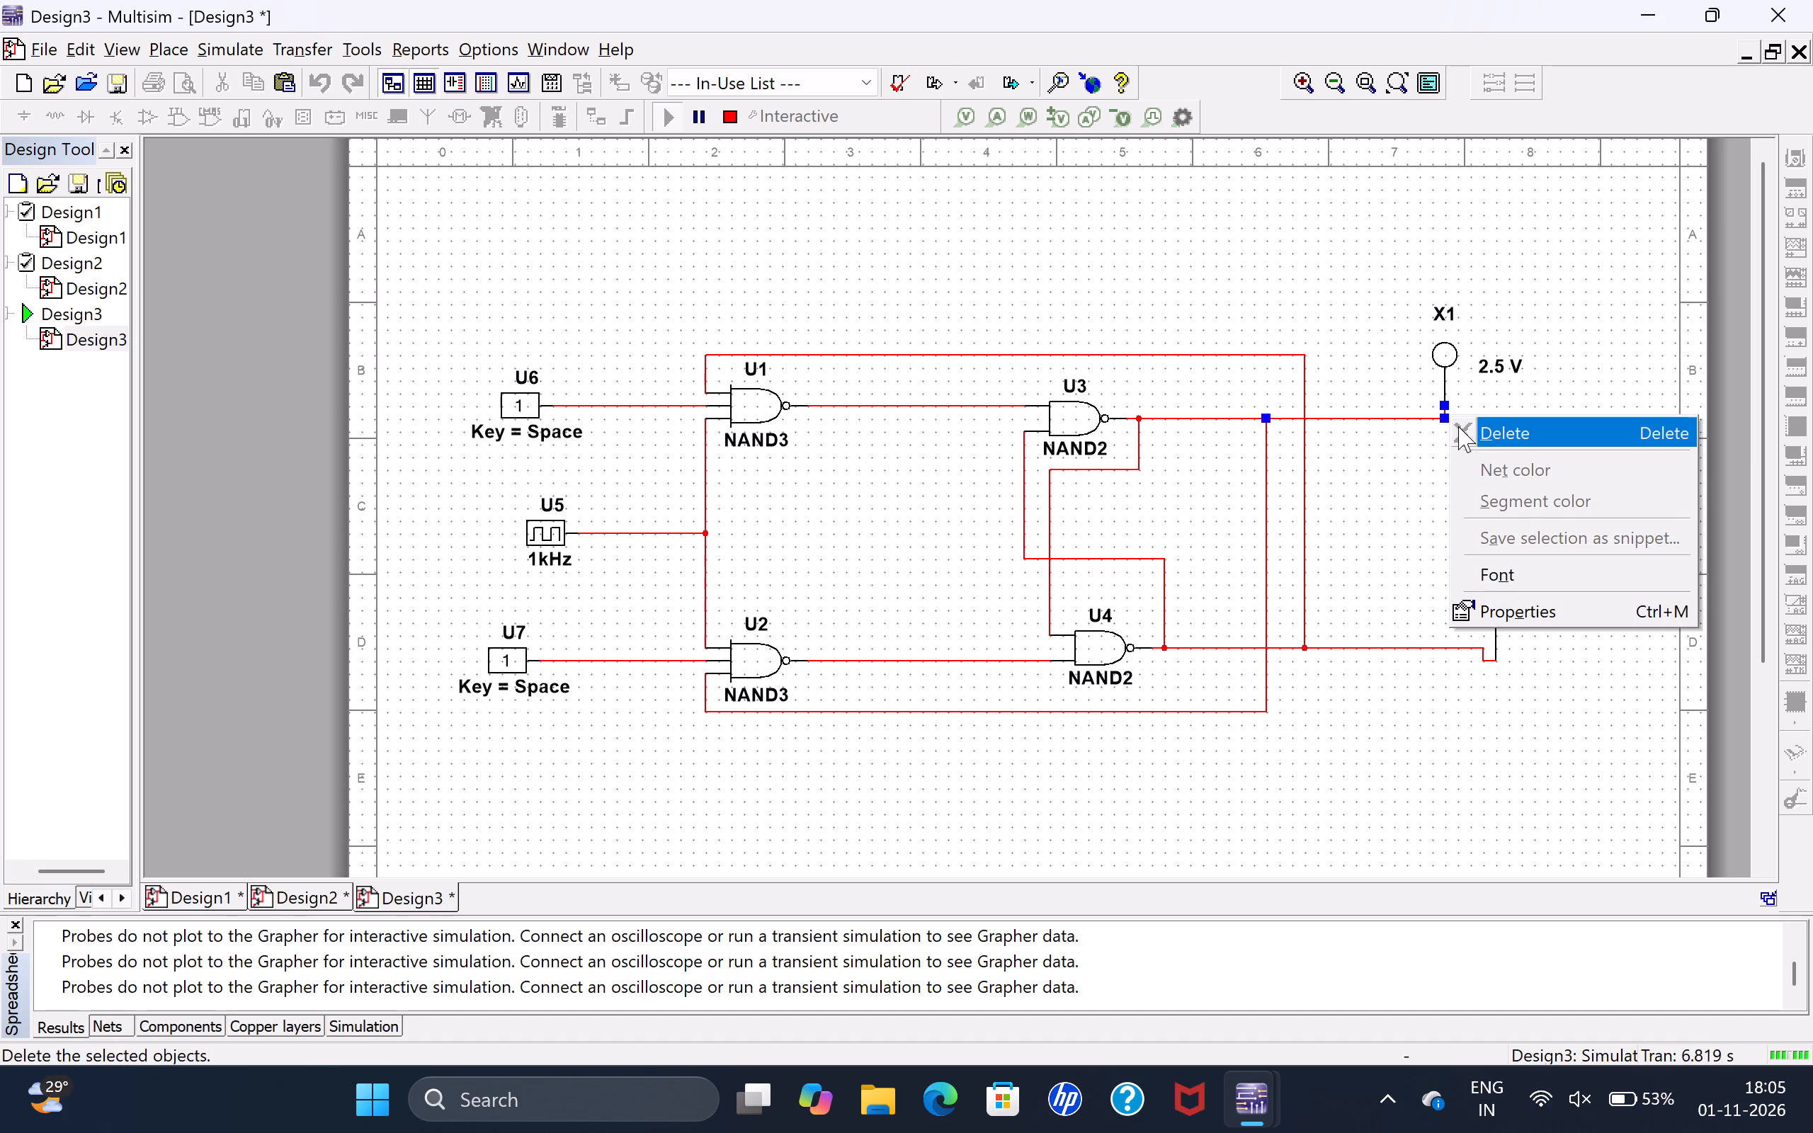
left_click(737, 117)
Delete probes X1 and X2 together with the wires connecting them to the gate outputs.
left_click_drag(1528, 449, 1428, 367)
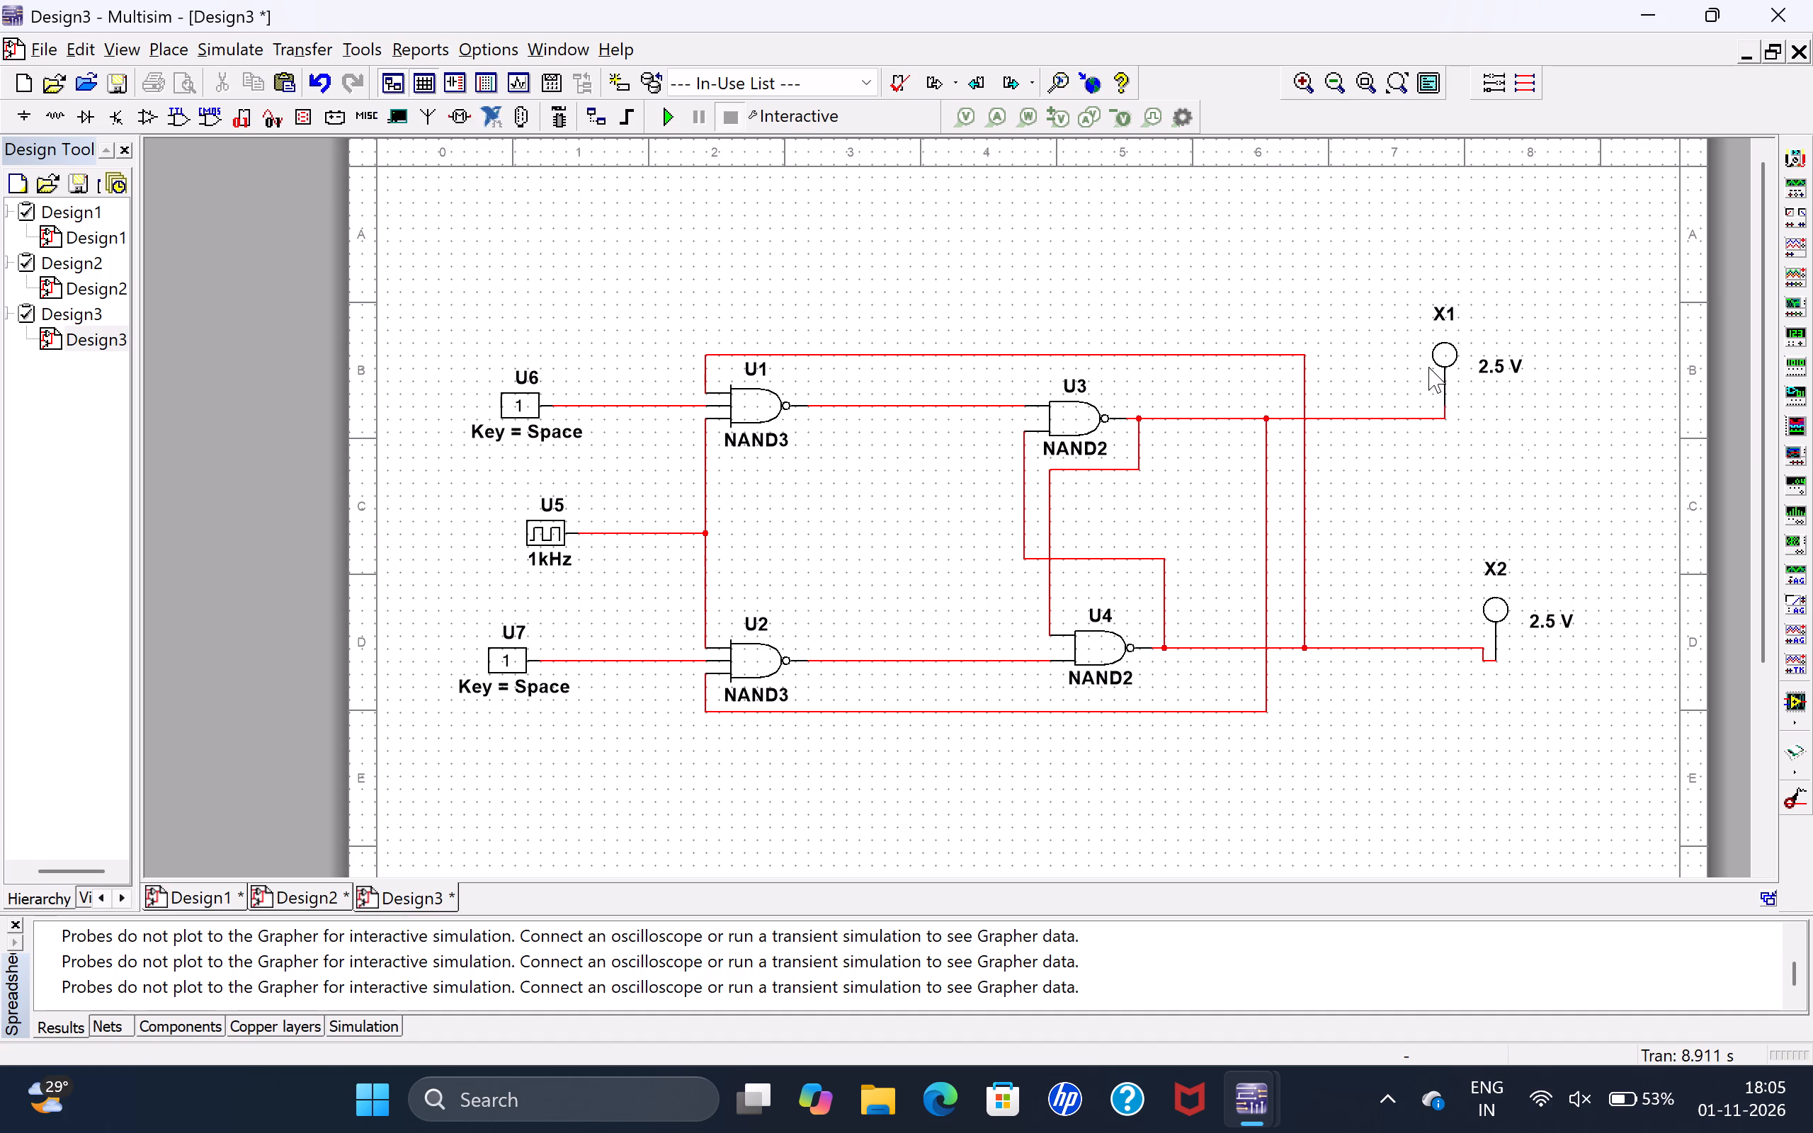
left_click_drag(1428, 367, 1404, 304)
right_click_drag(1436, 331, 1438, 341)
left_click(1489, 443)
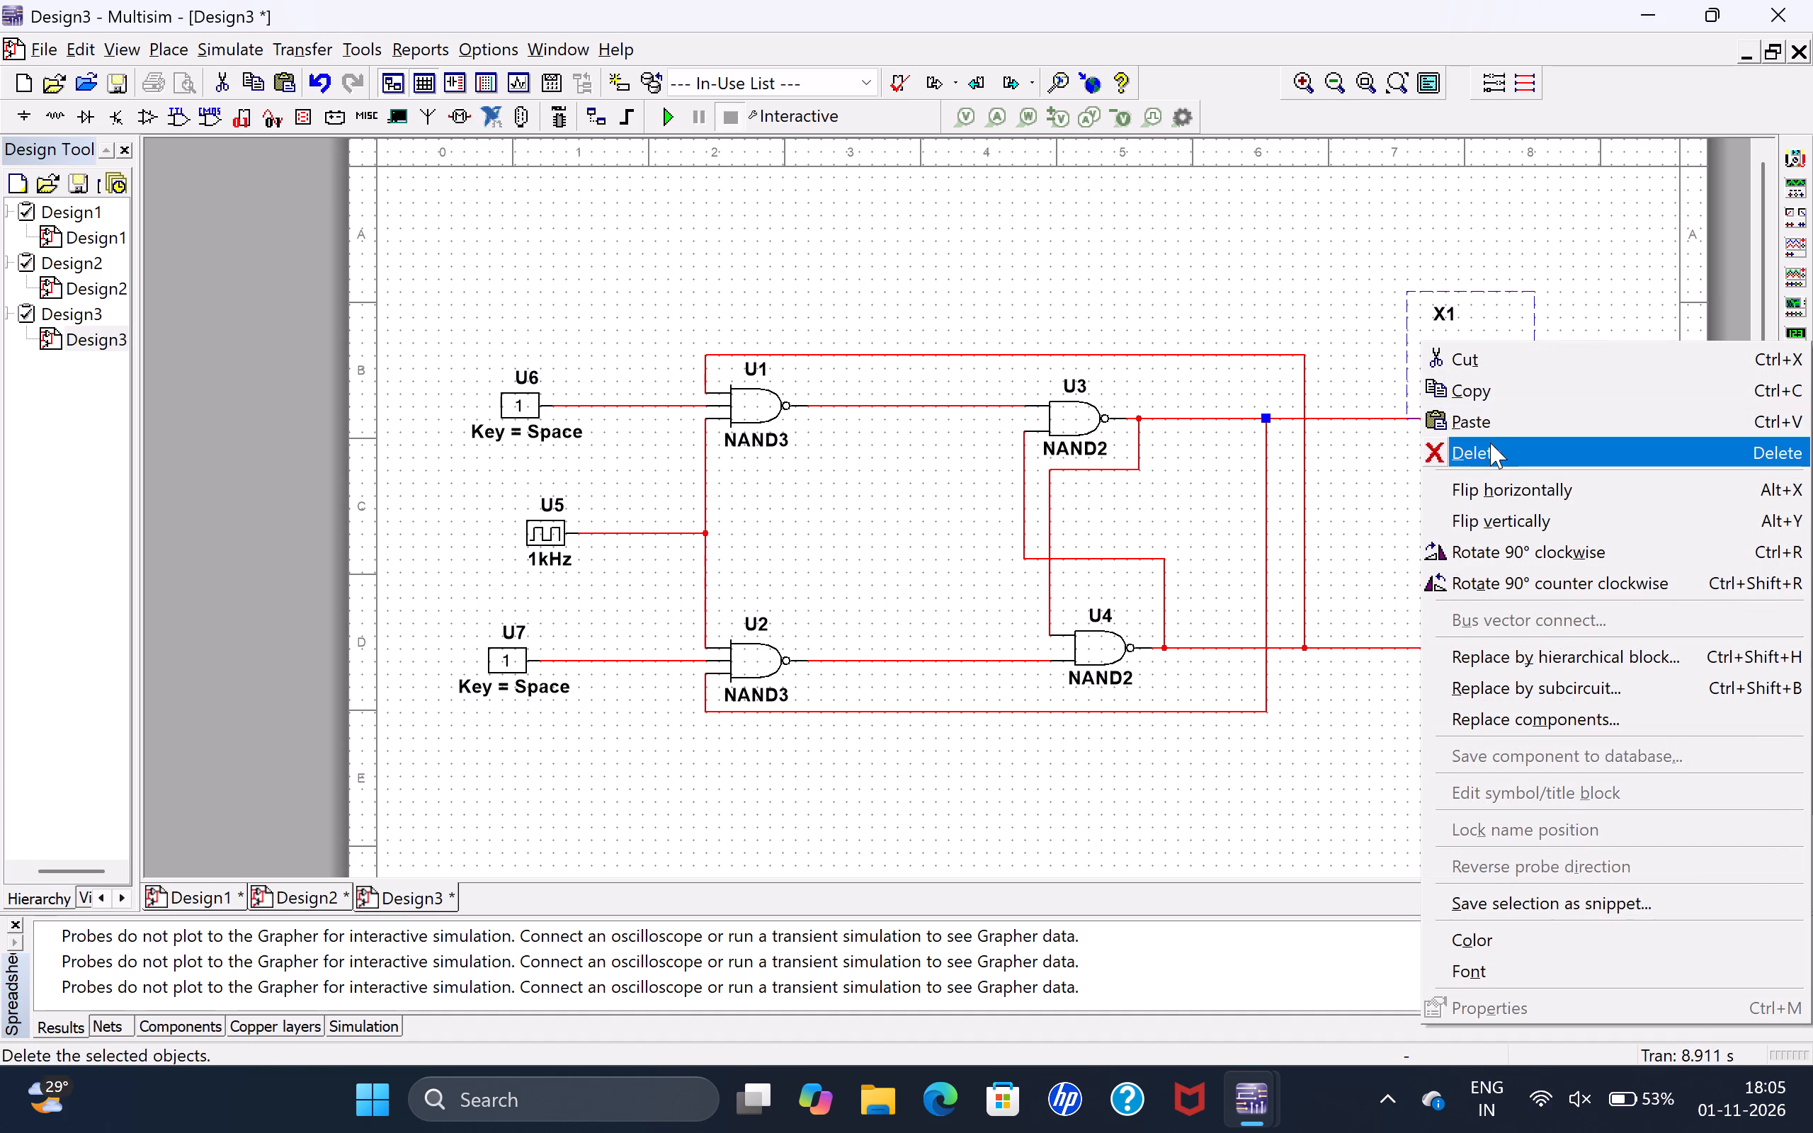
left_click_drag(1528, 690, 1451, 518)
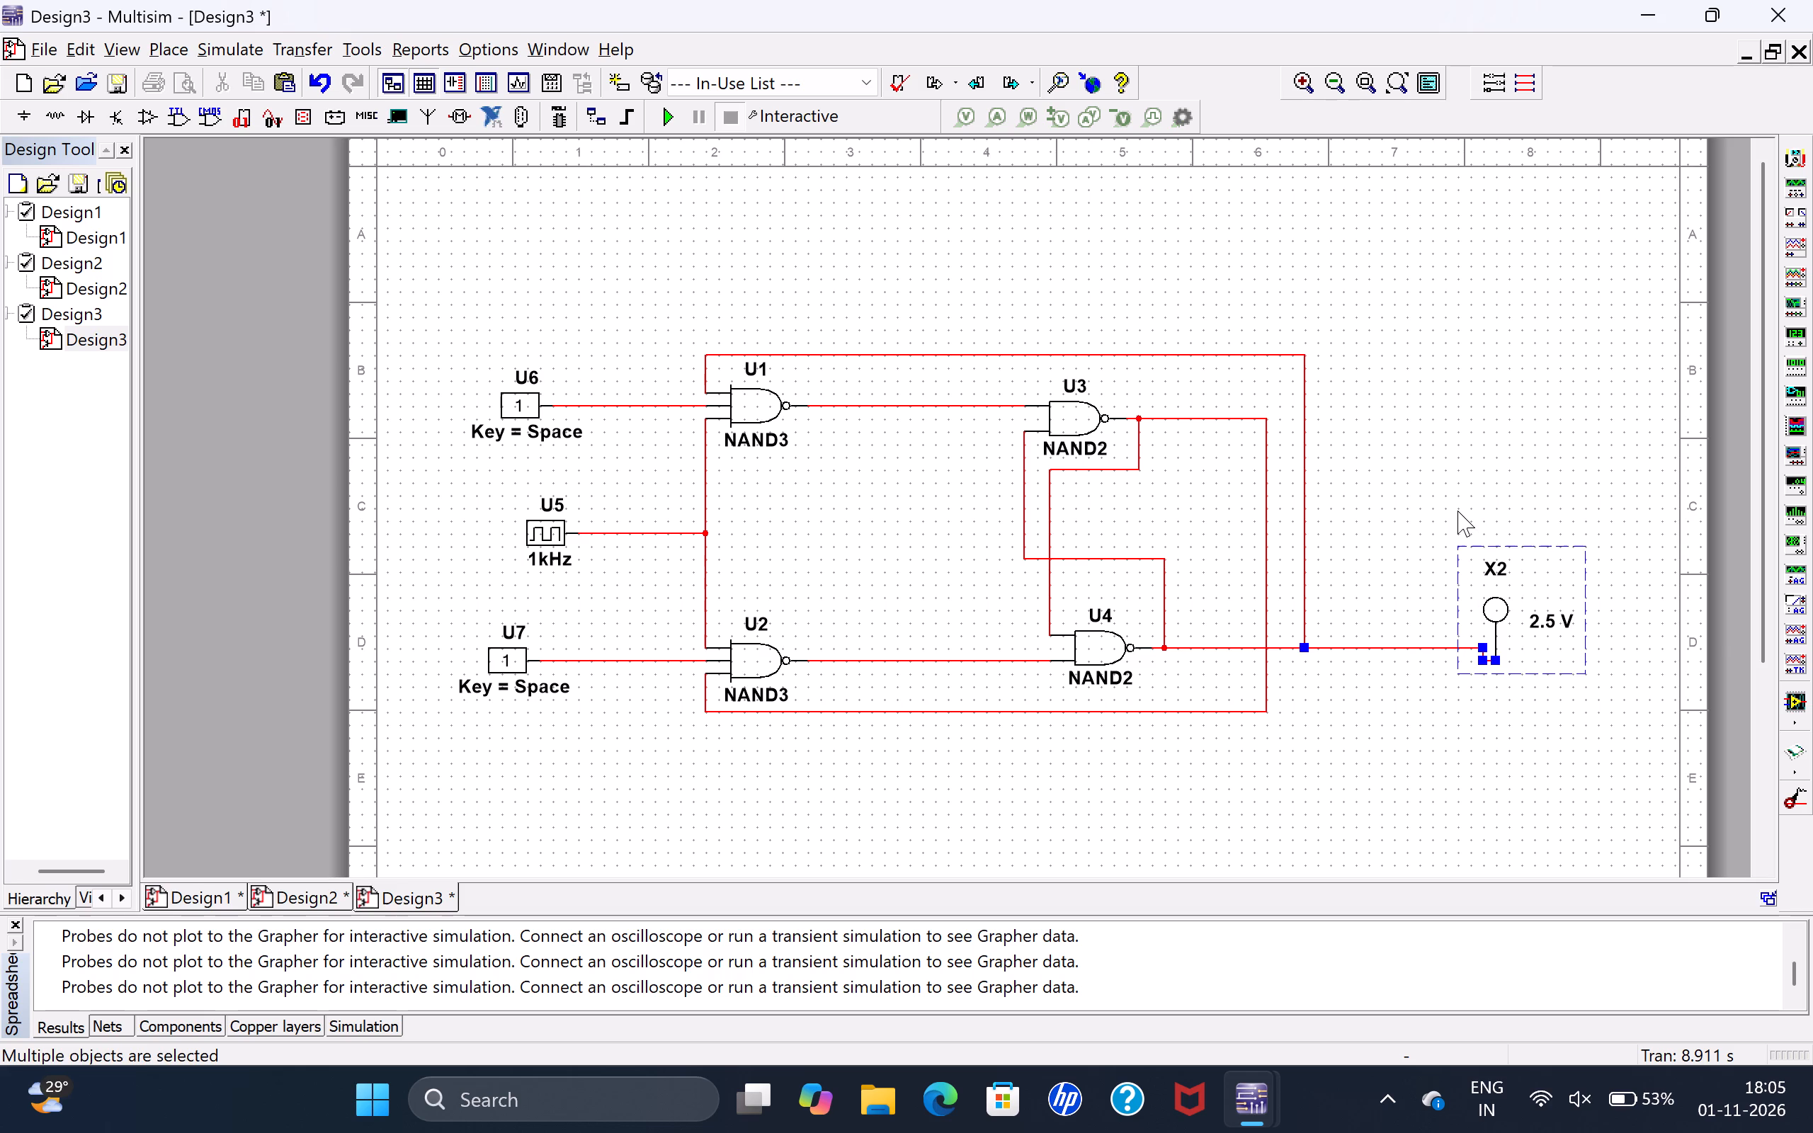
right_click(1457, 508)
left_click_drag(1478, 334, 1477, 331)
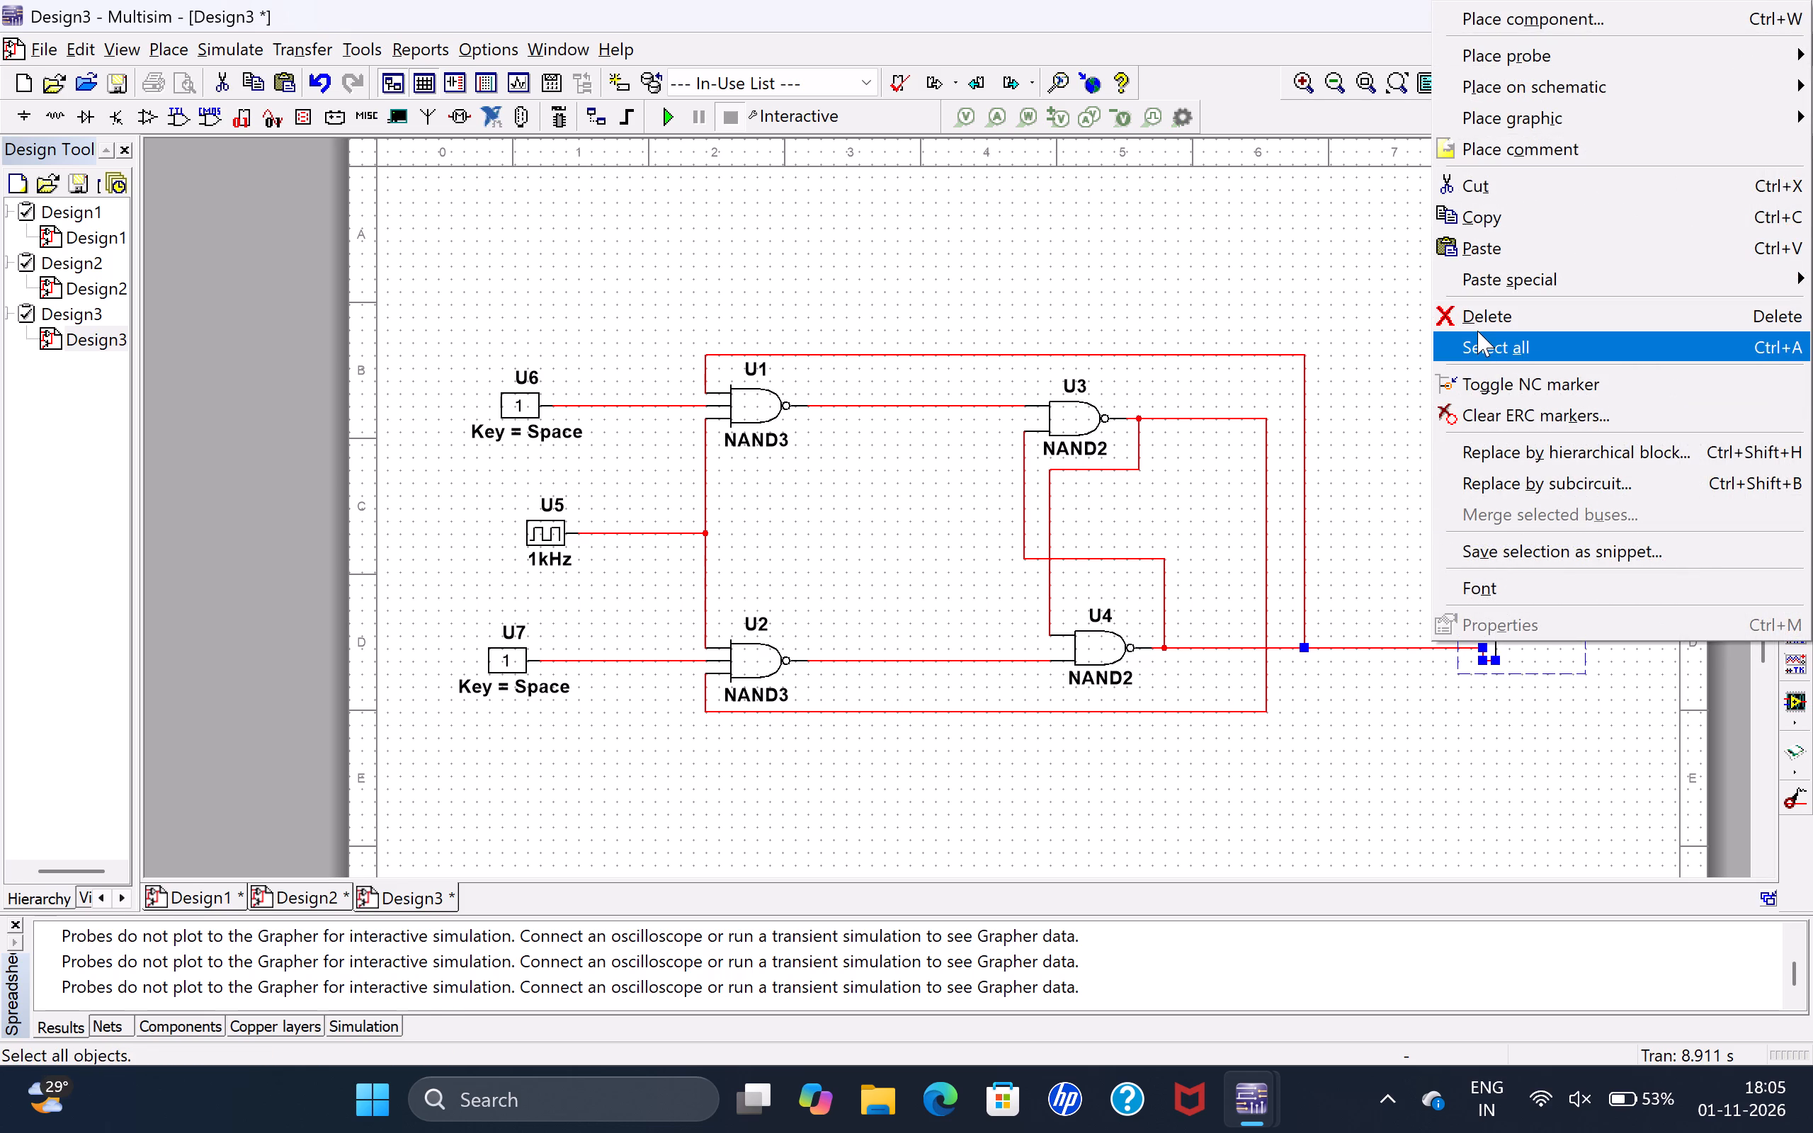
left_click_drag(1477, 331, 1477, 321)
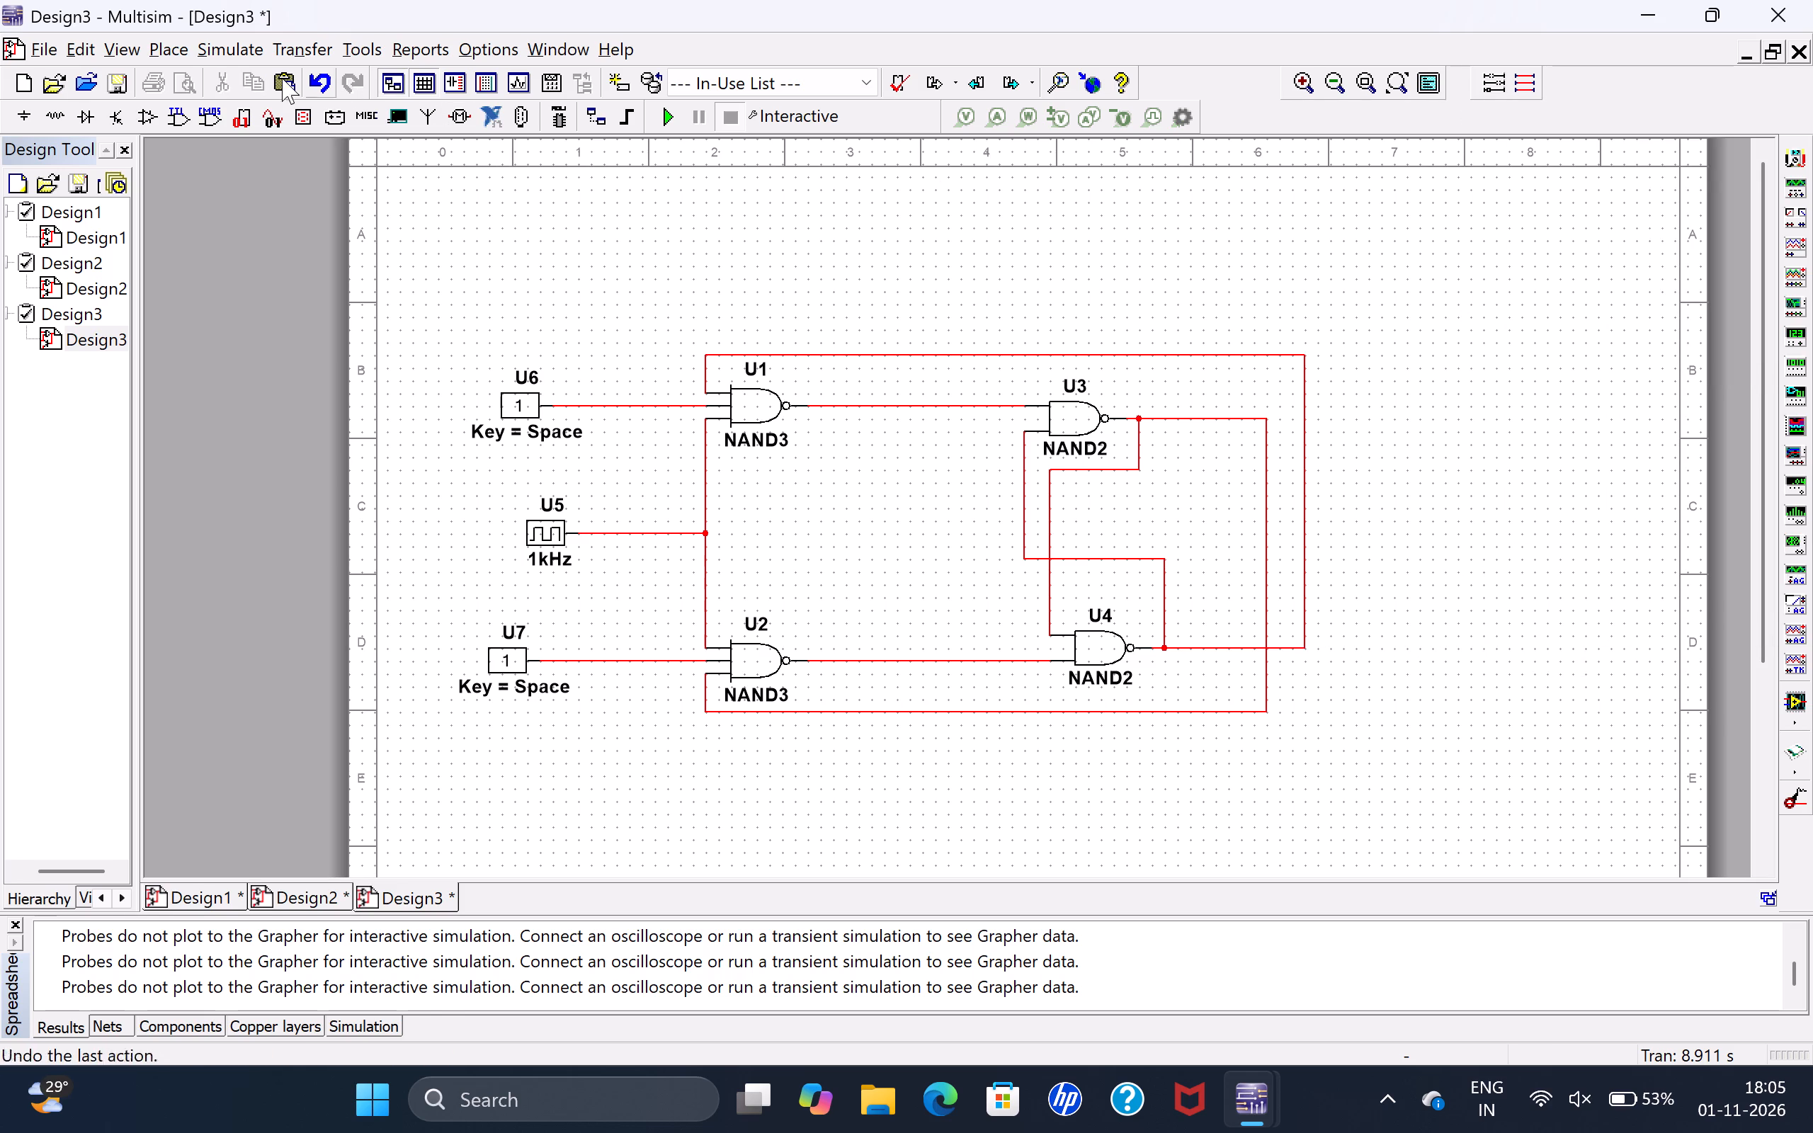
Place two PROBE_DIG_BLUE components beyond the feedback wires, one near U3's output level and one near U4's output level.
left_click(173, 40)
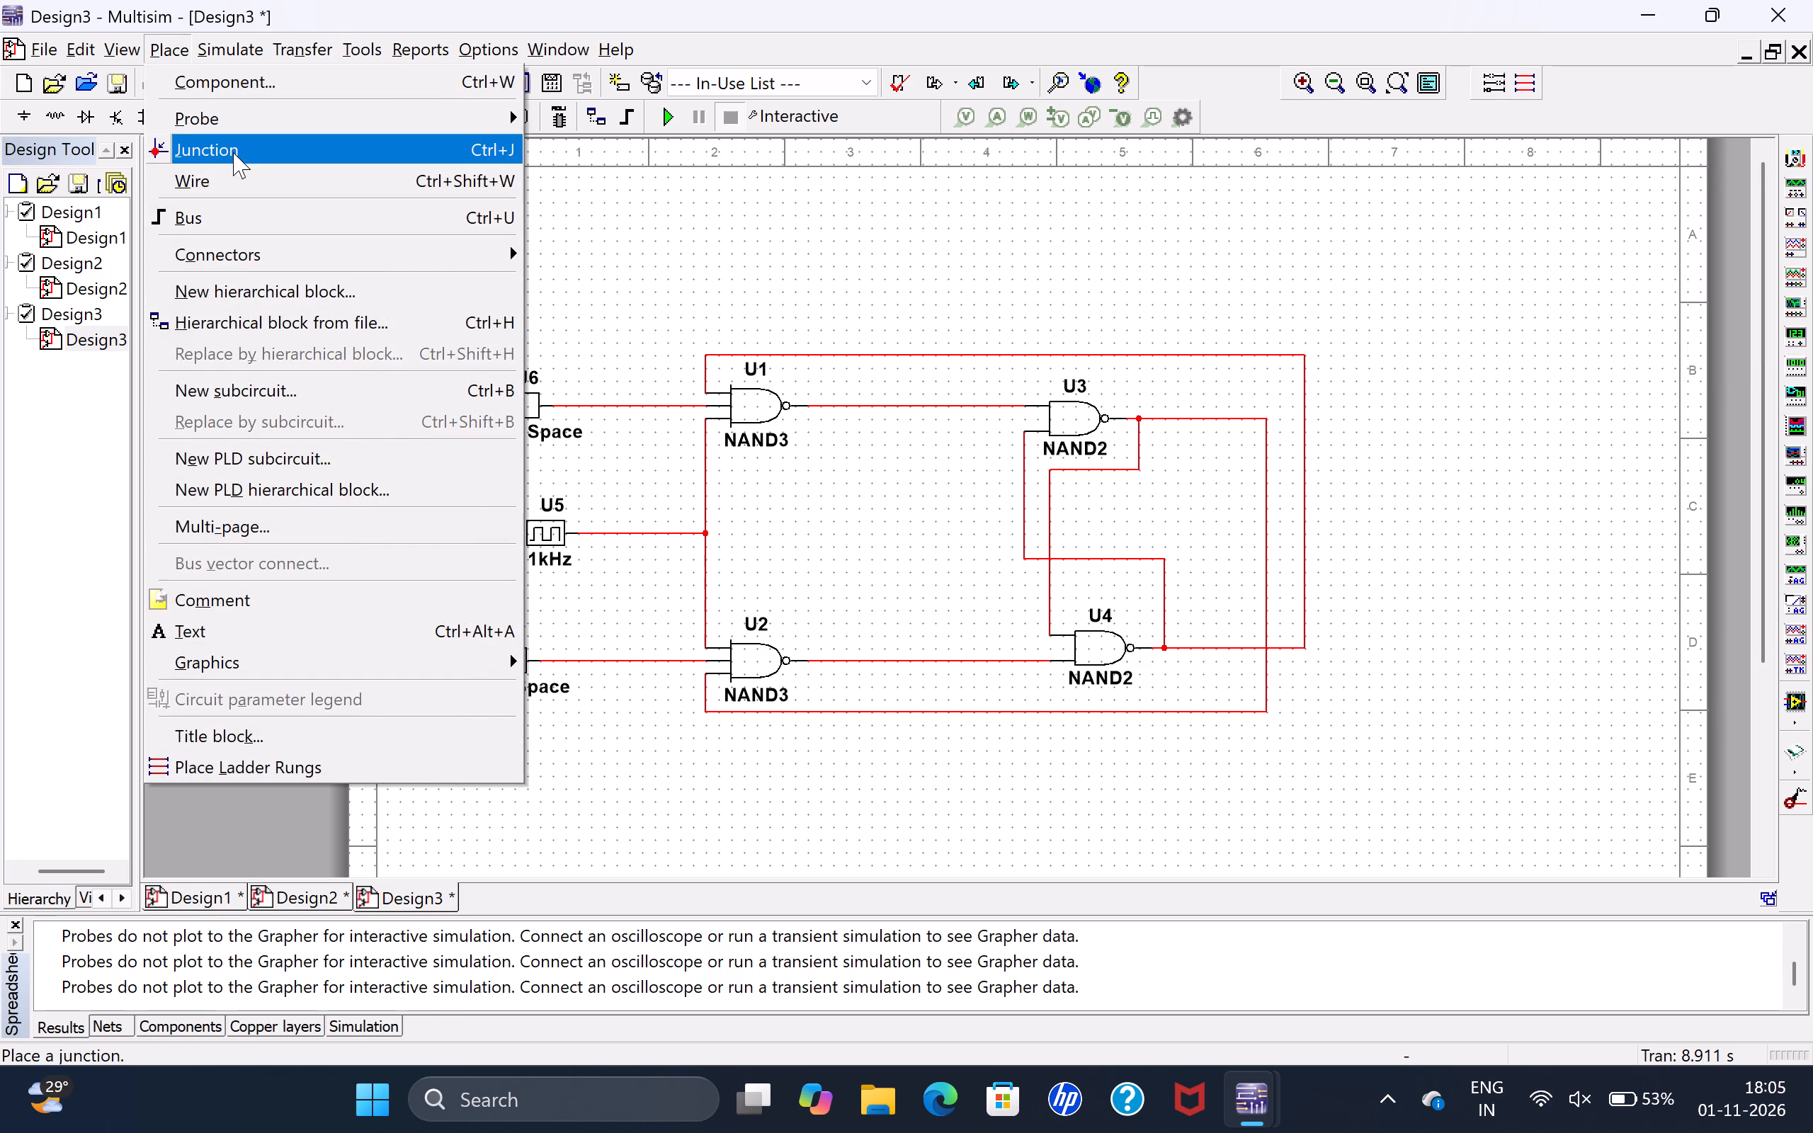
left_click(263, 89)
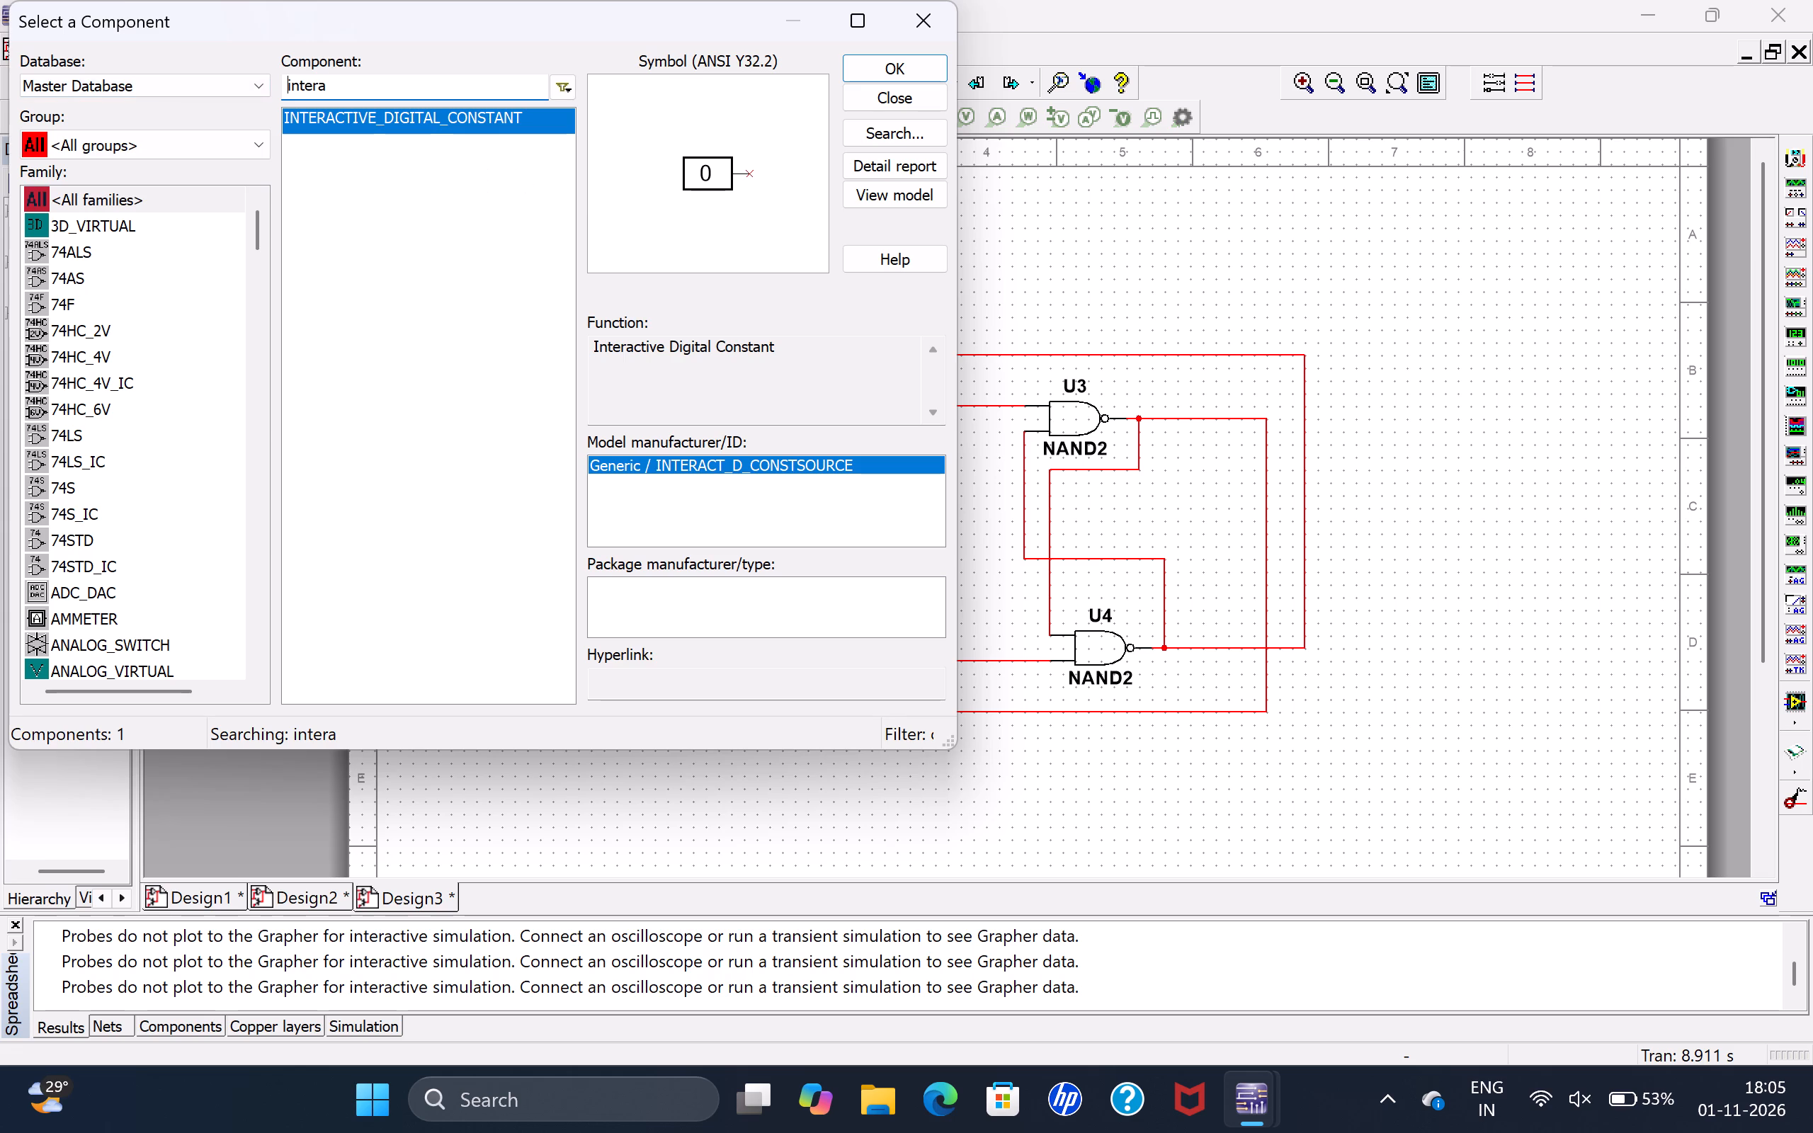
left_click_drag(438, 86, 217, 123)
key("BackSpace")
type("pr")
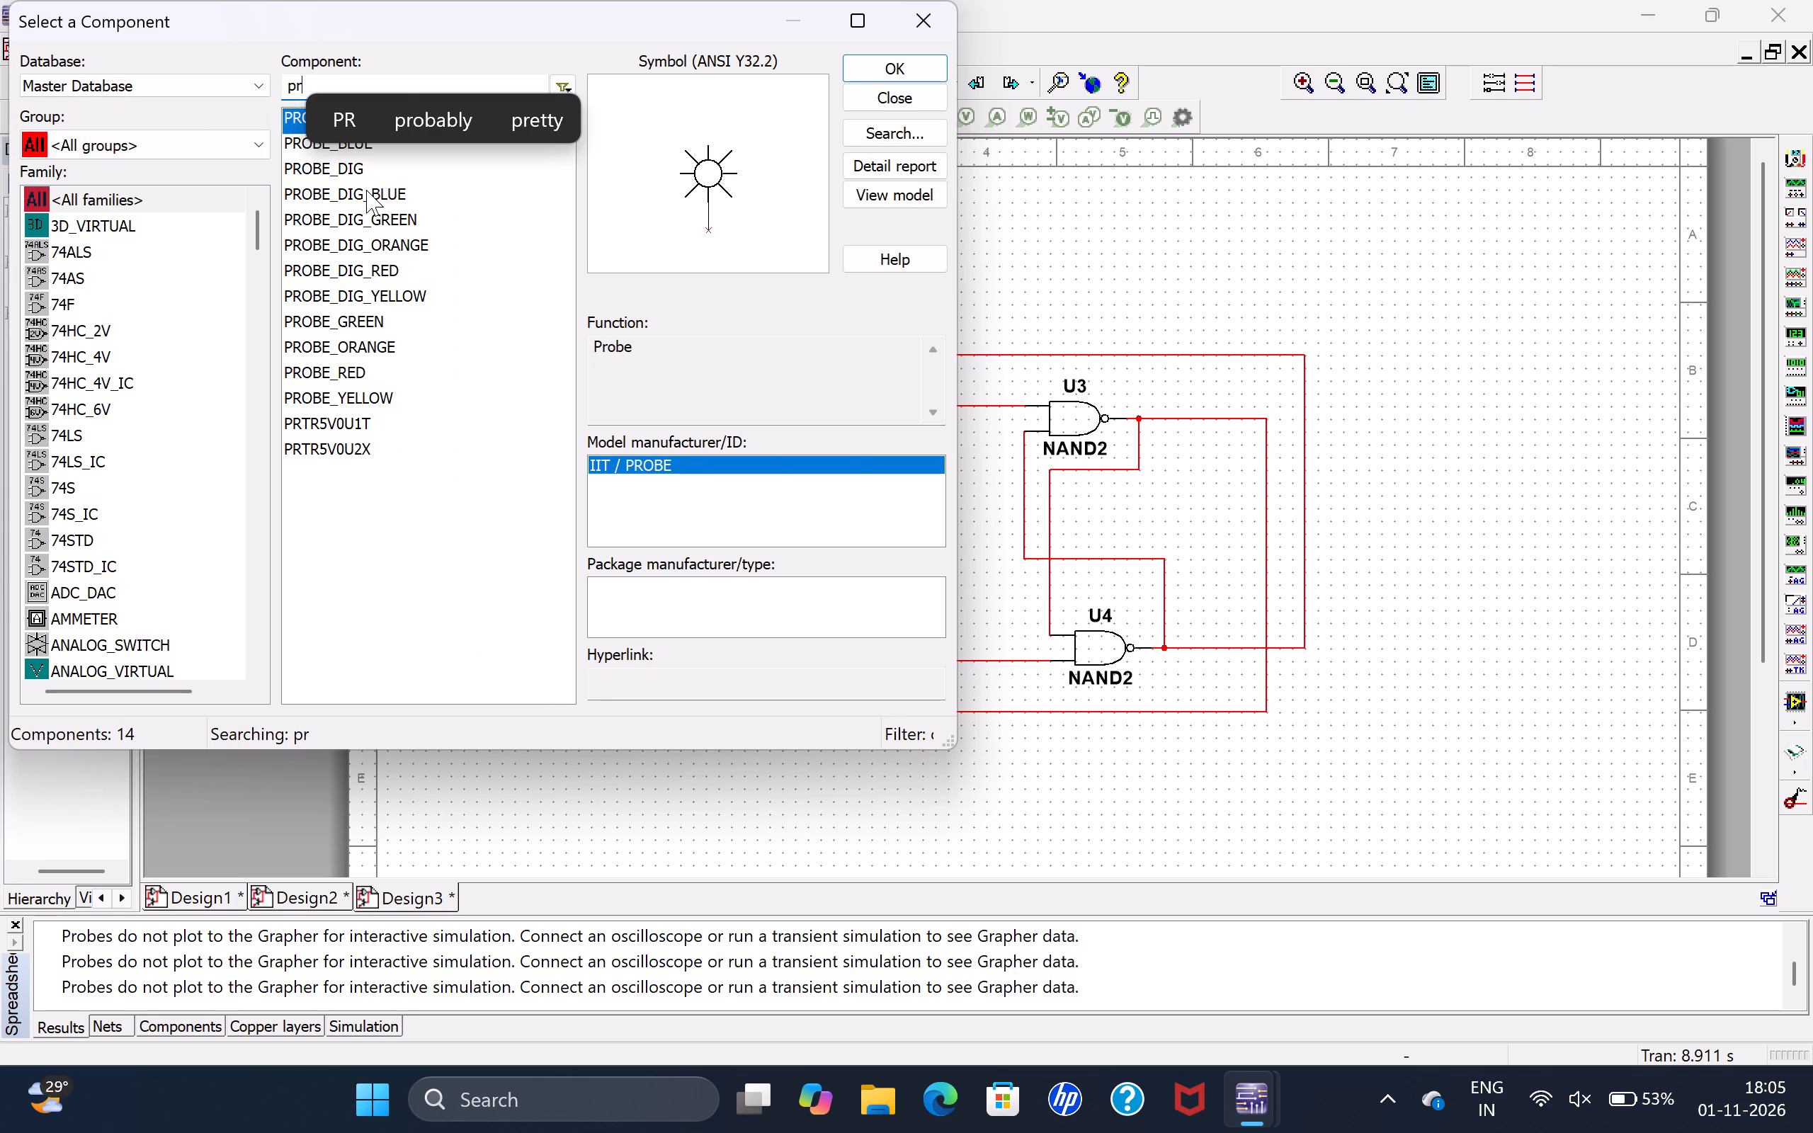
left_click(370, 201)
left_click(870, 75)
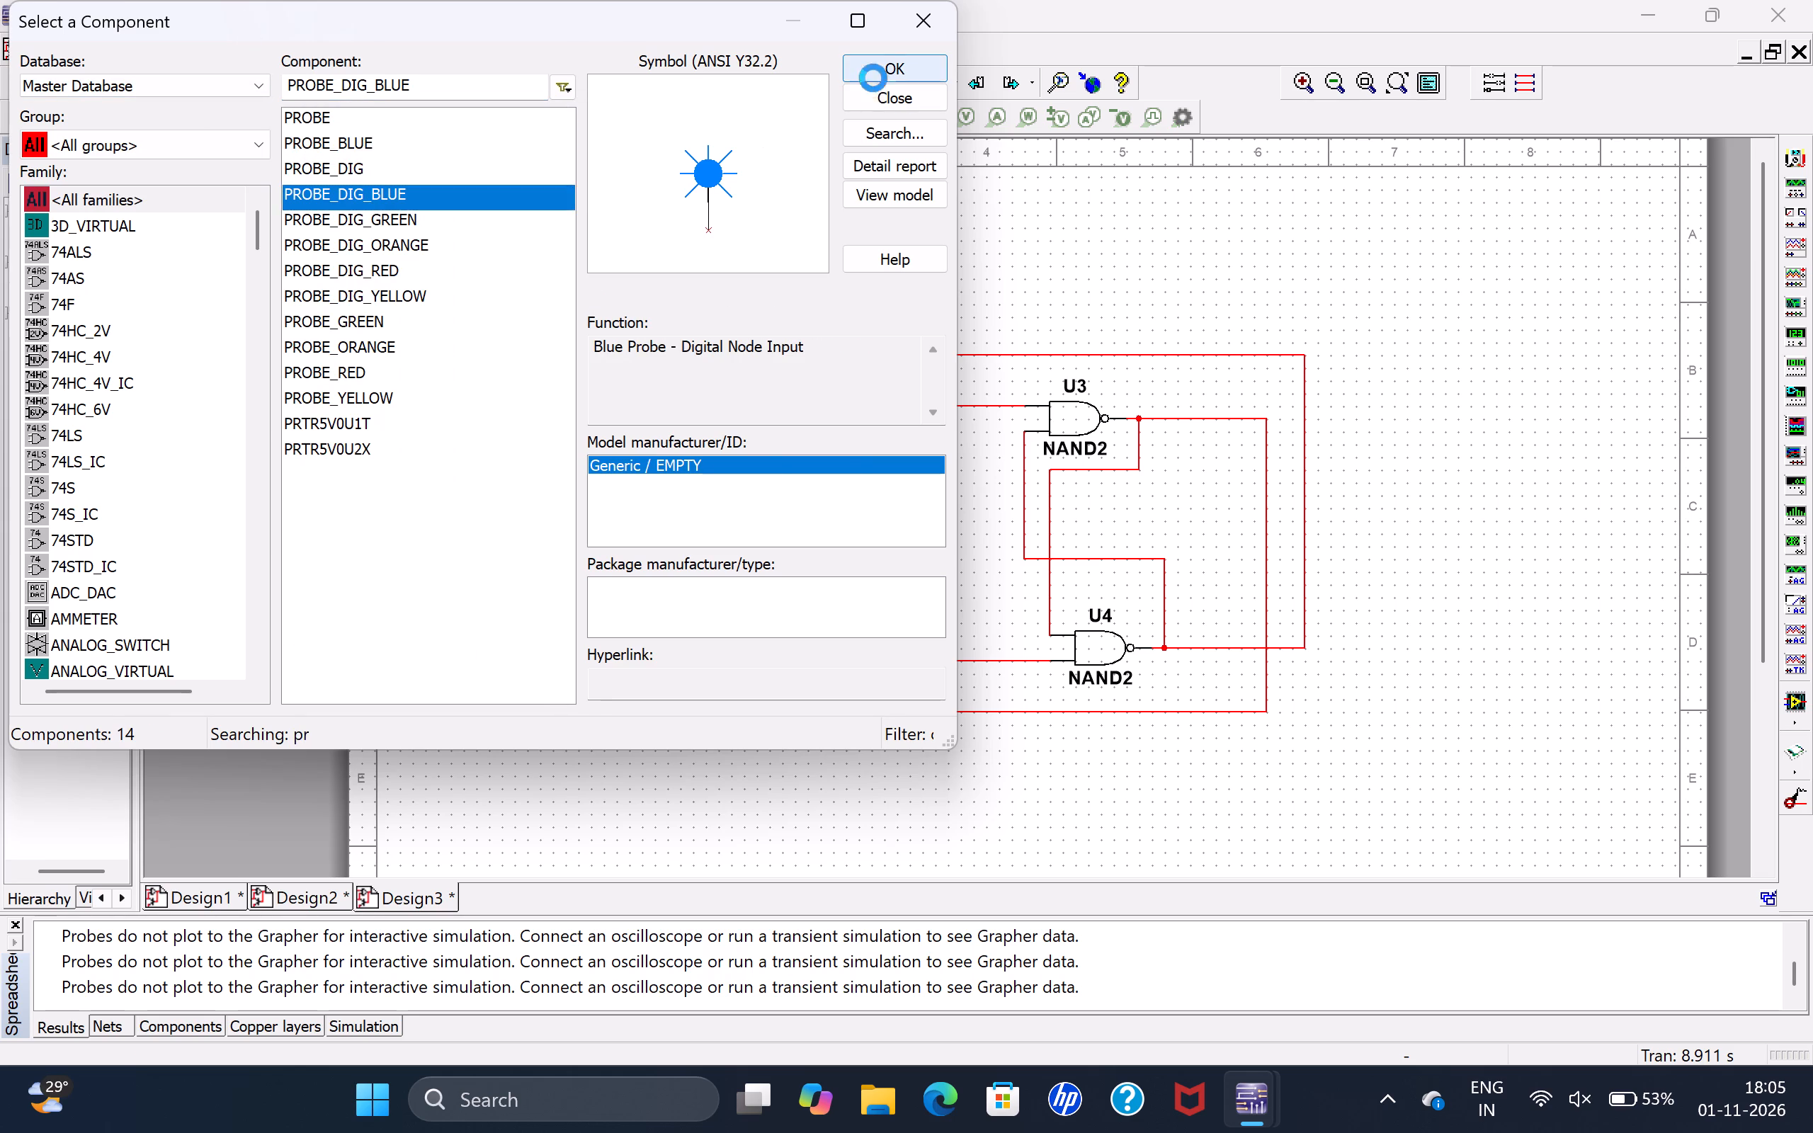
left_click(1510, 376)
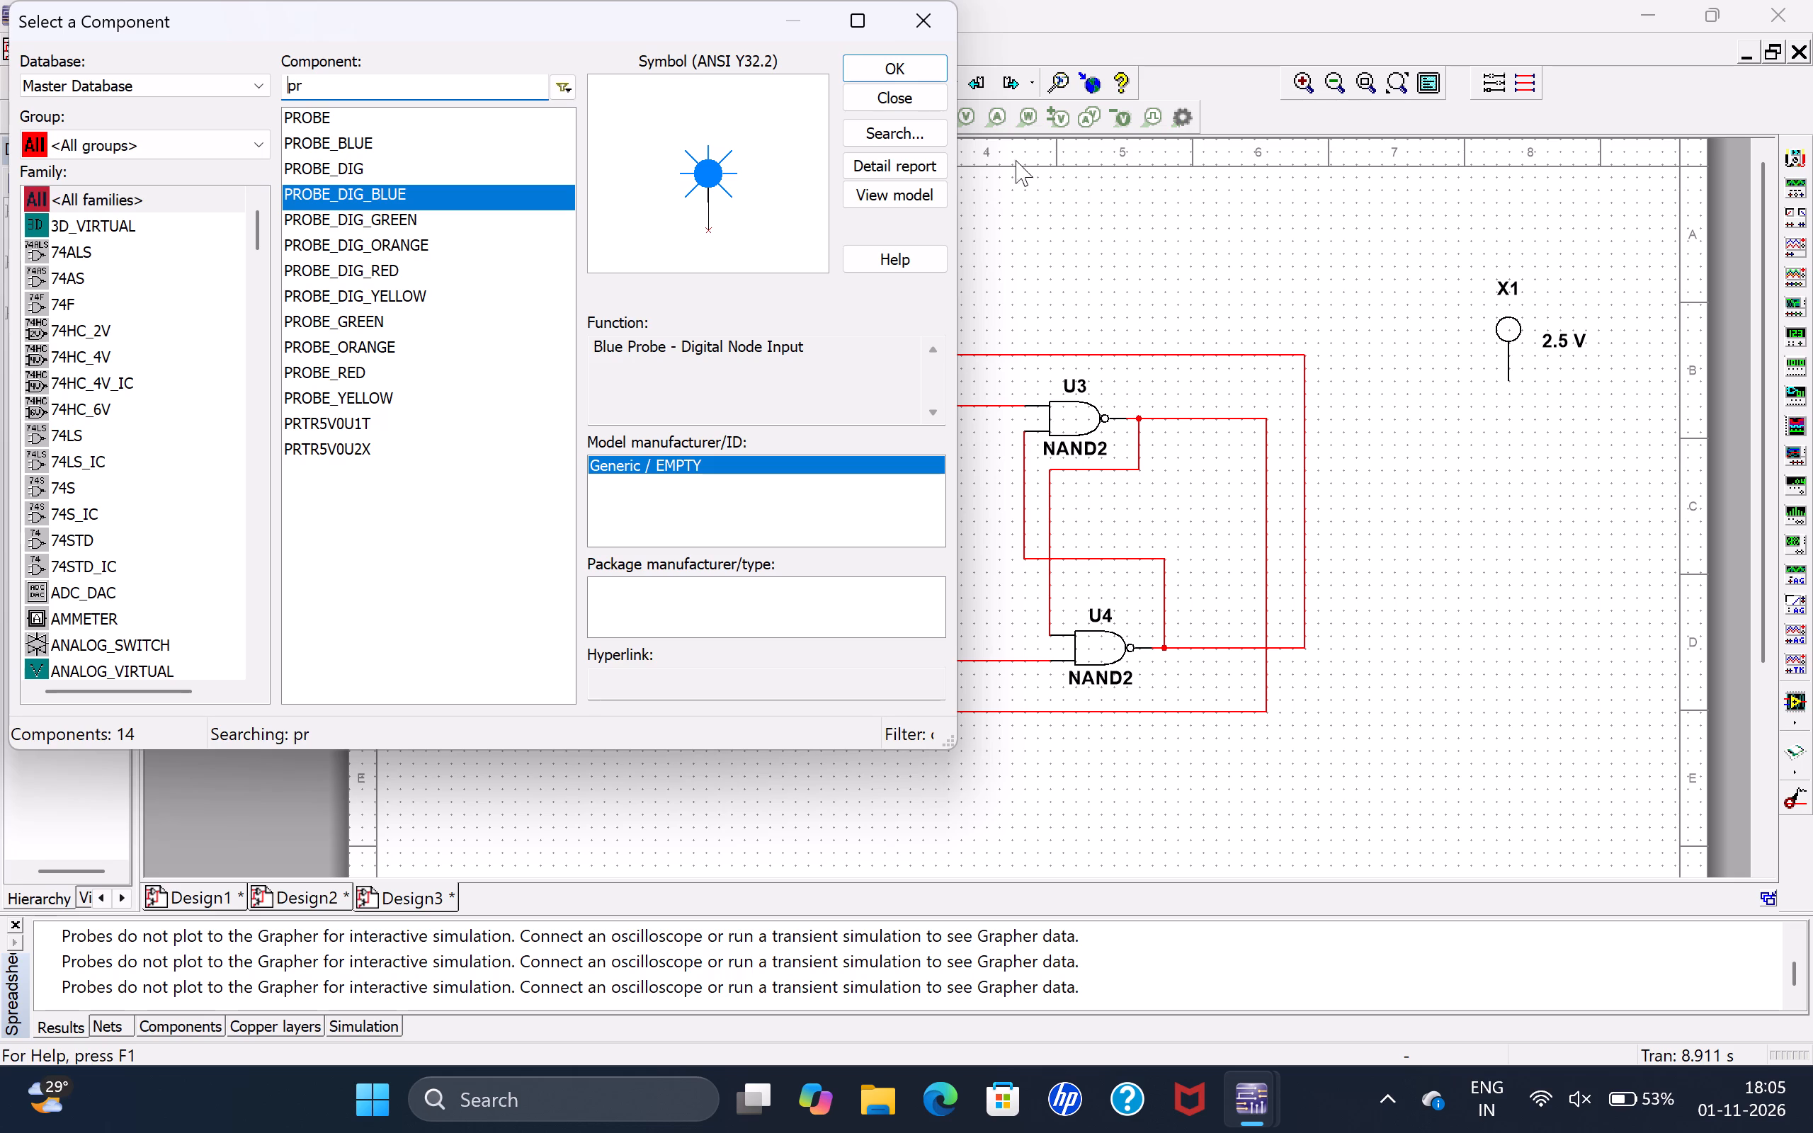
left_click_drag(877, 76, 914, 120)
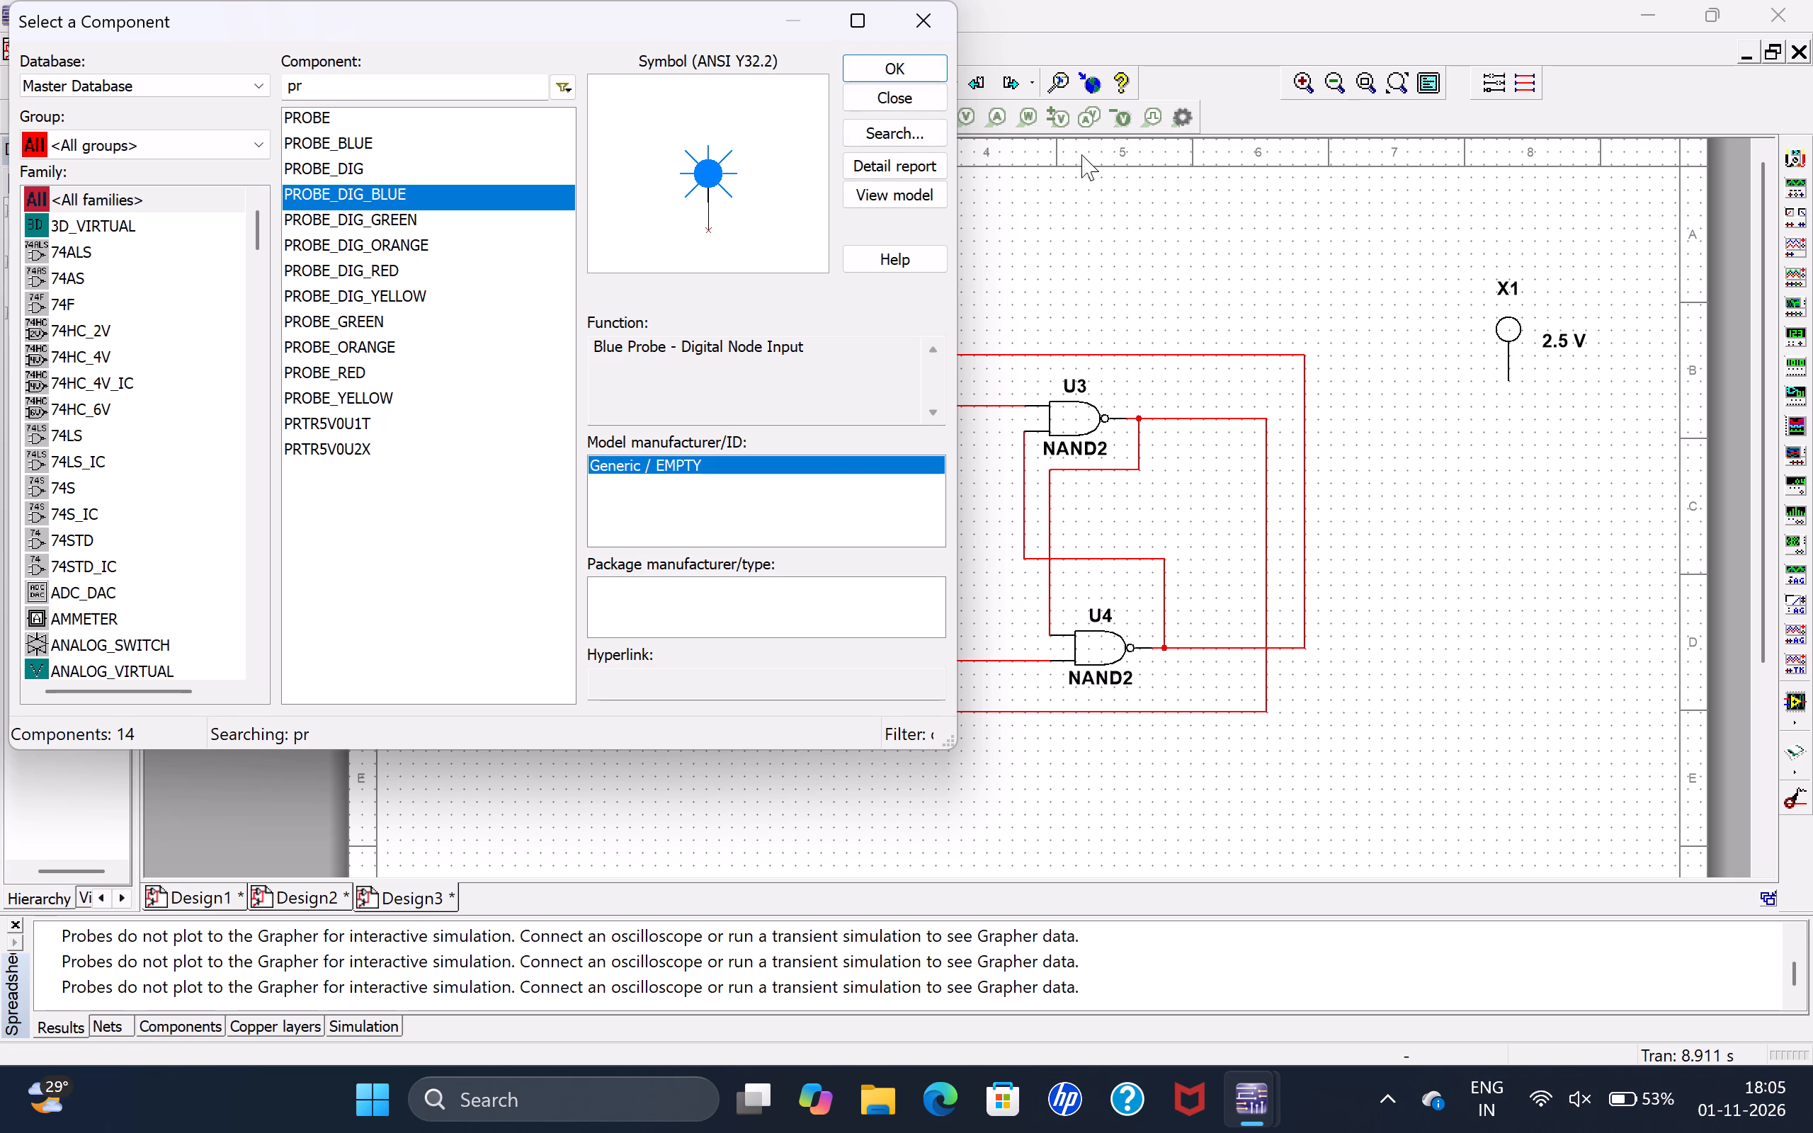
left_click(911, 71)
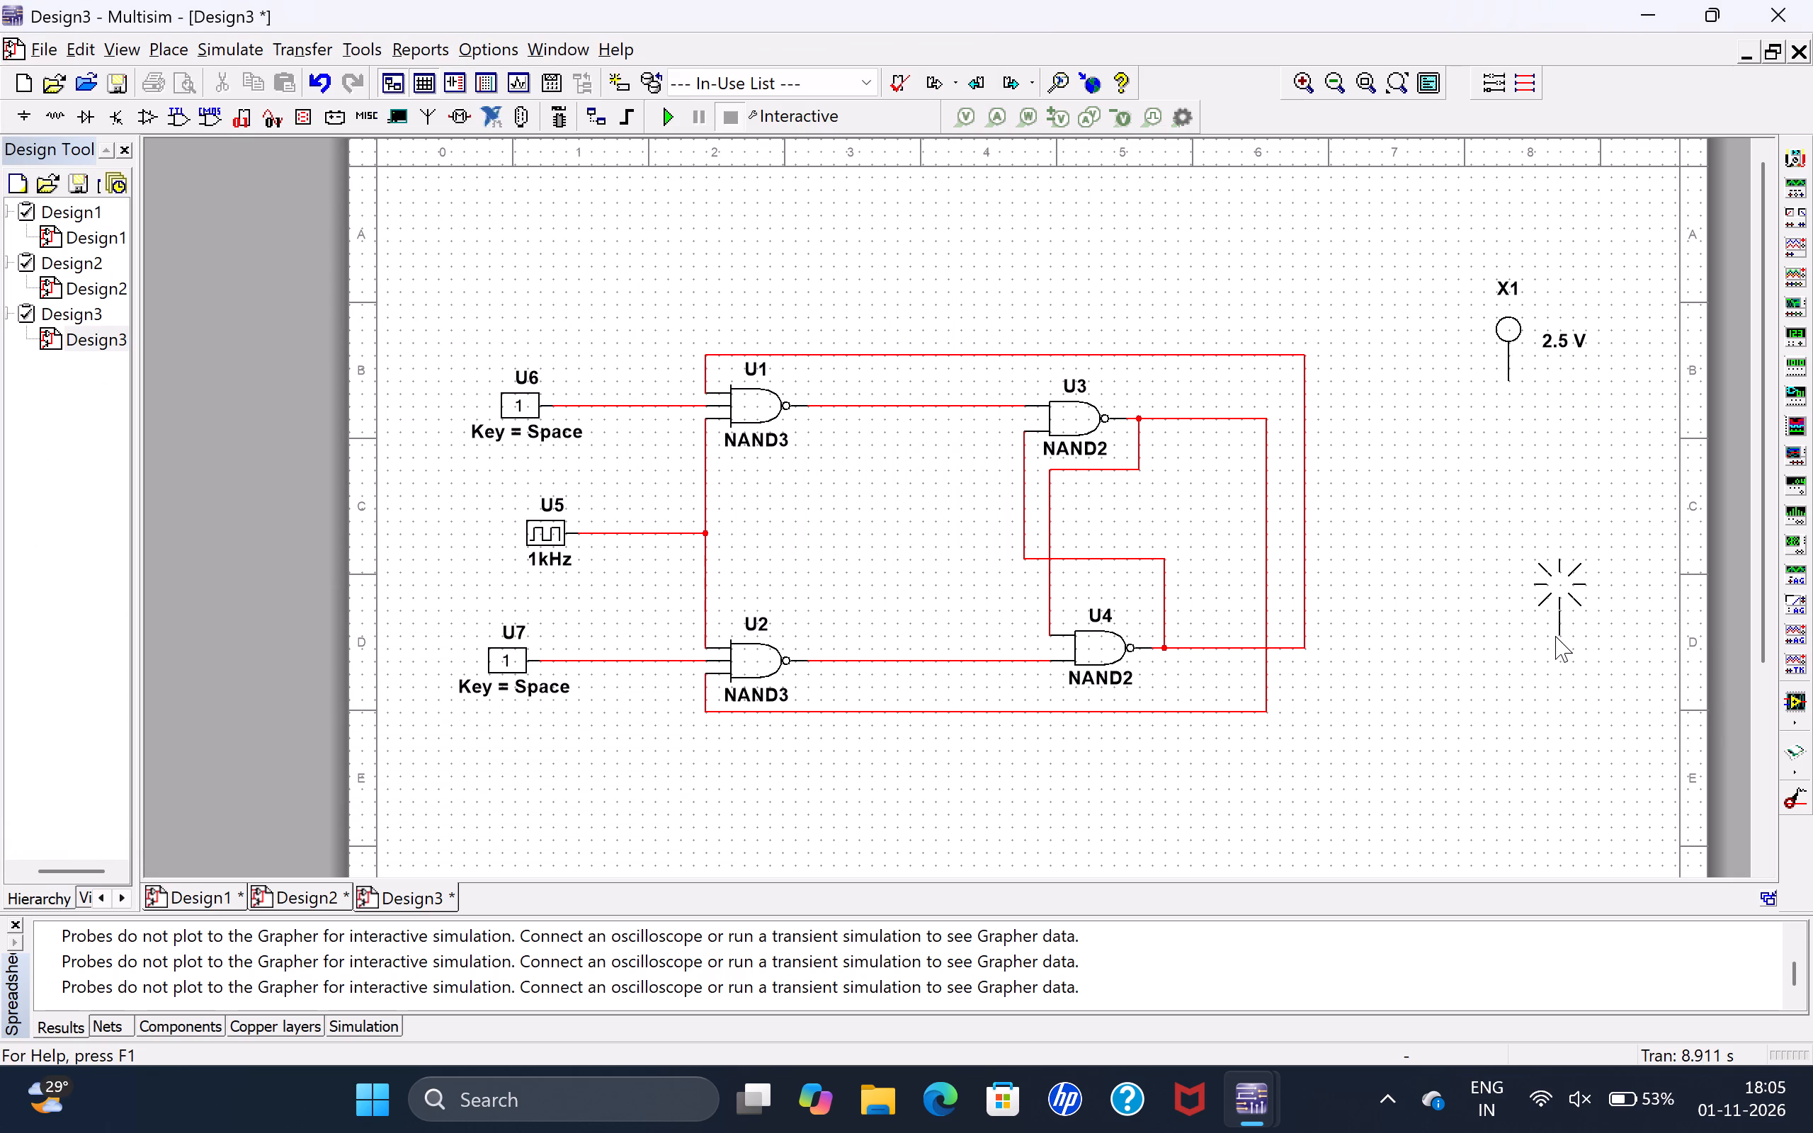
left_click(1544, 630)
left_click(934, 25)
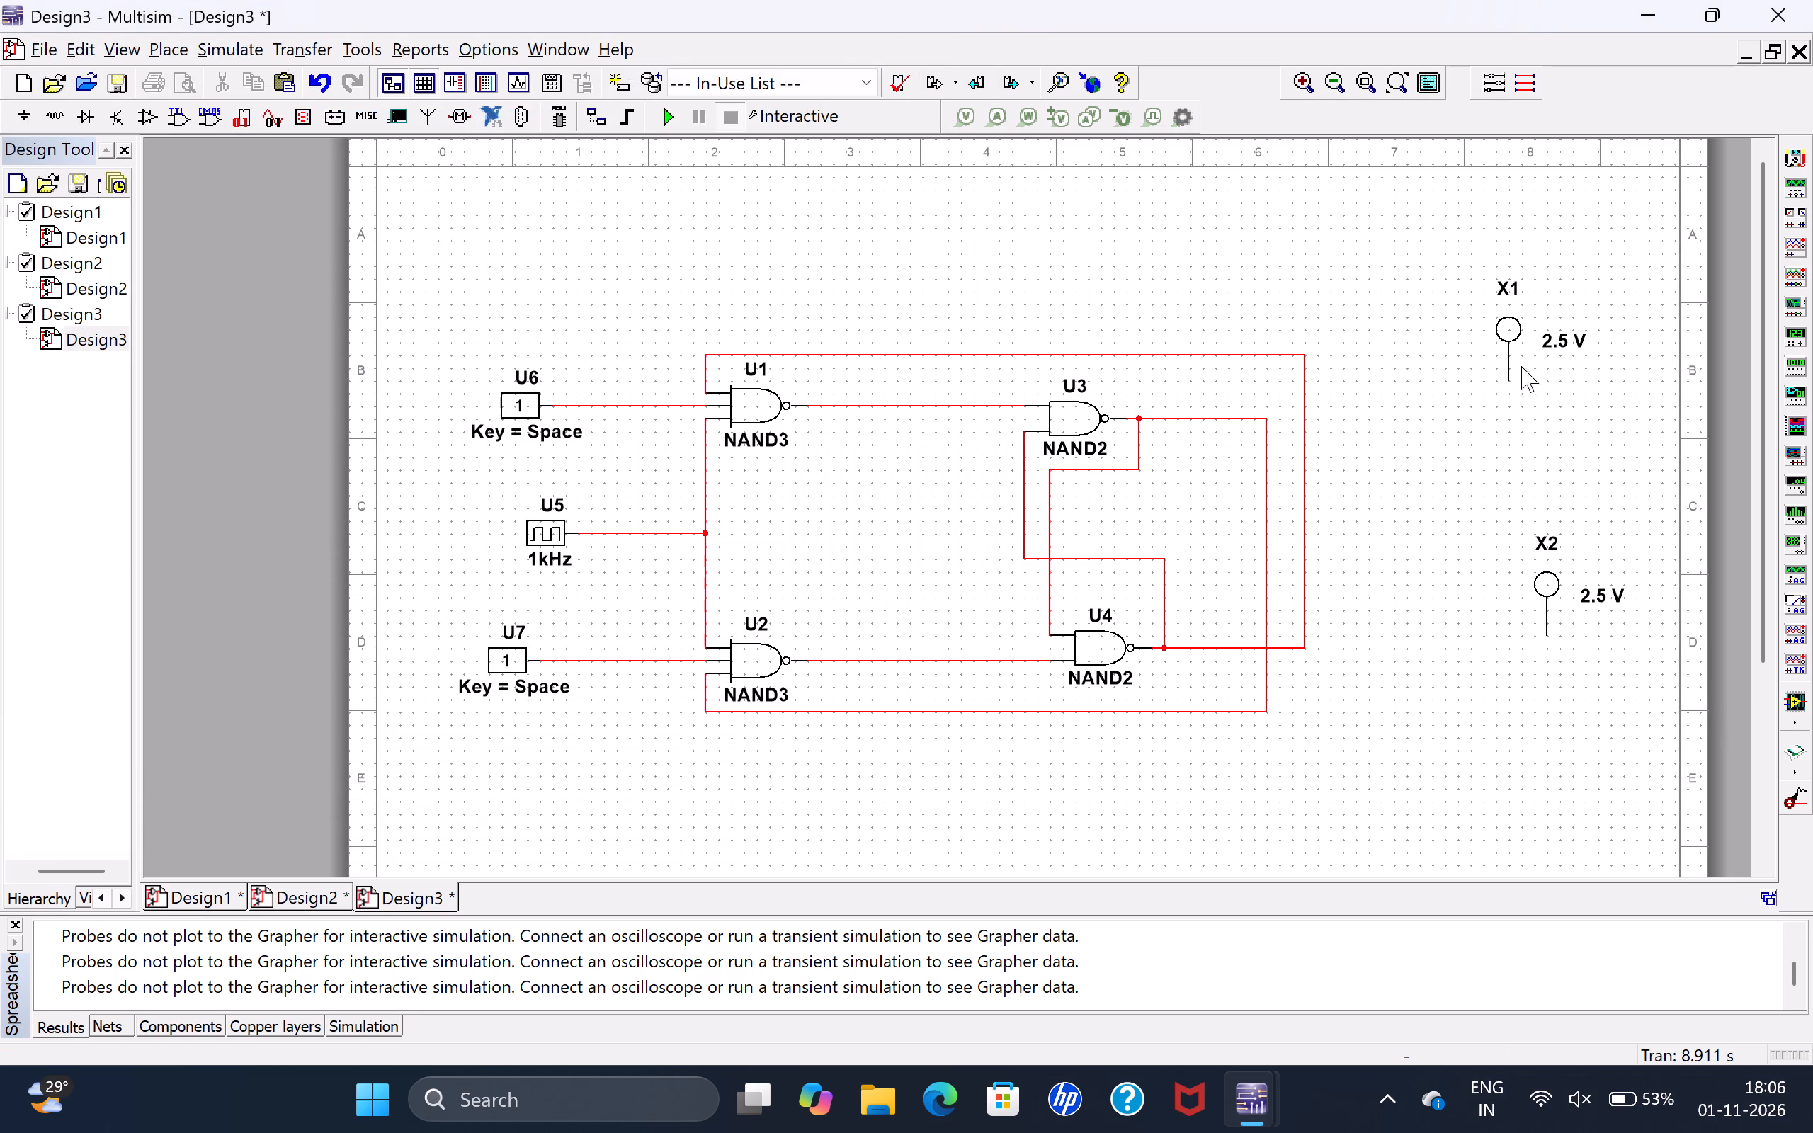
Wire probe X1 to U3's output line and probe X2 to U4's output line at the feedback wire corners.
left_click(1511, 379)
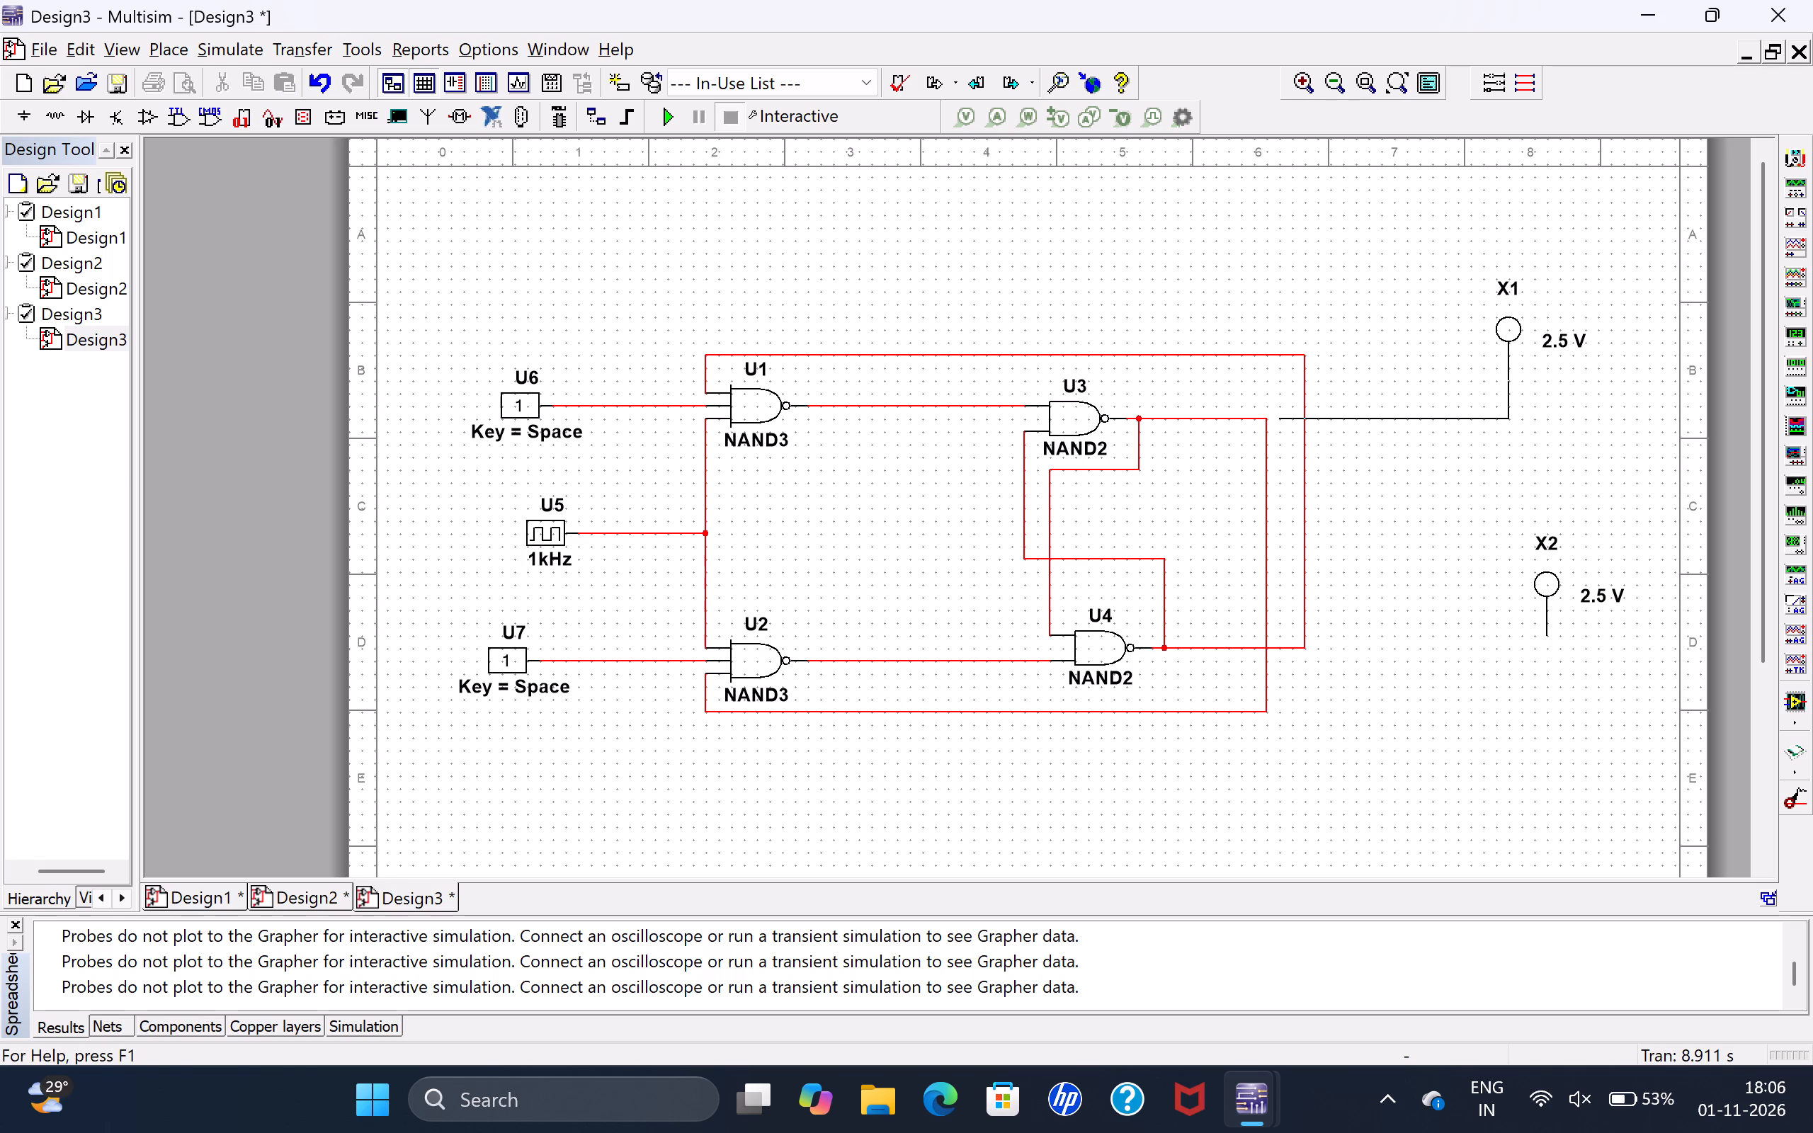
left_click(1270, 421)
left_click_drag(1547, 633, 1538, 632)
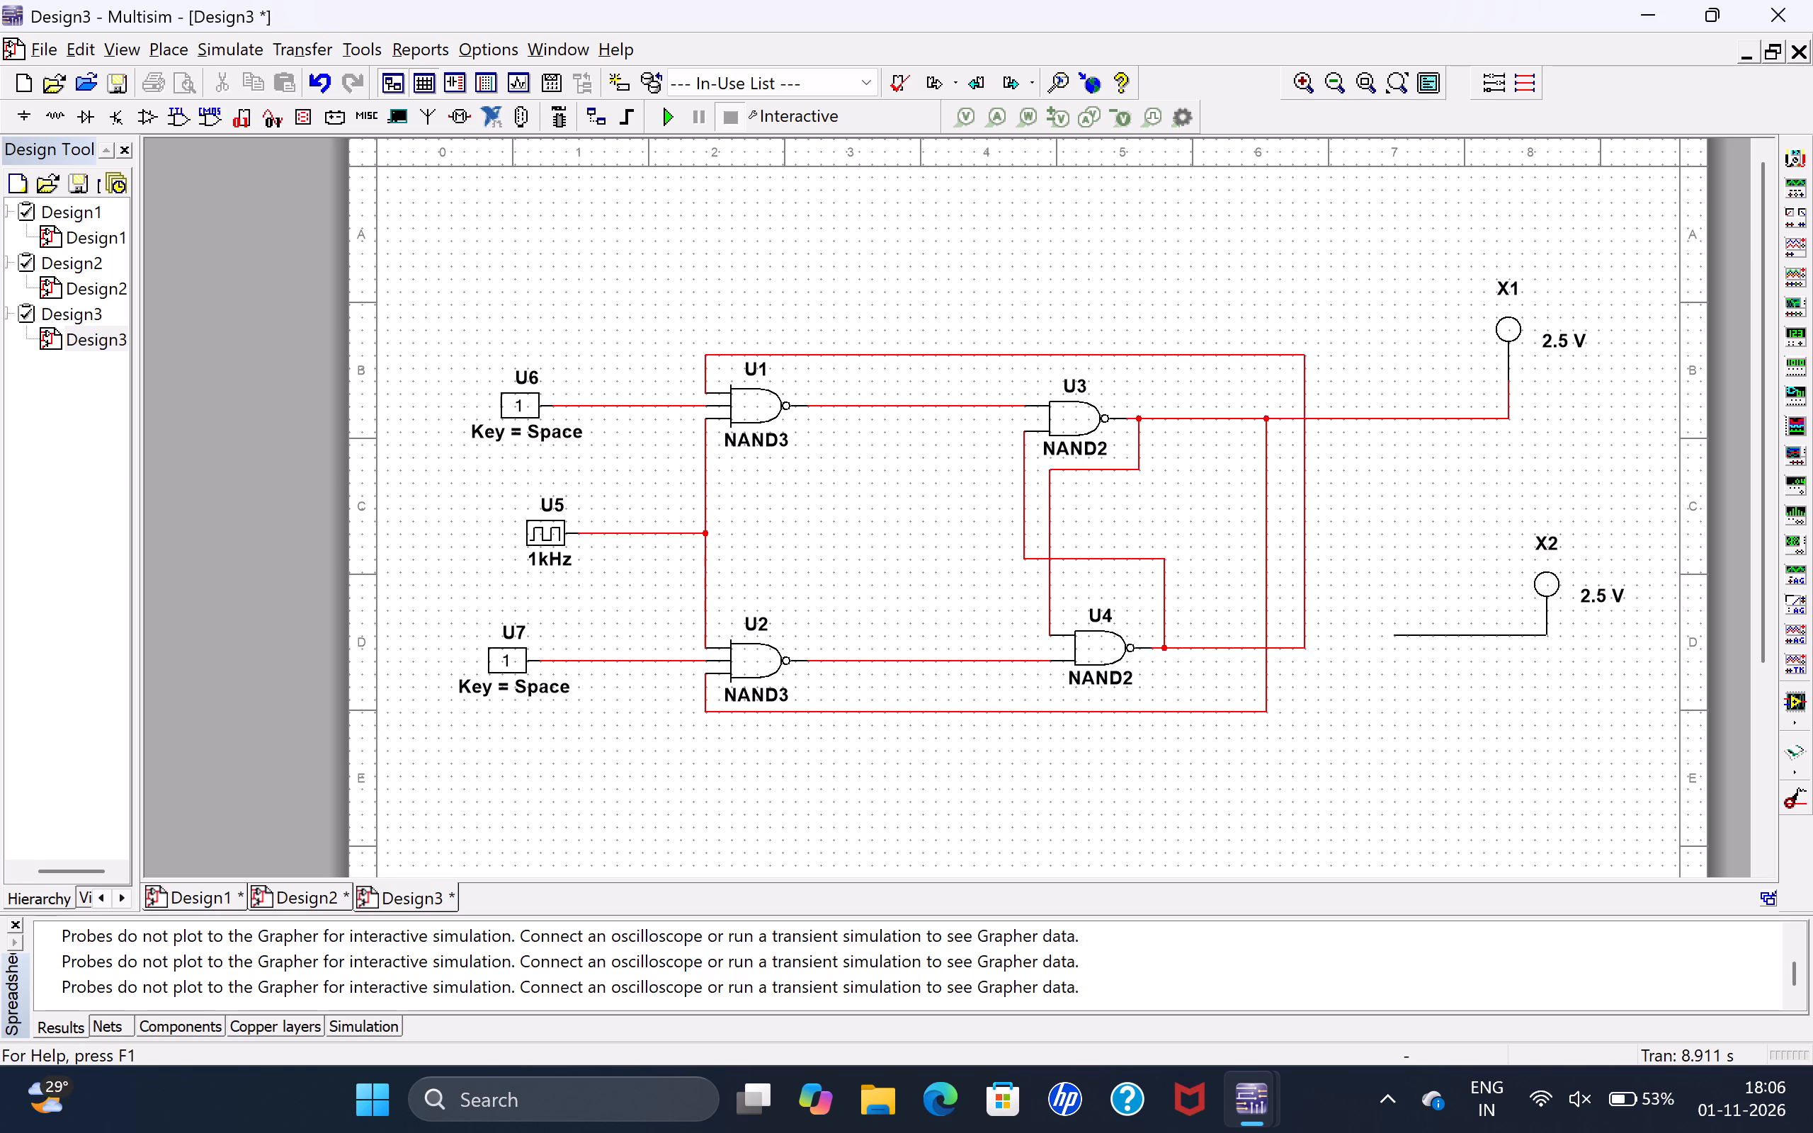
left_click(1307, 644)
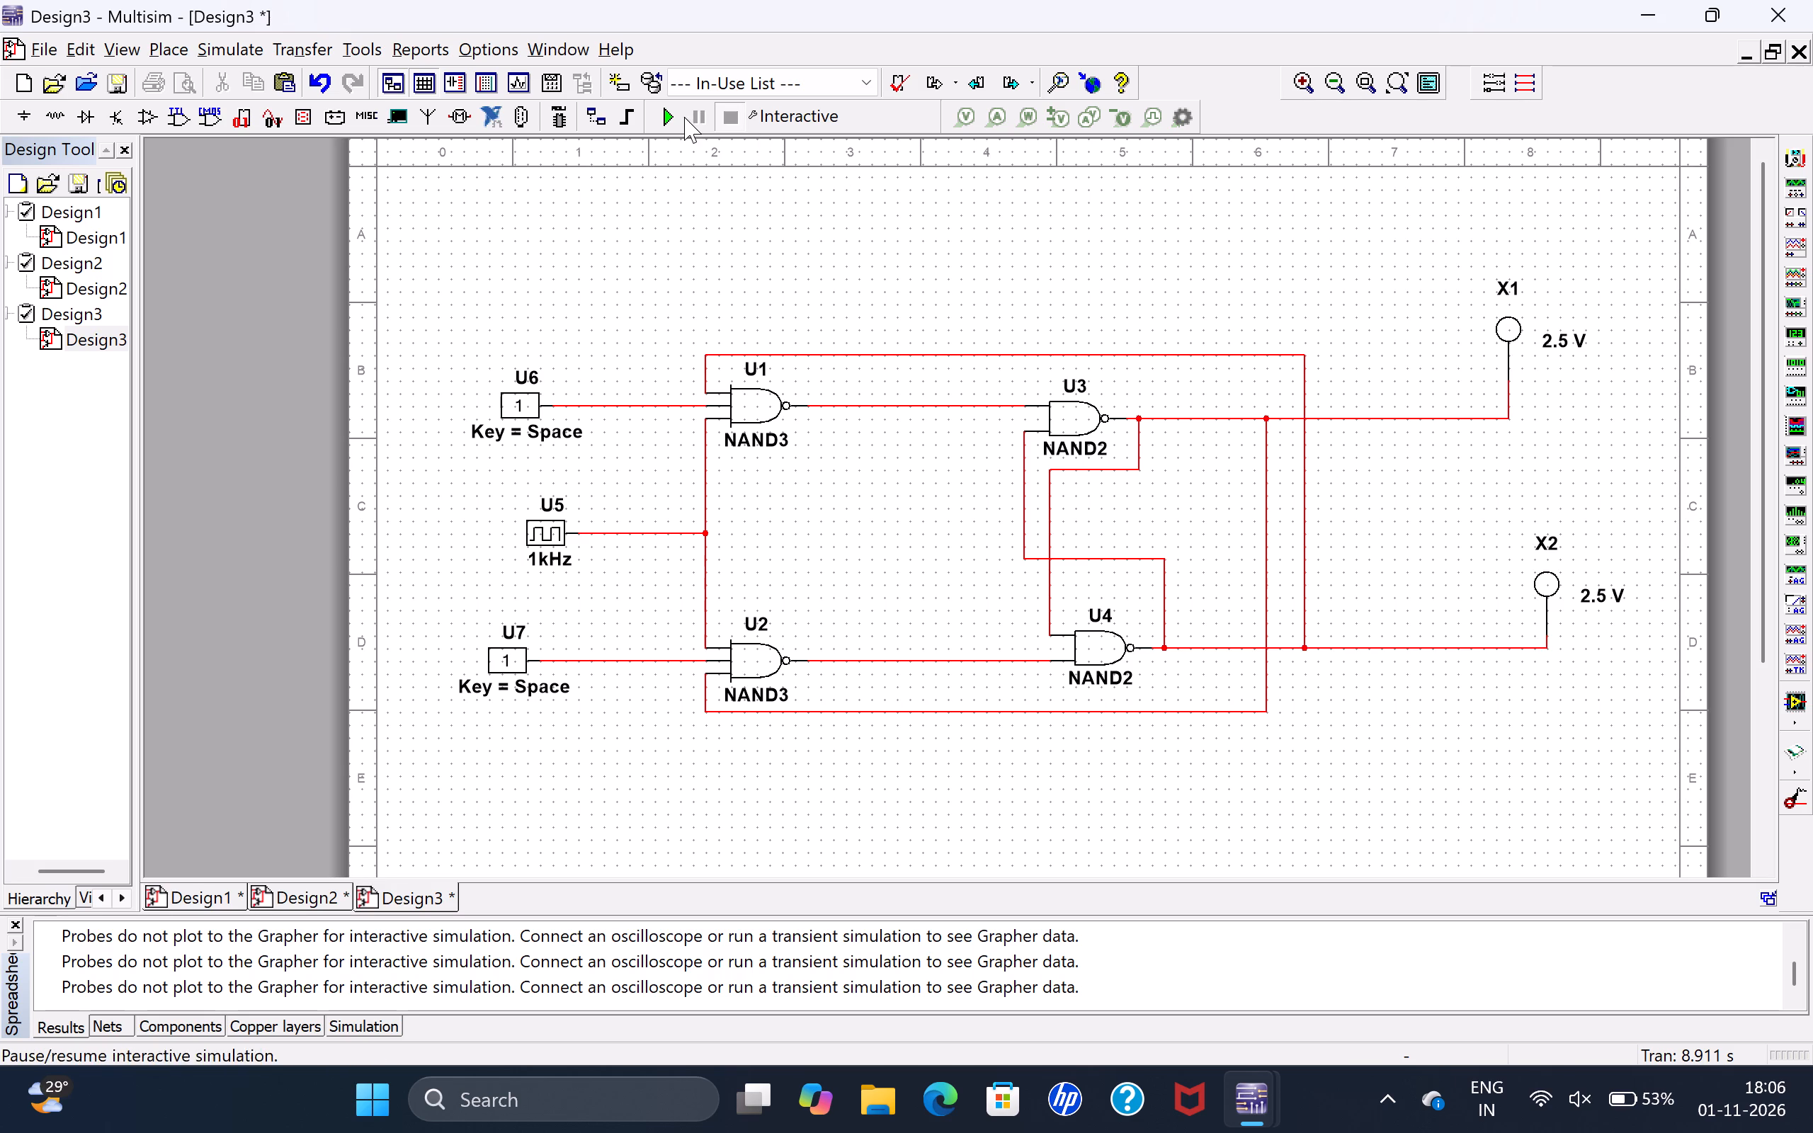
Run the simulation with the new probes connected, check them, and stop it.
left_click(674, 115)
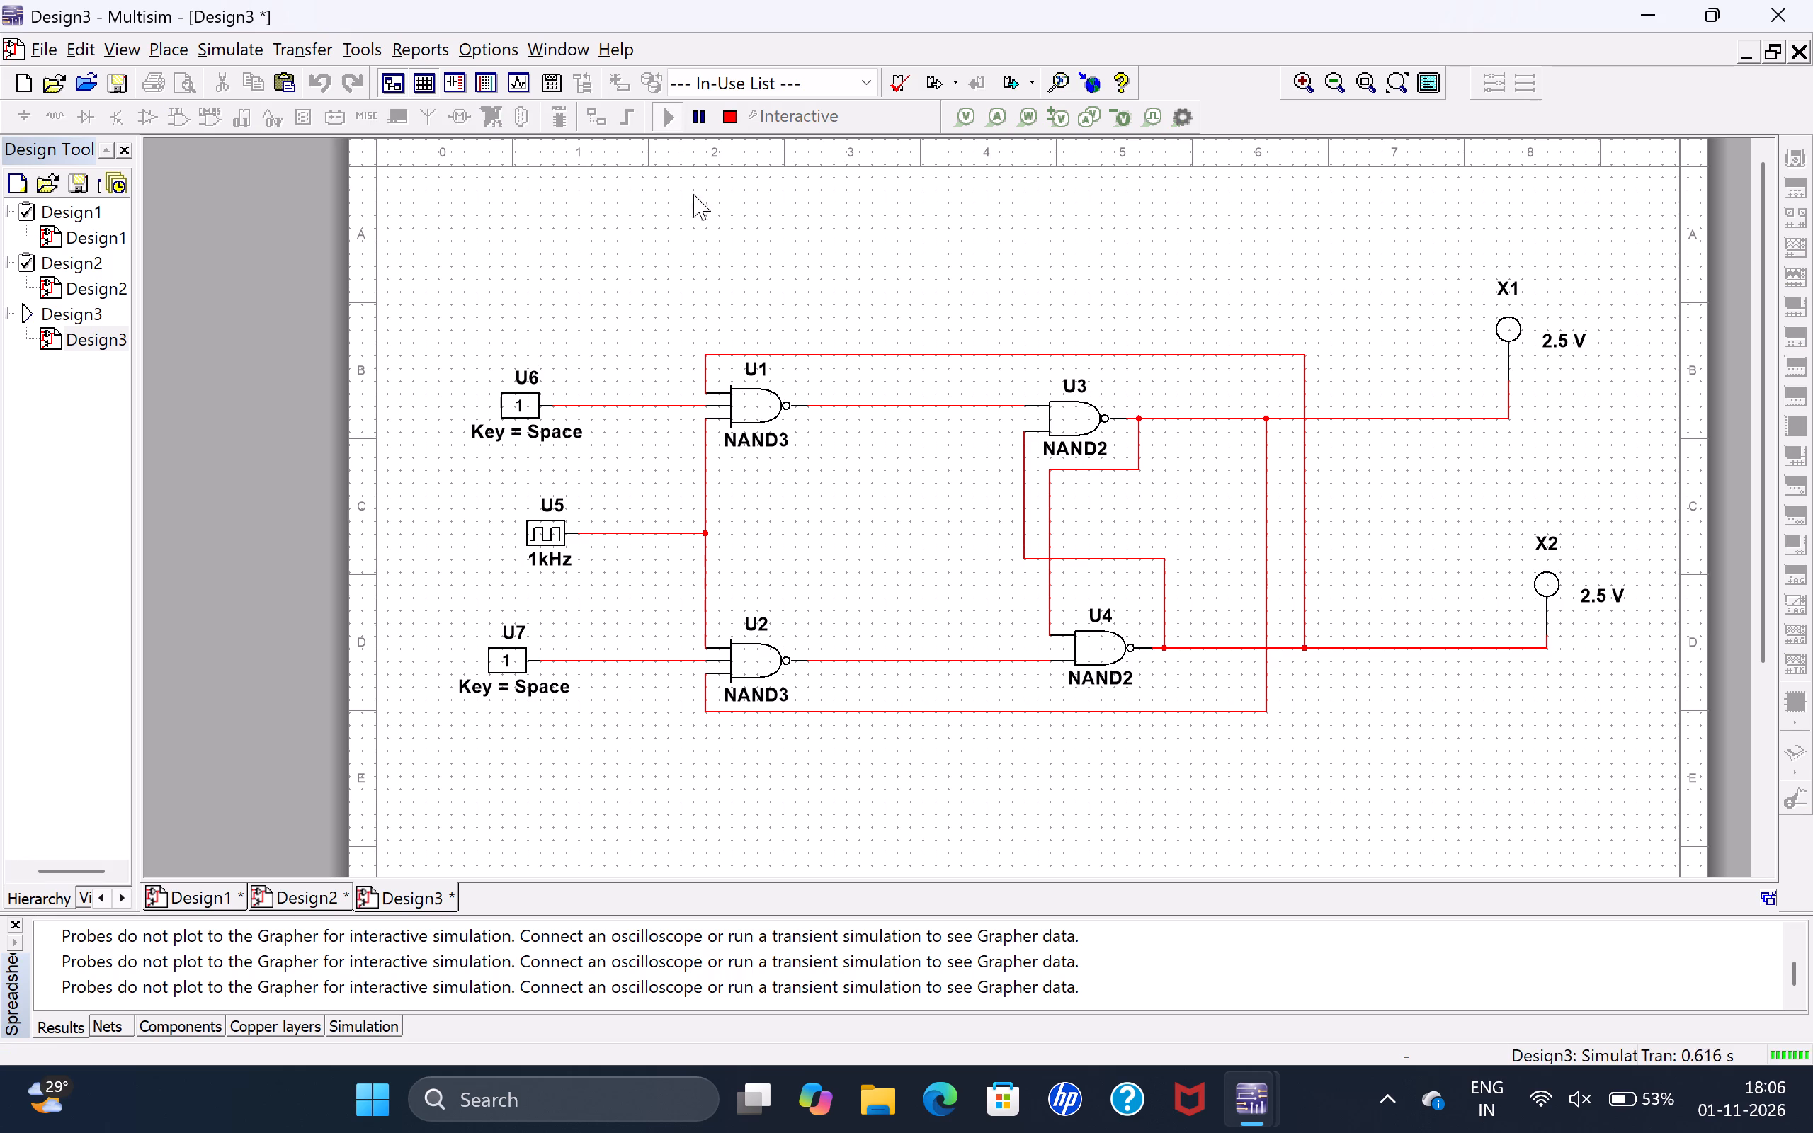
left_click(733, 118)
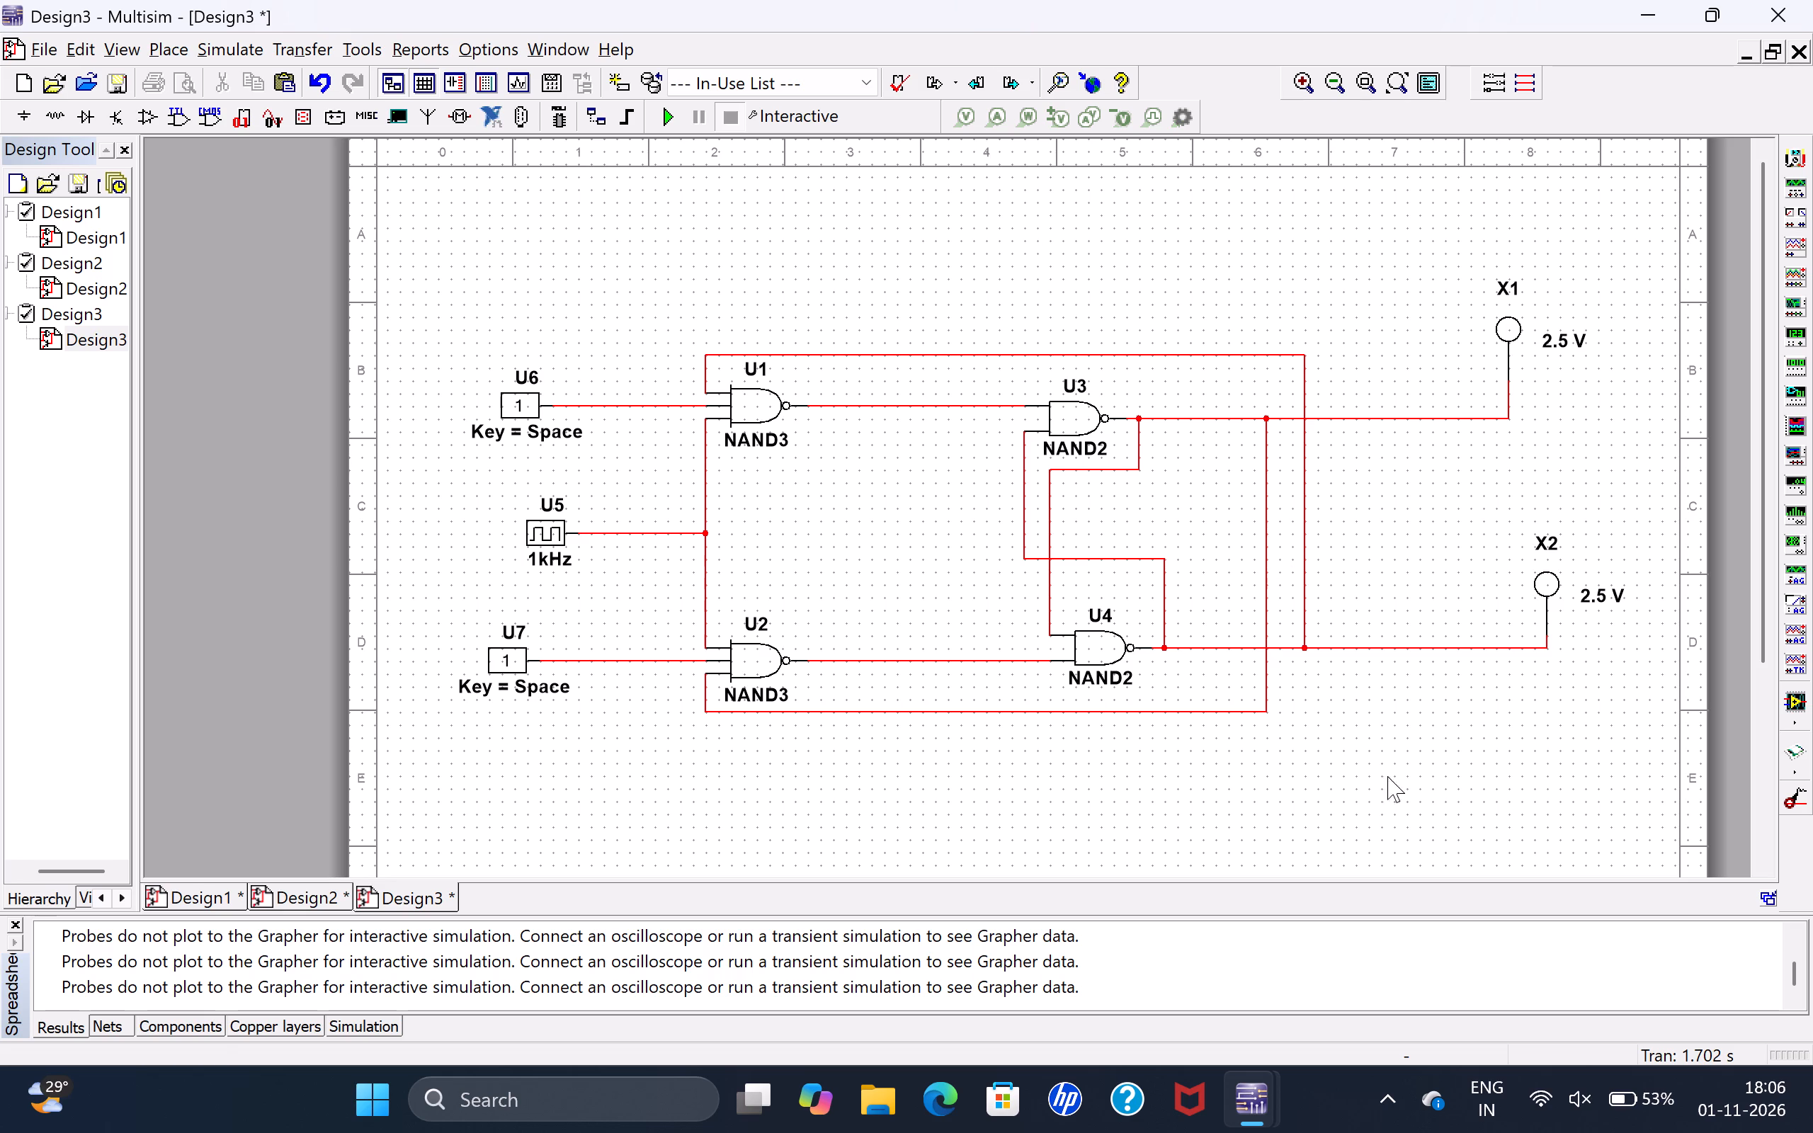
Cut all gates, input sources, the clock and their wires from the Design3 sheet, excluding probes X1 and X2.
left_click_drag(1460, 821, 564, 285)
right_click(547, 254)
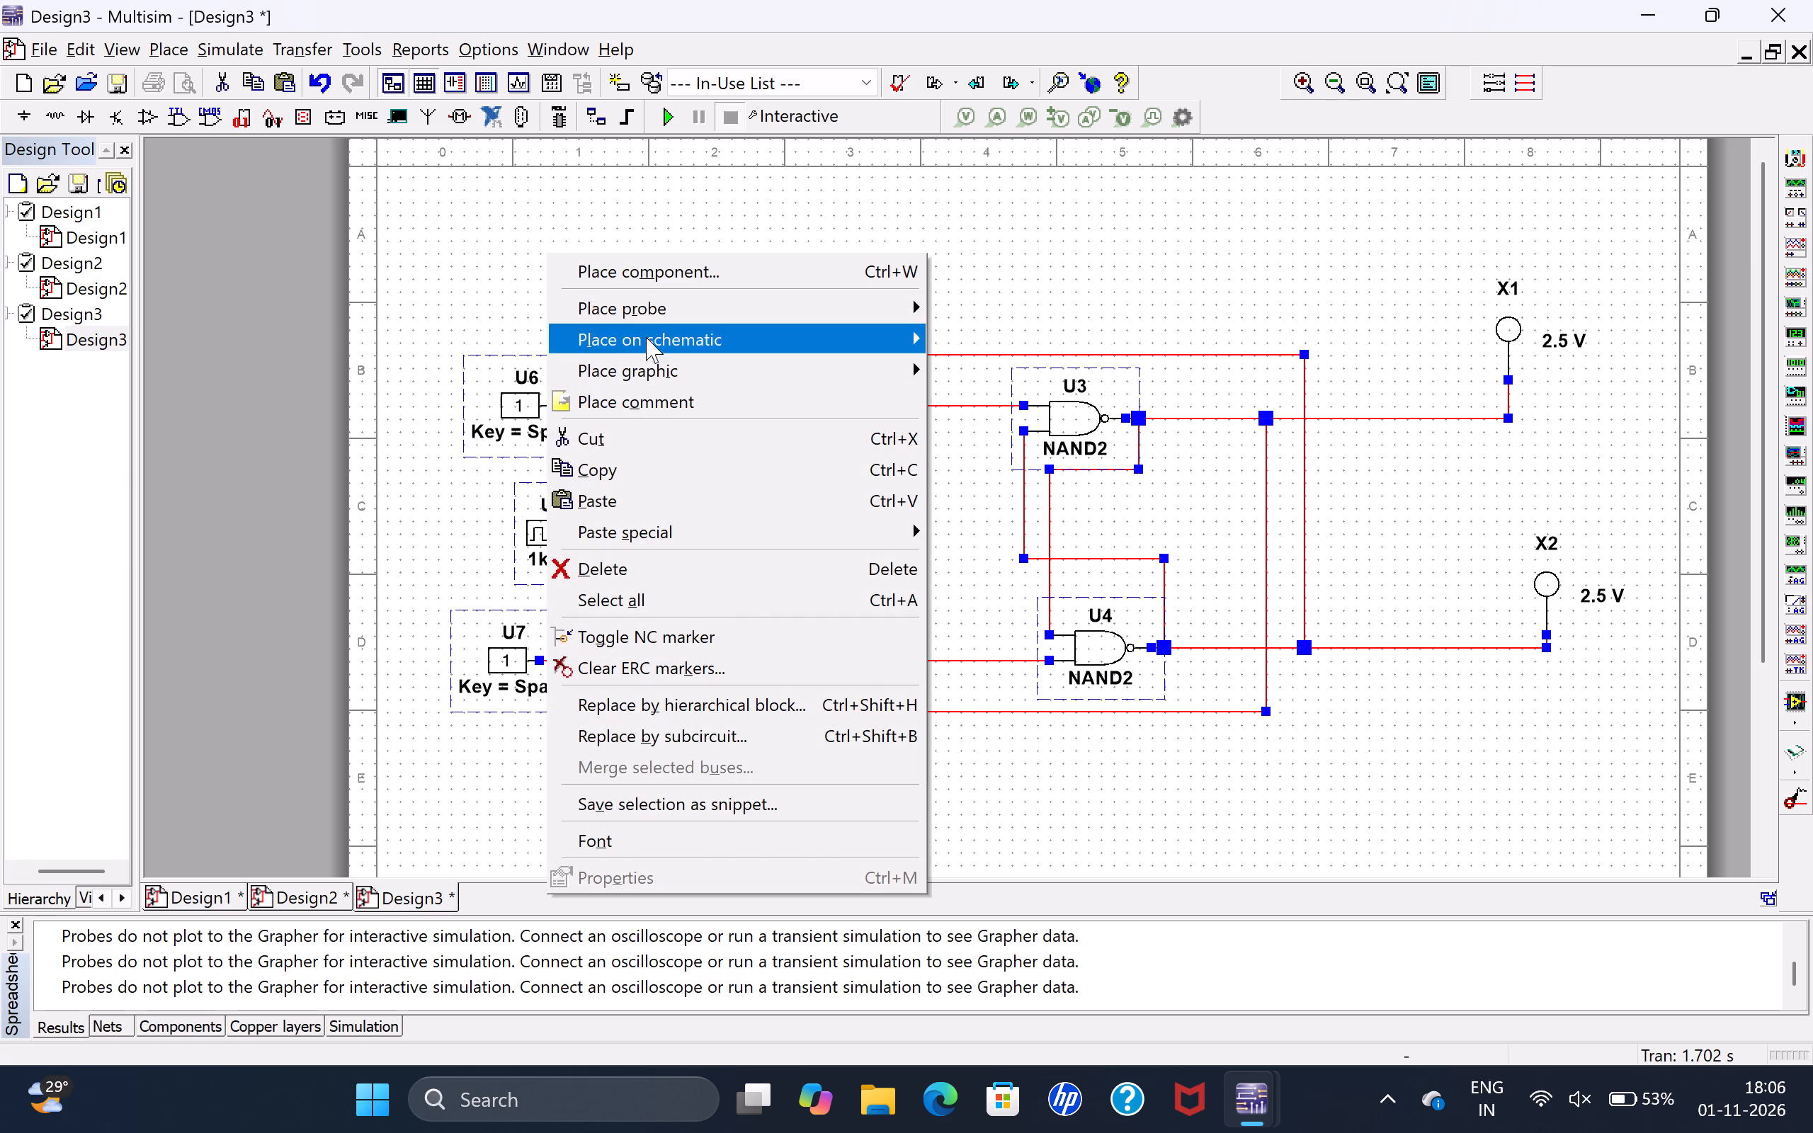
left_click(598, 447)
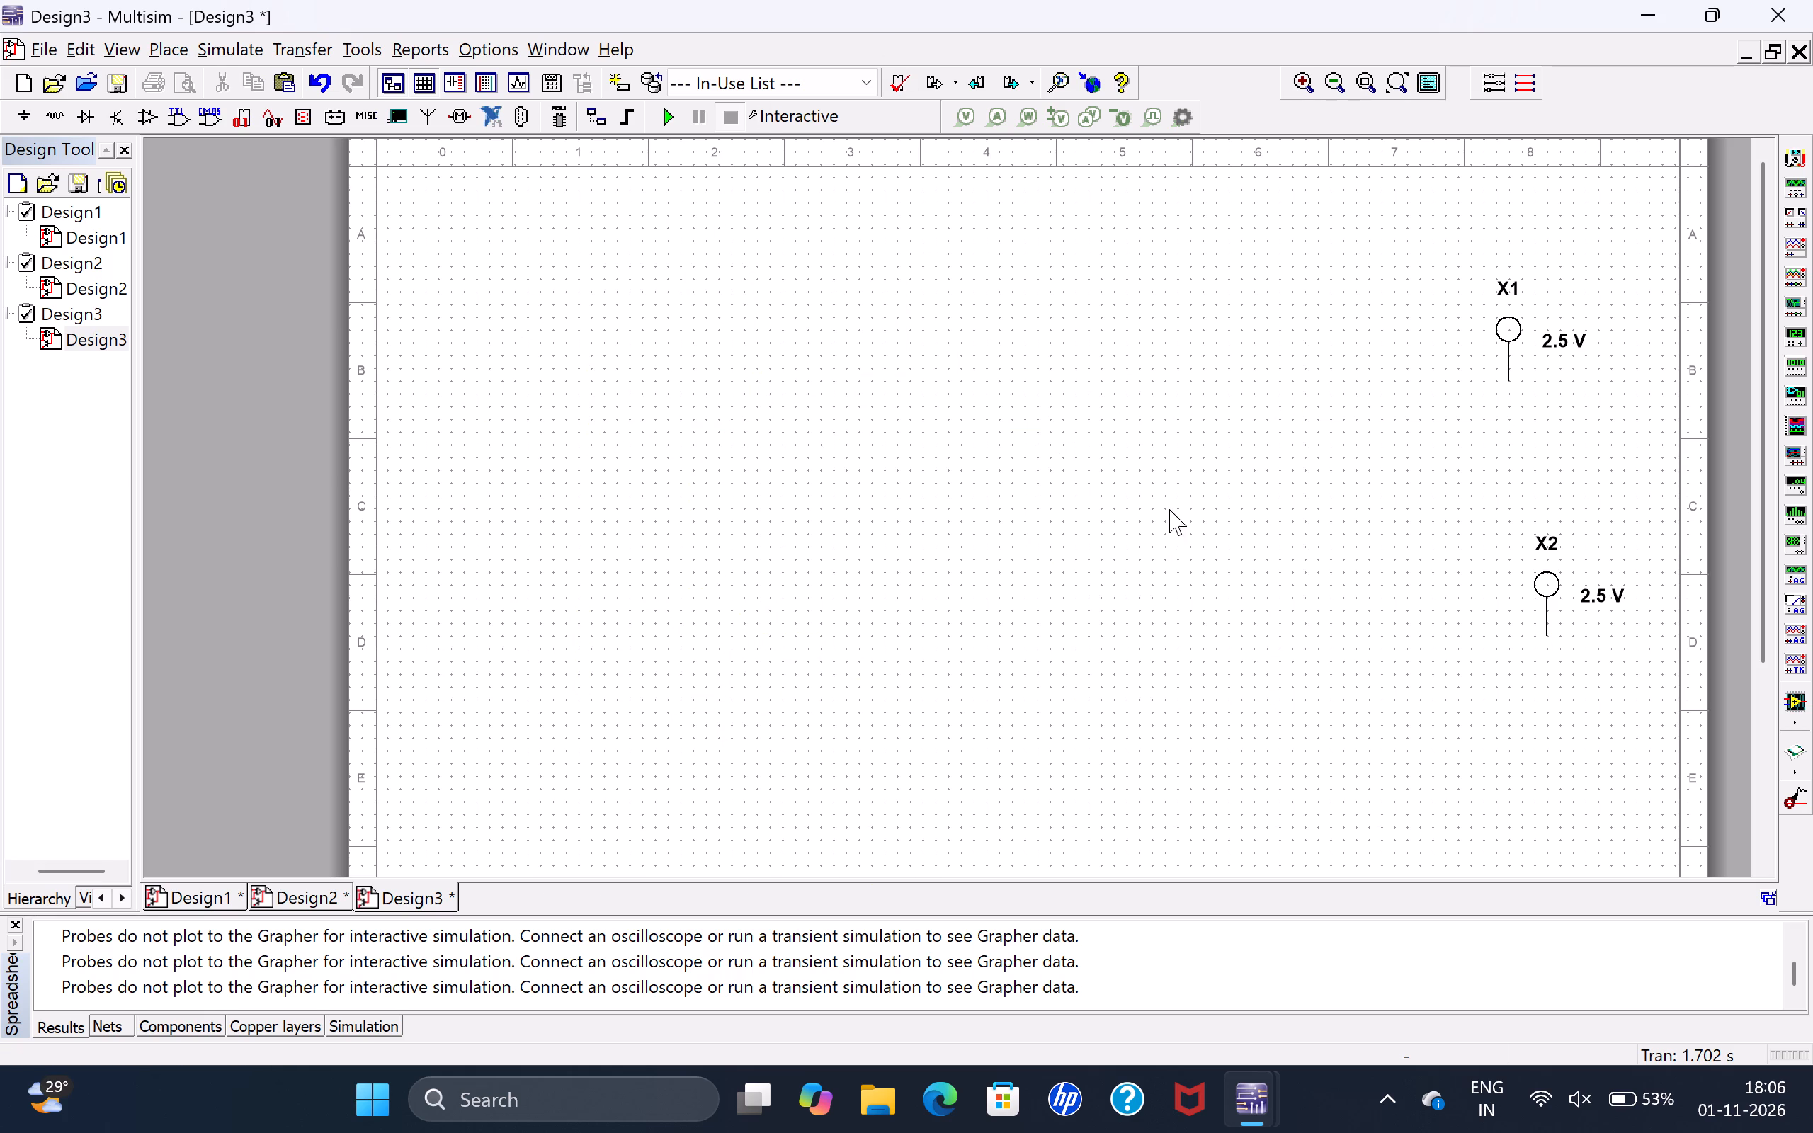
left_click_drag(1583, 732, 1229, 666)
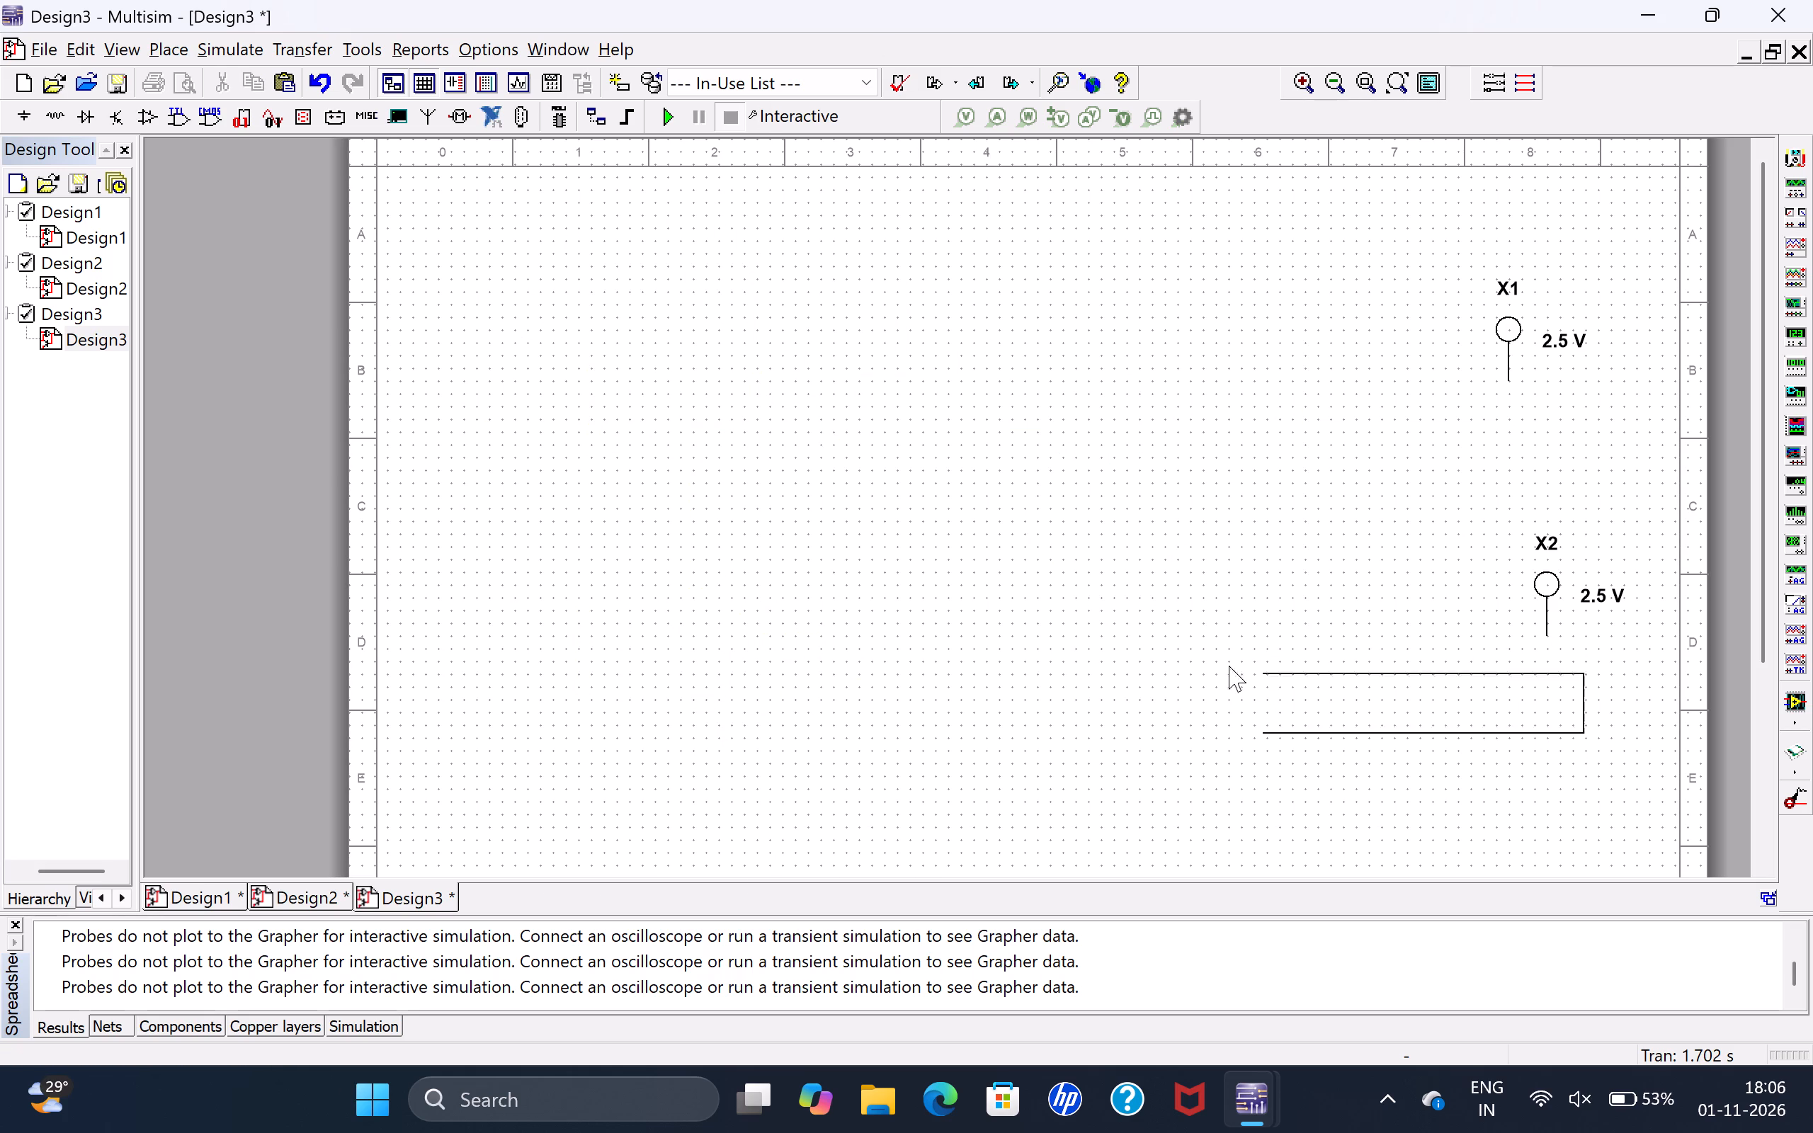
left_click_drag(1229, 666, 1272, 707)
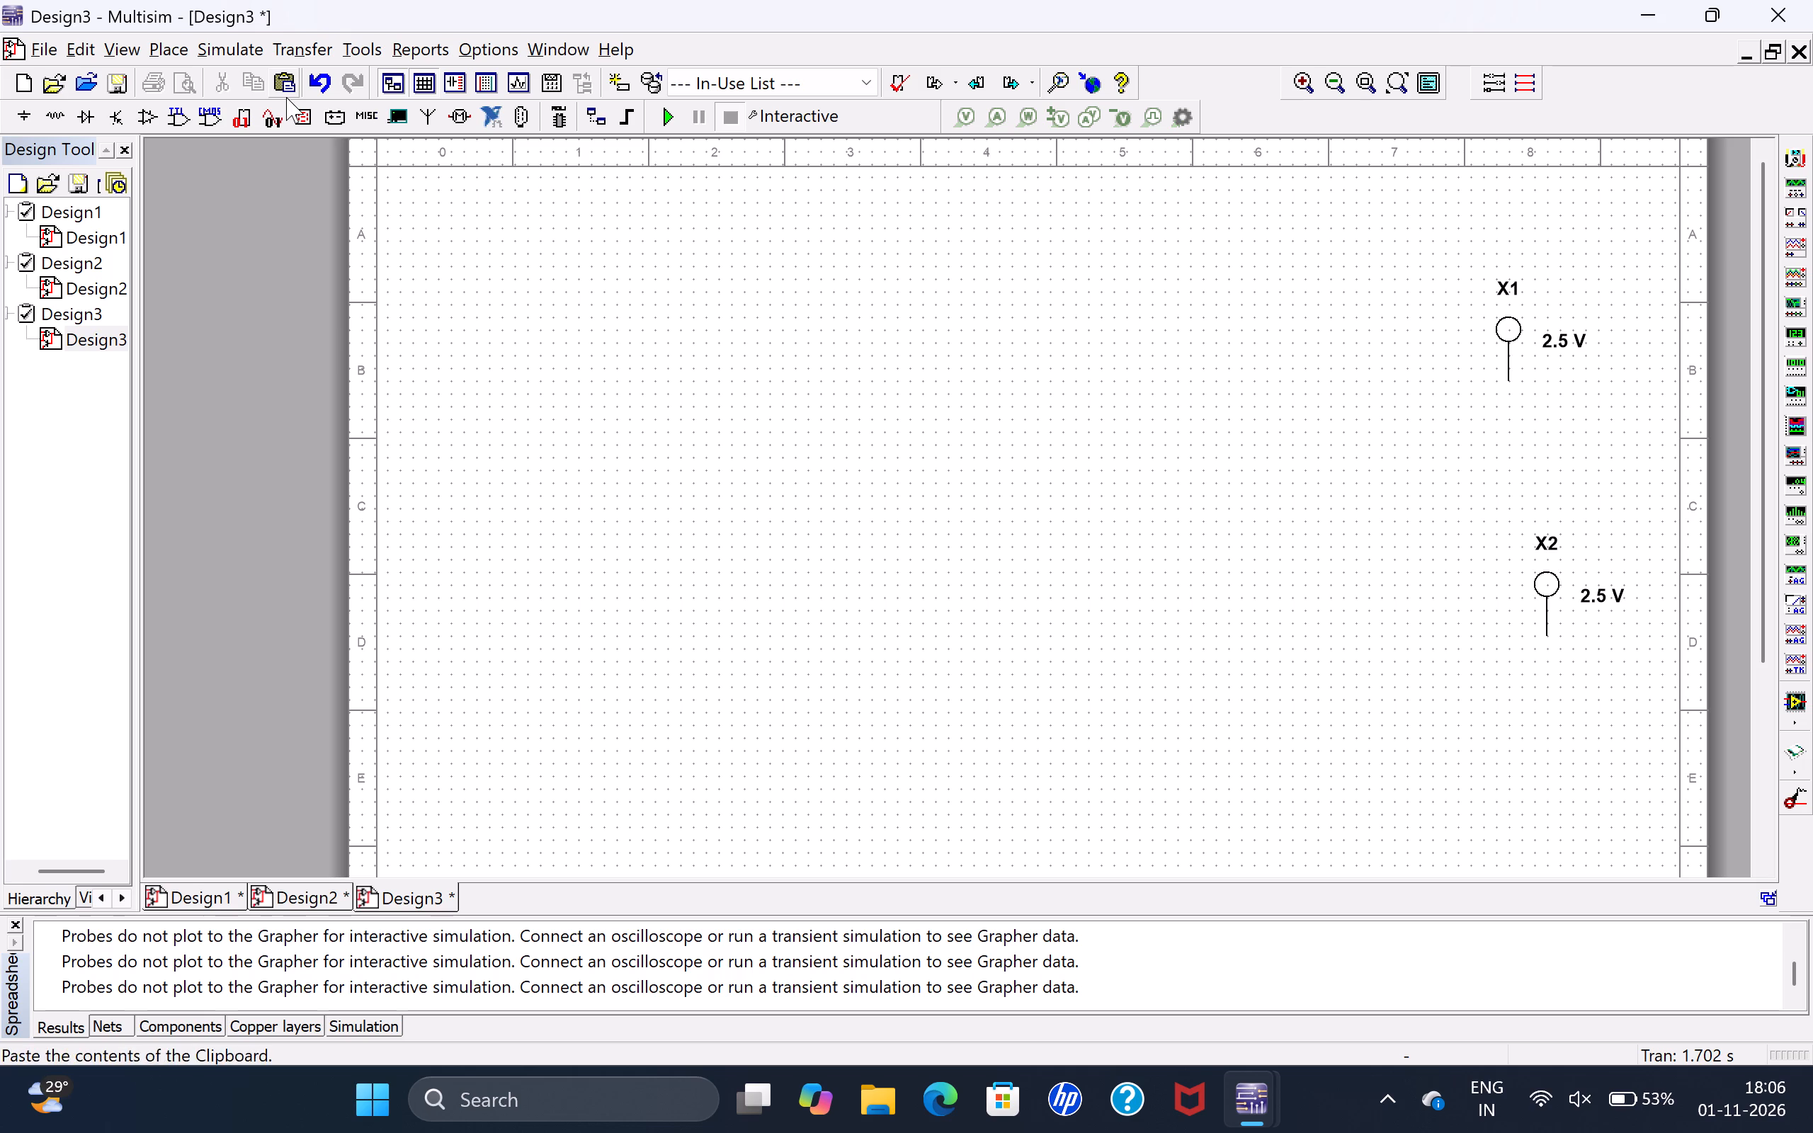
Place a JK_FF flip-flop near the middle of the Design3 sheet, between columns 4 and 5.
left_click(155, 45)
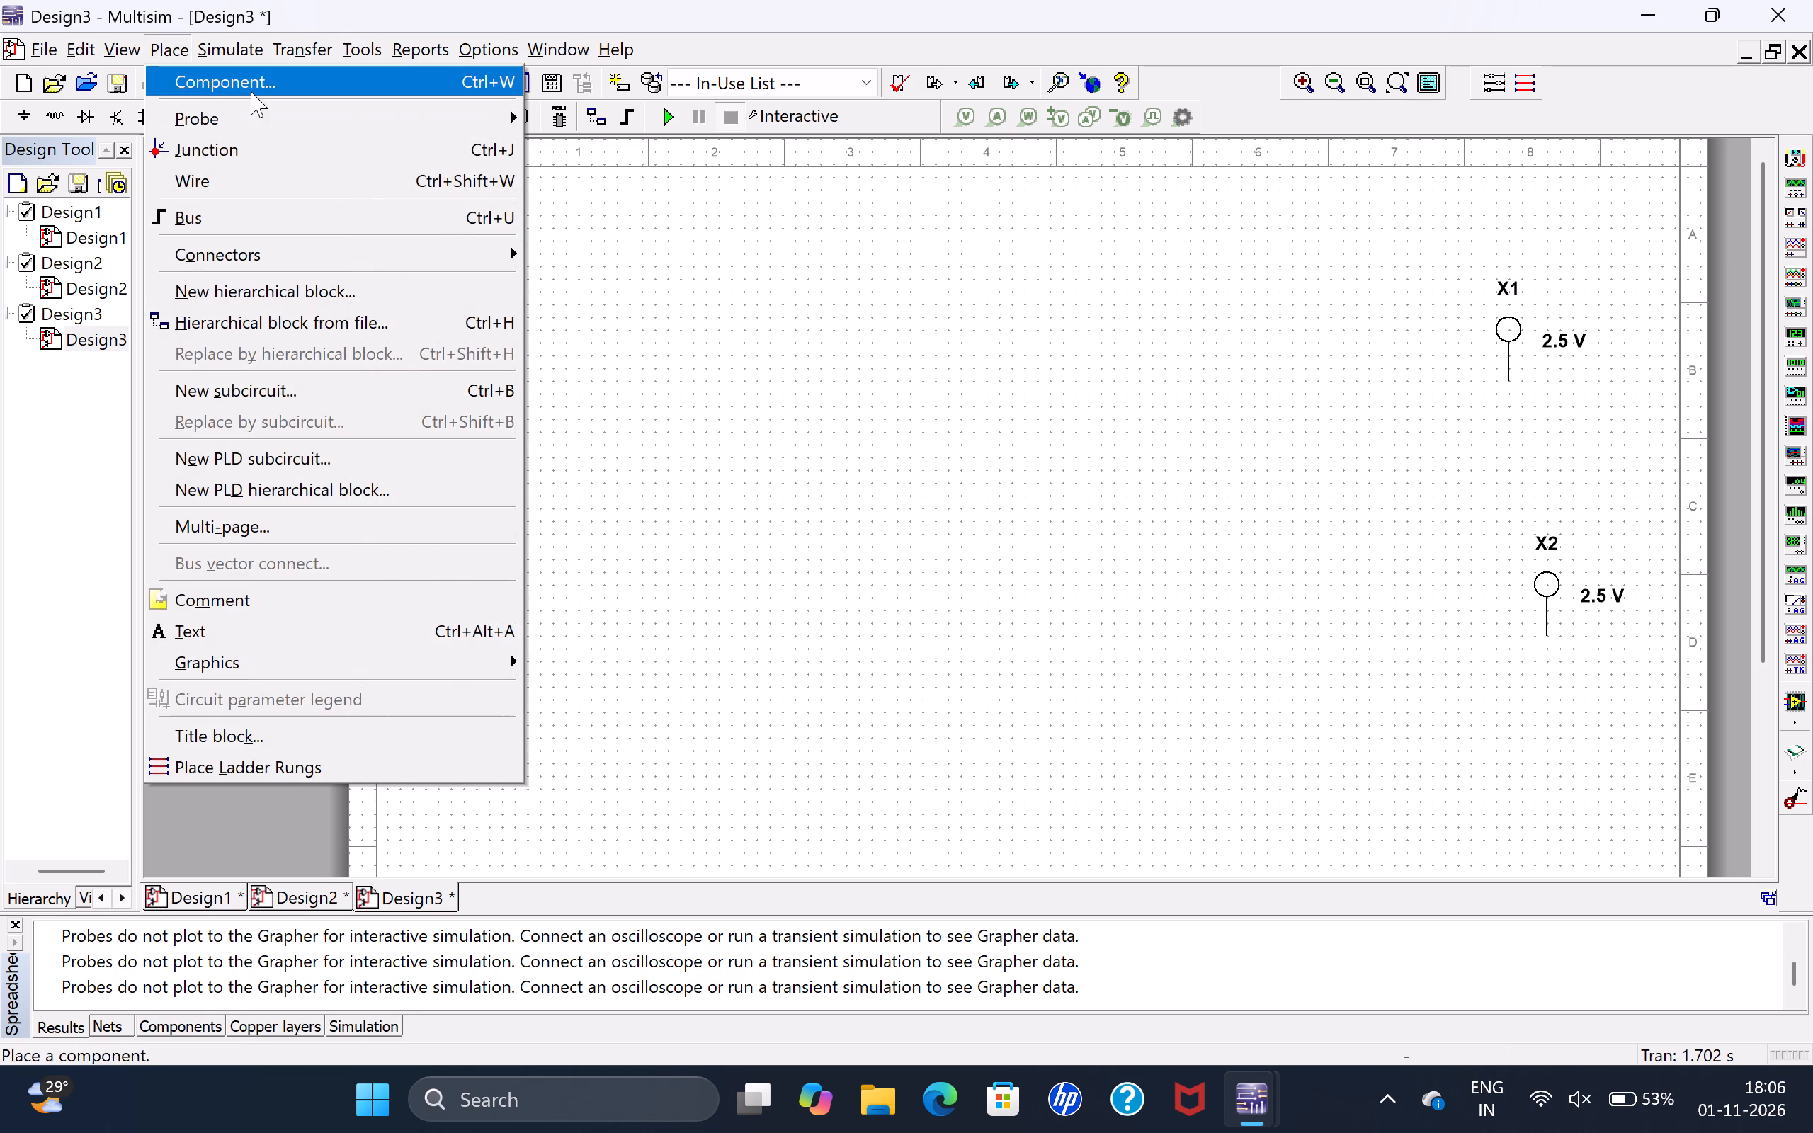
left_click(251, 91)
left_click_drag(384, 90, 244, 127)
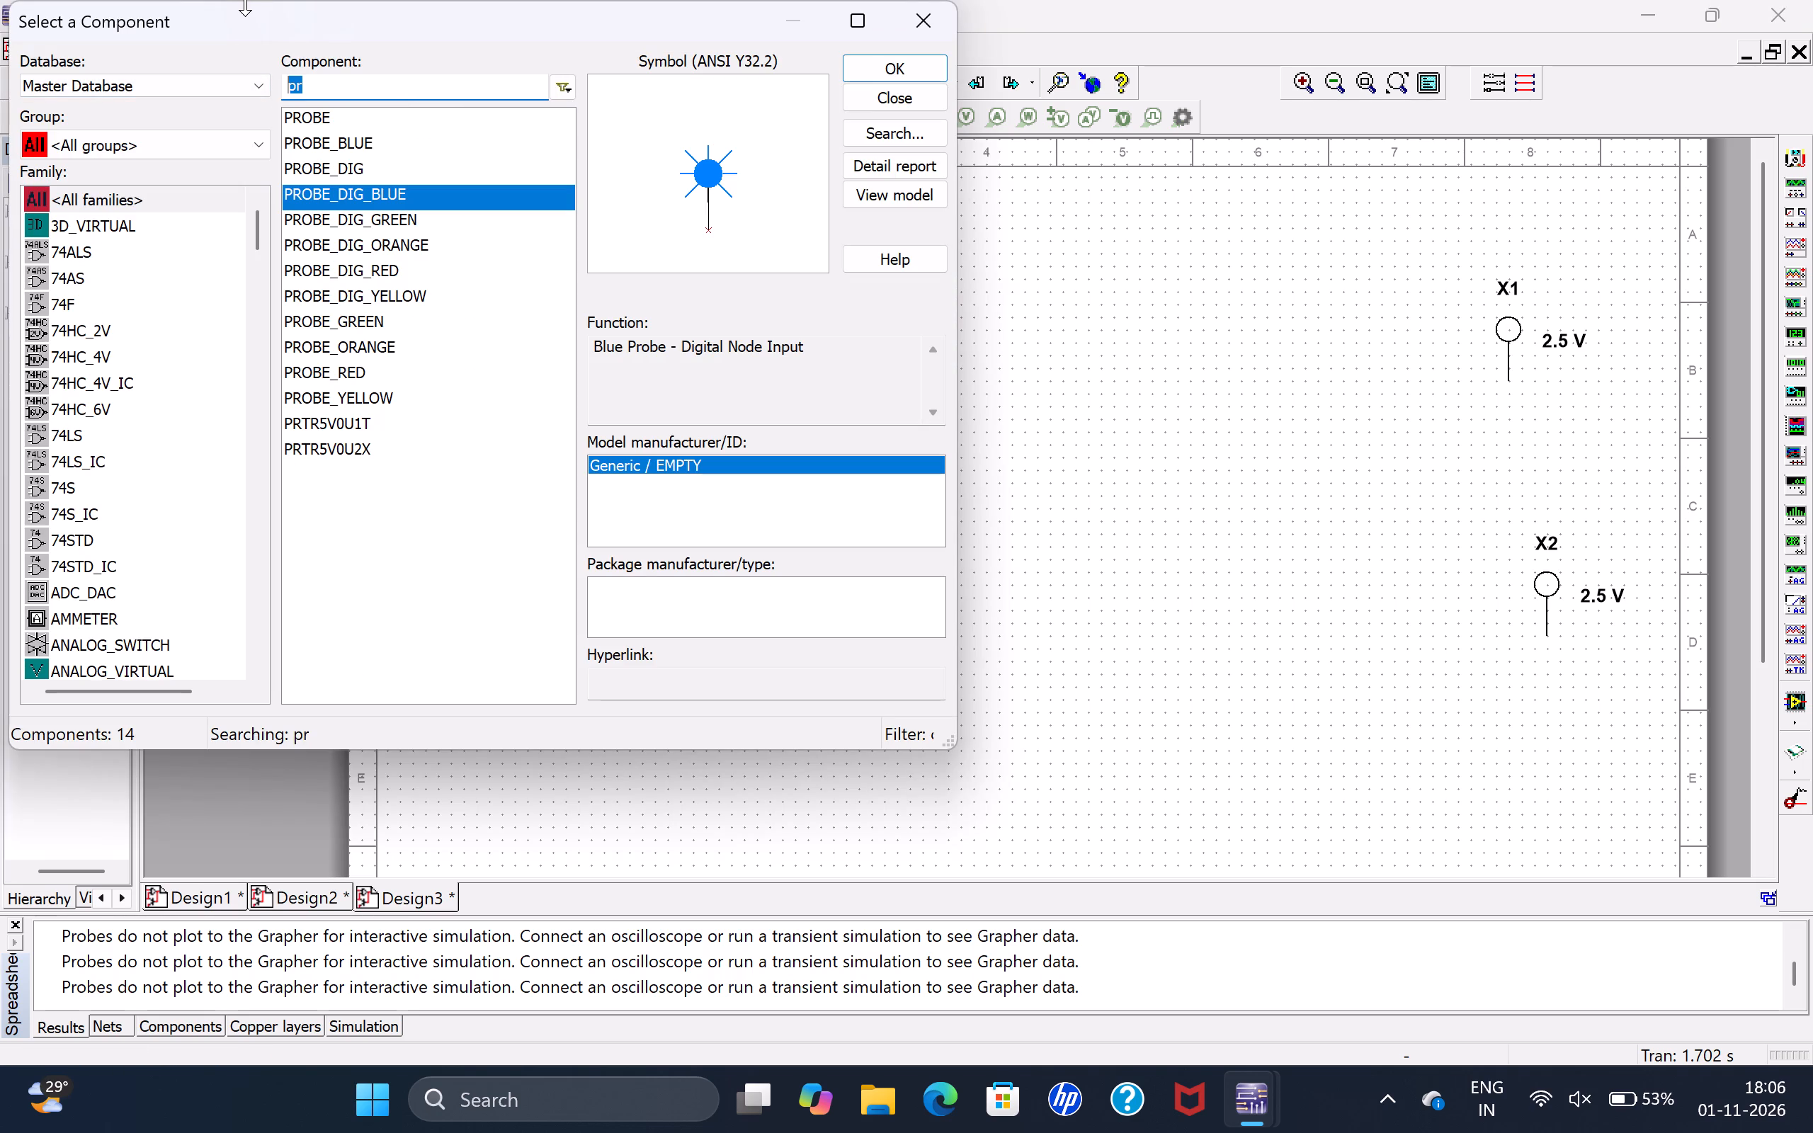
key("BackSpace")
type("jk")
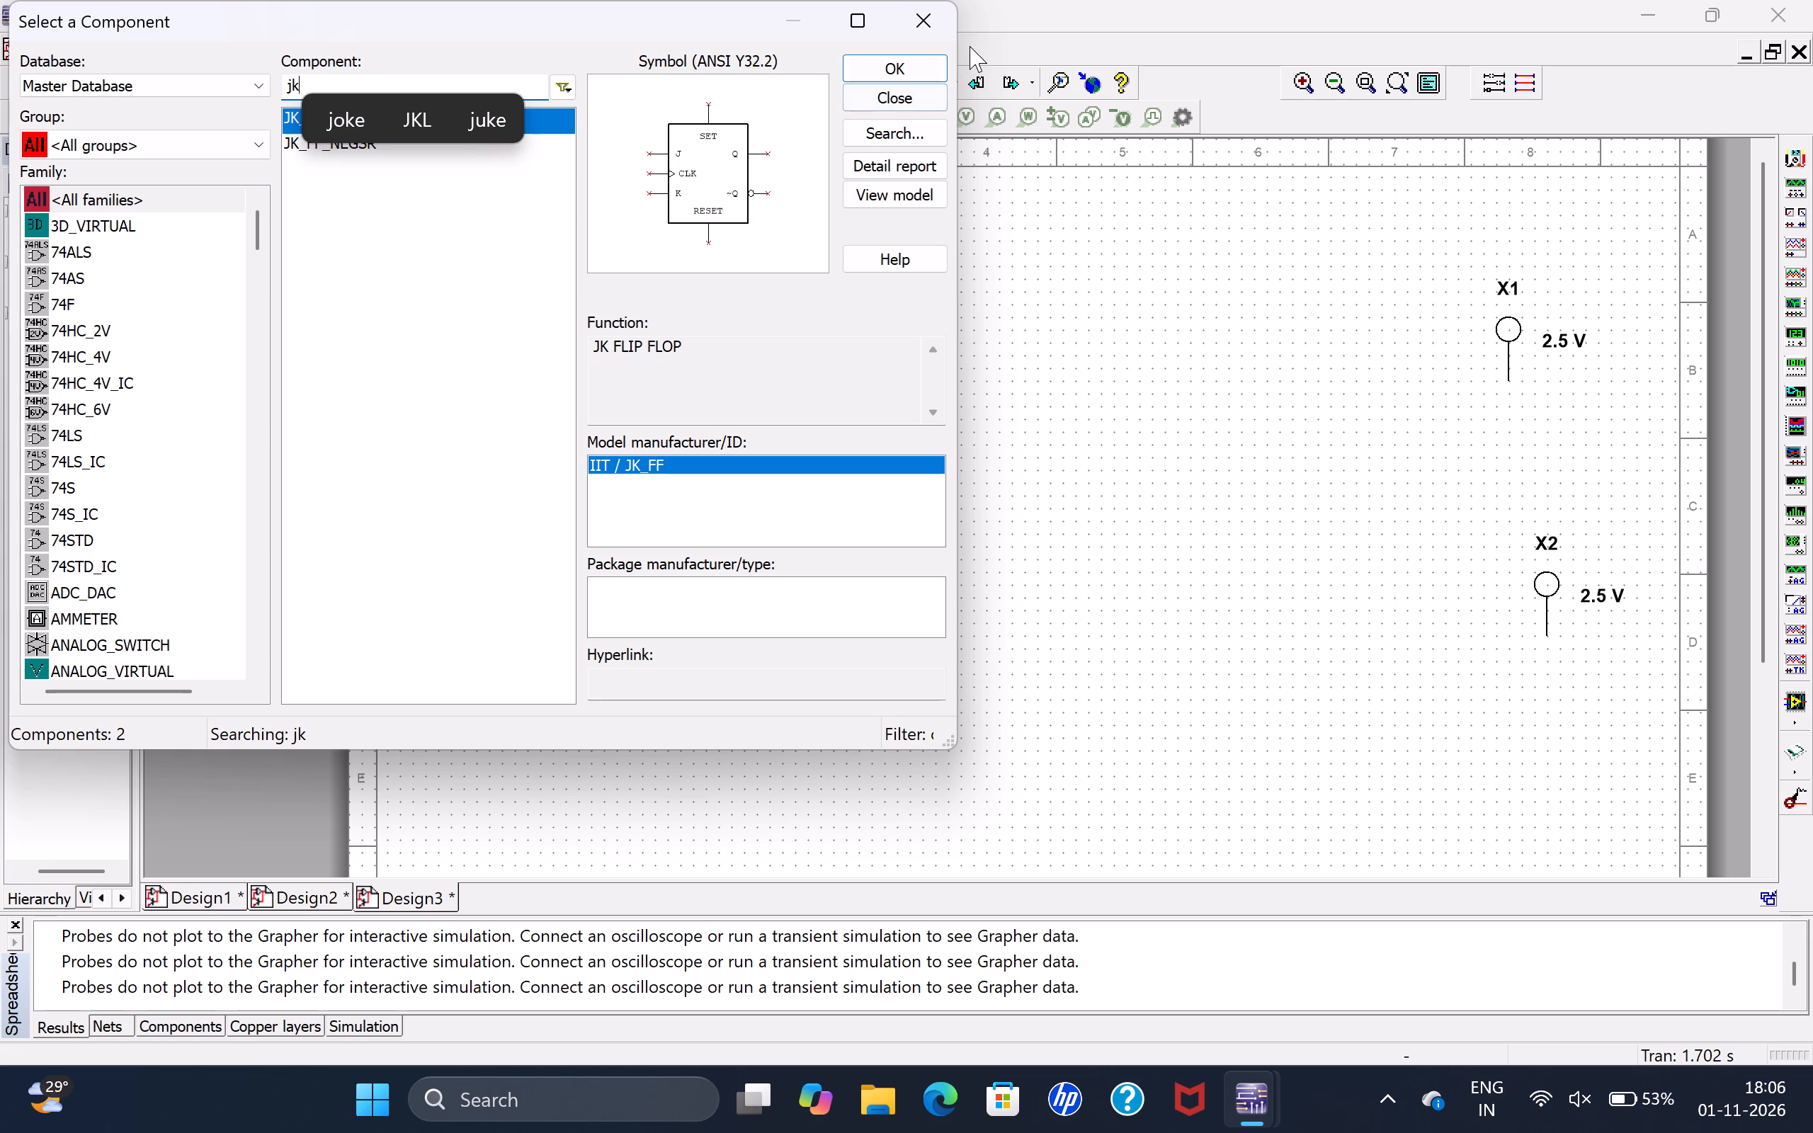
left_click(899, 73)
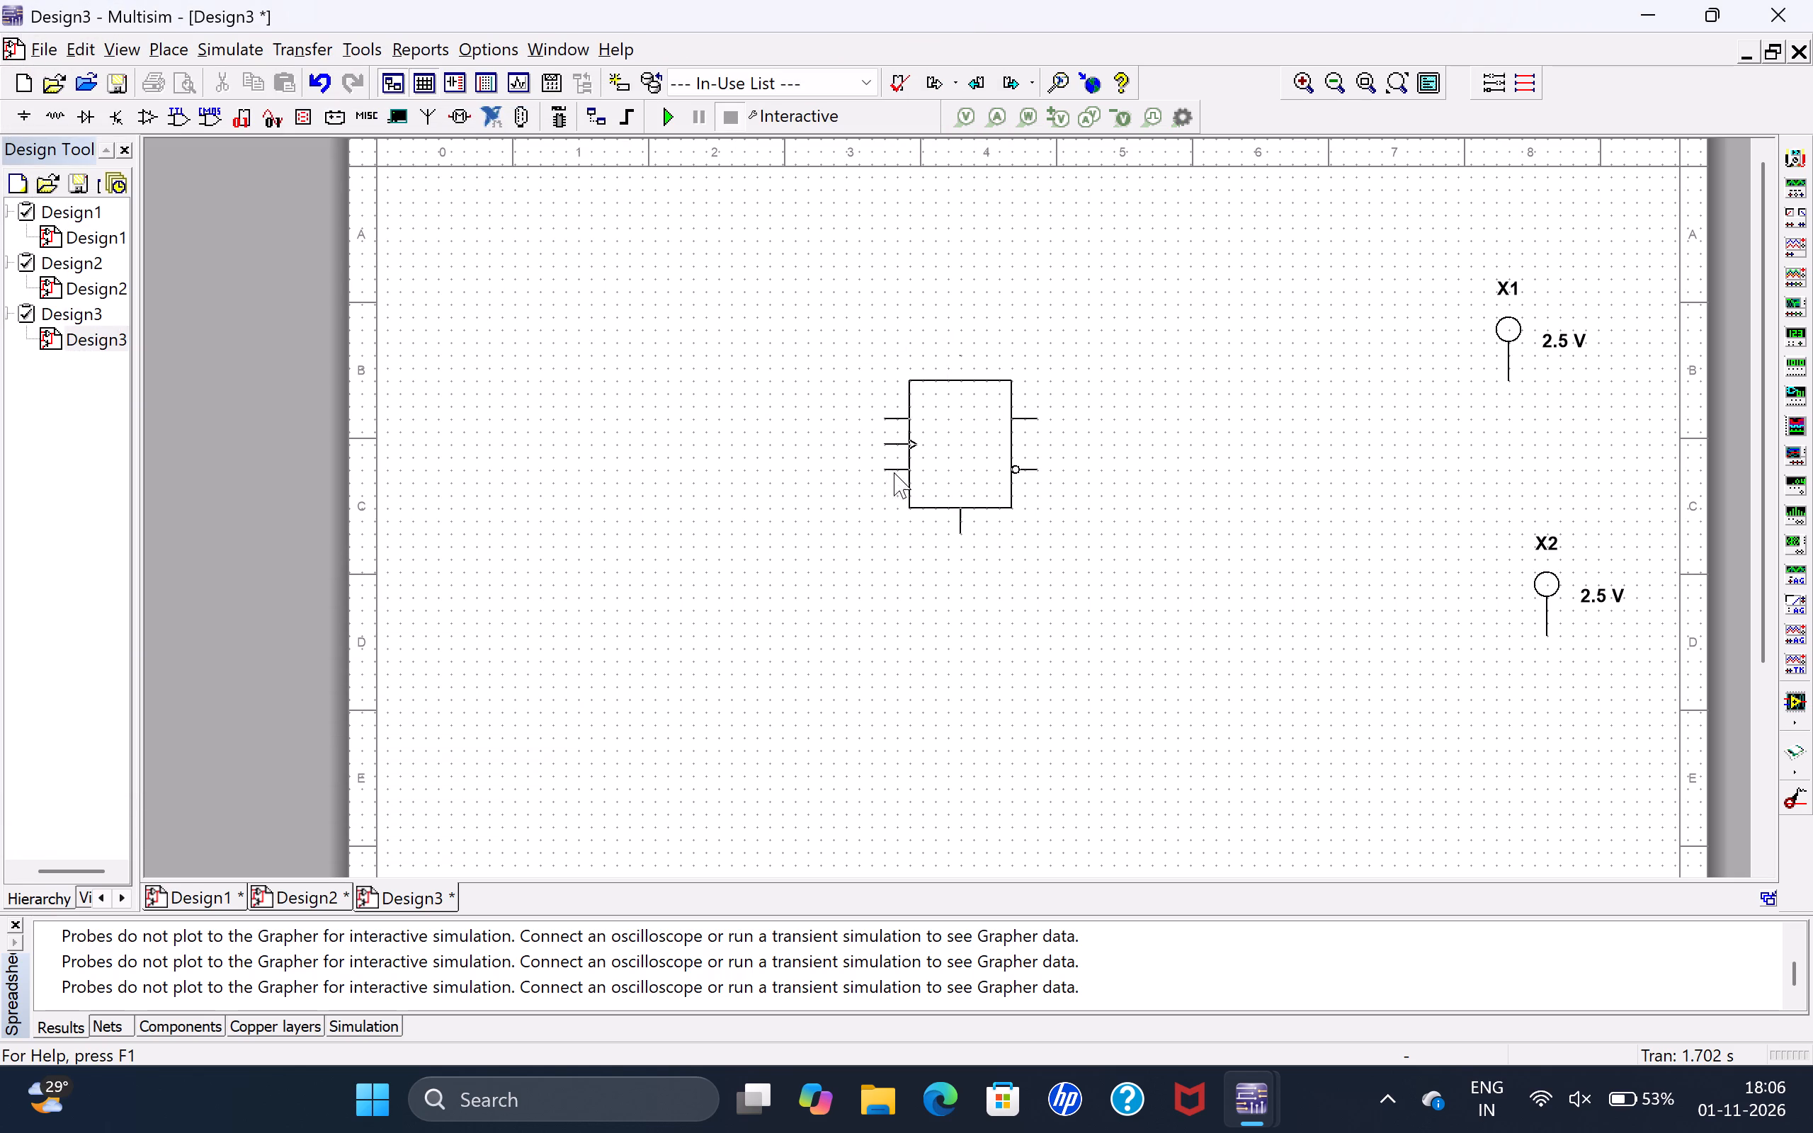
left_click_drag(984, 482, 983, 474)
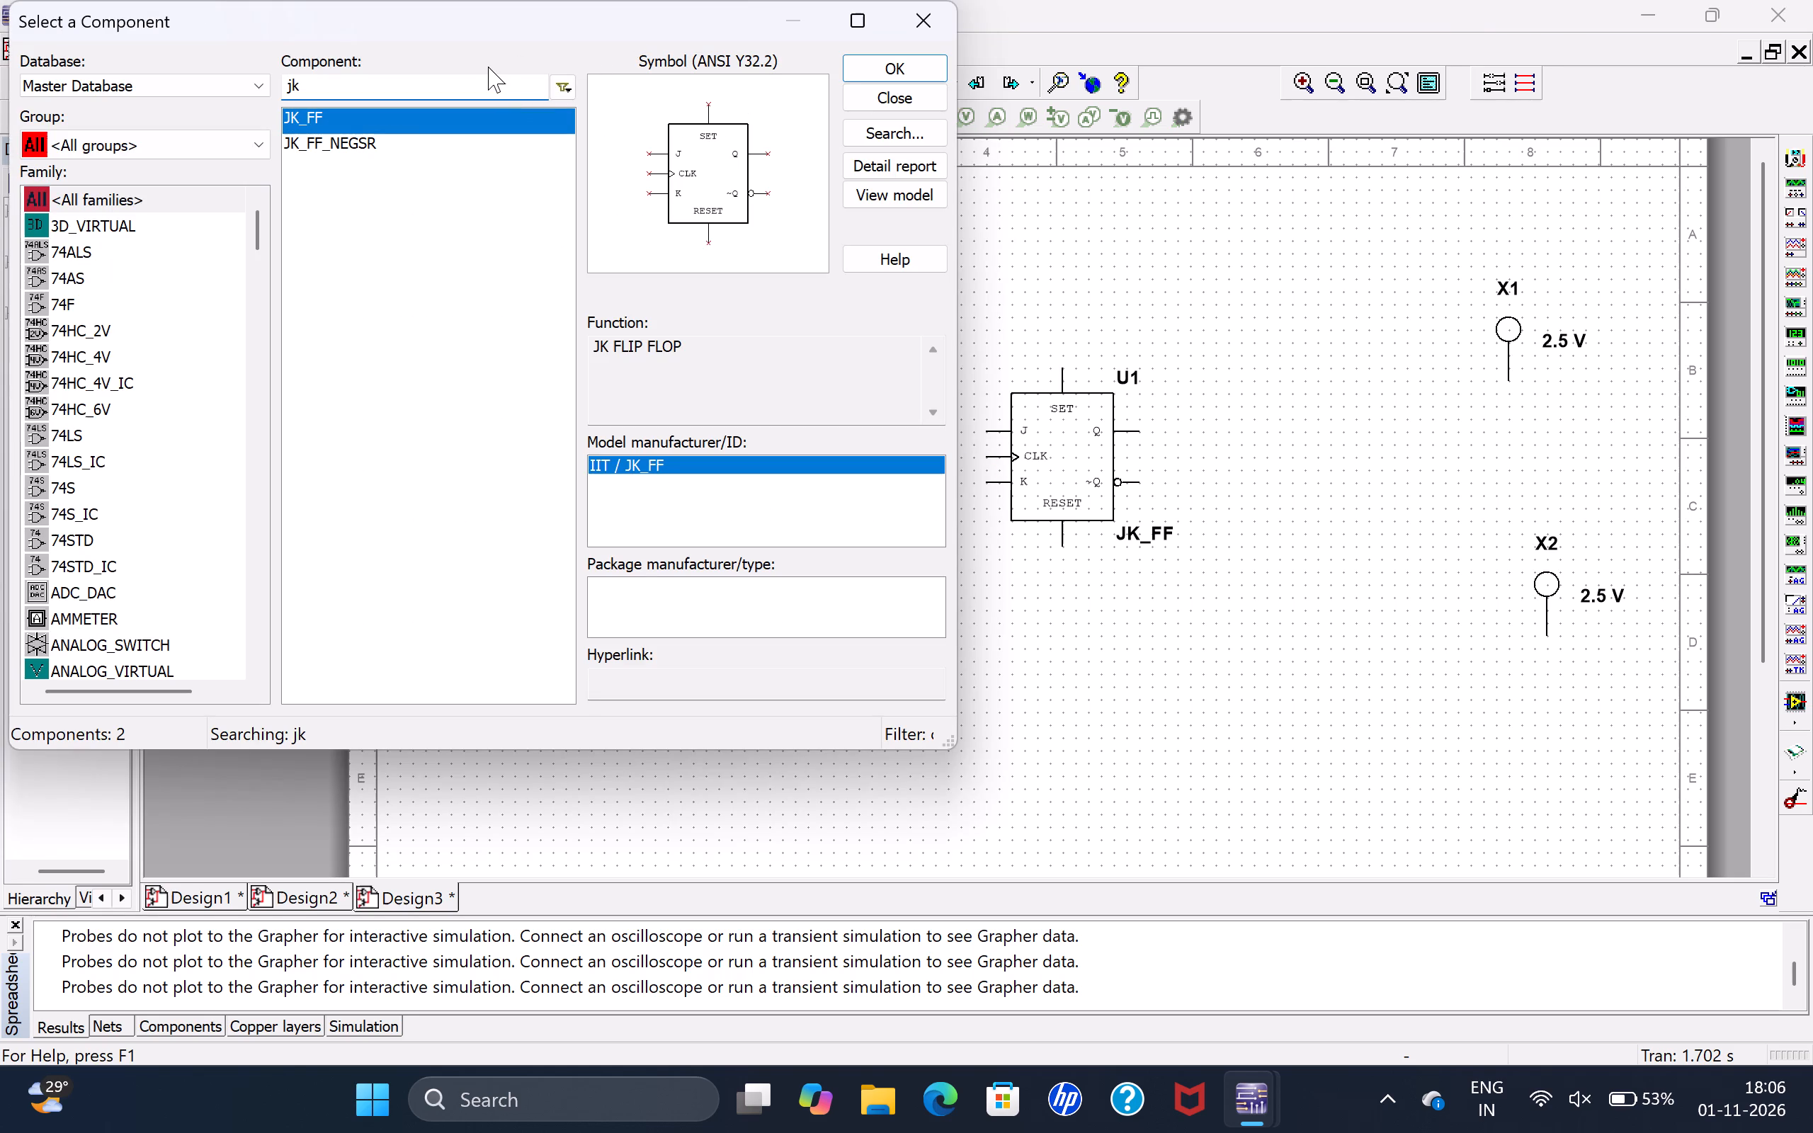
Place two SPDT switches, one above the other, on the input side of the JK flip-flop.
left_click_drag(488, 67, 268, 73)
left_click(326, 72)
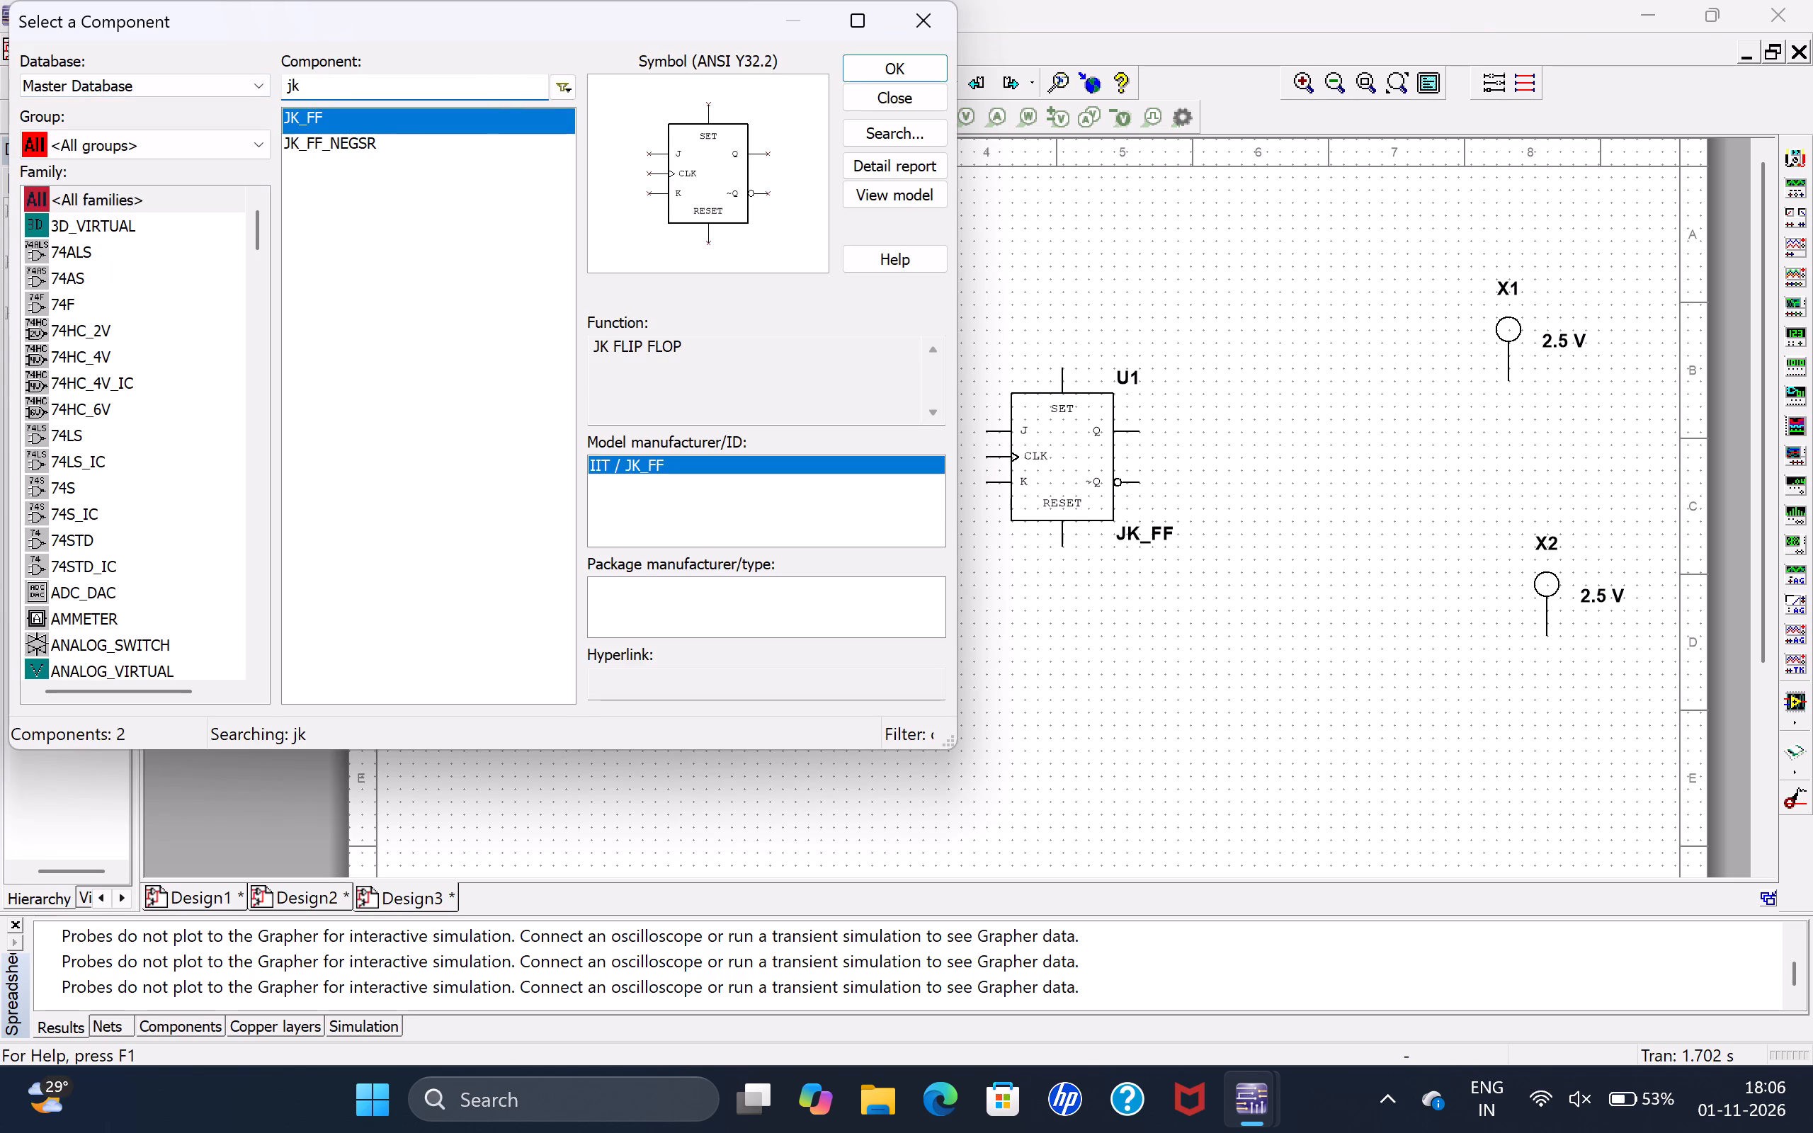
left_click_drag(325, 82, 258, 84)
key("BackSpace")
type("sp")
key("d")
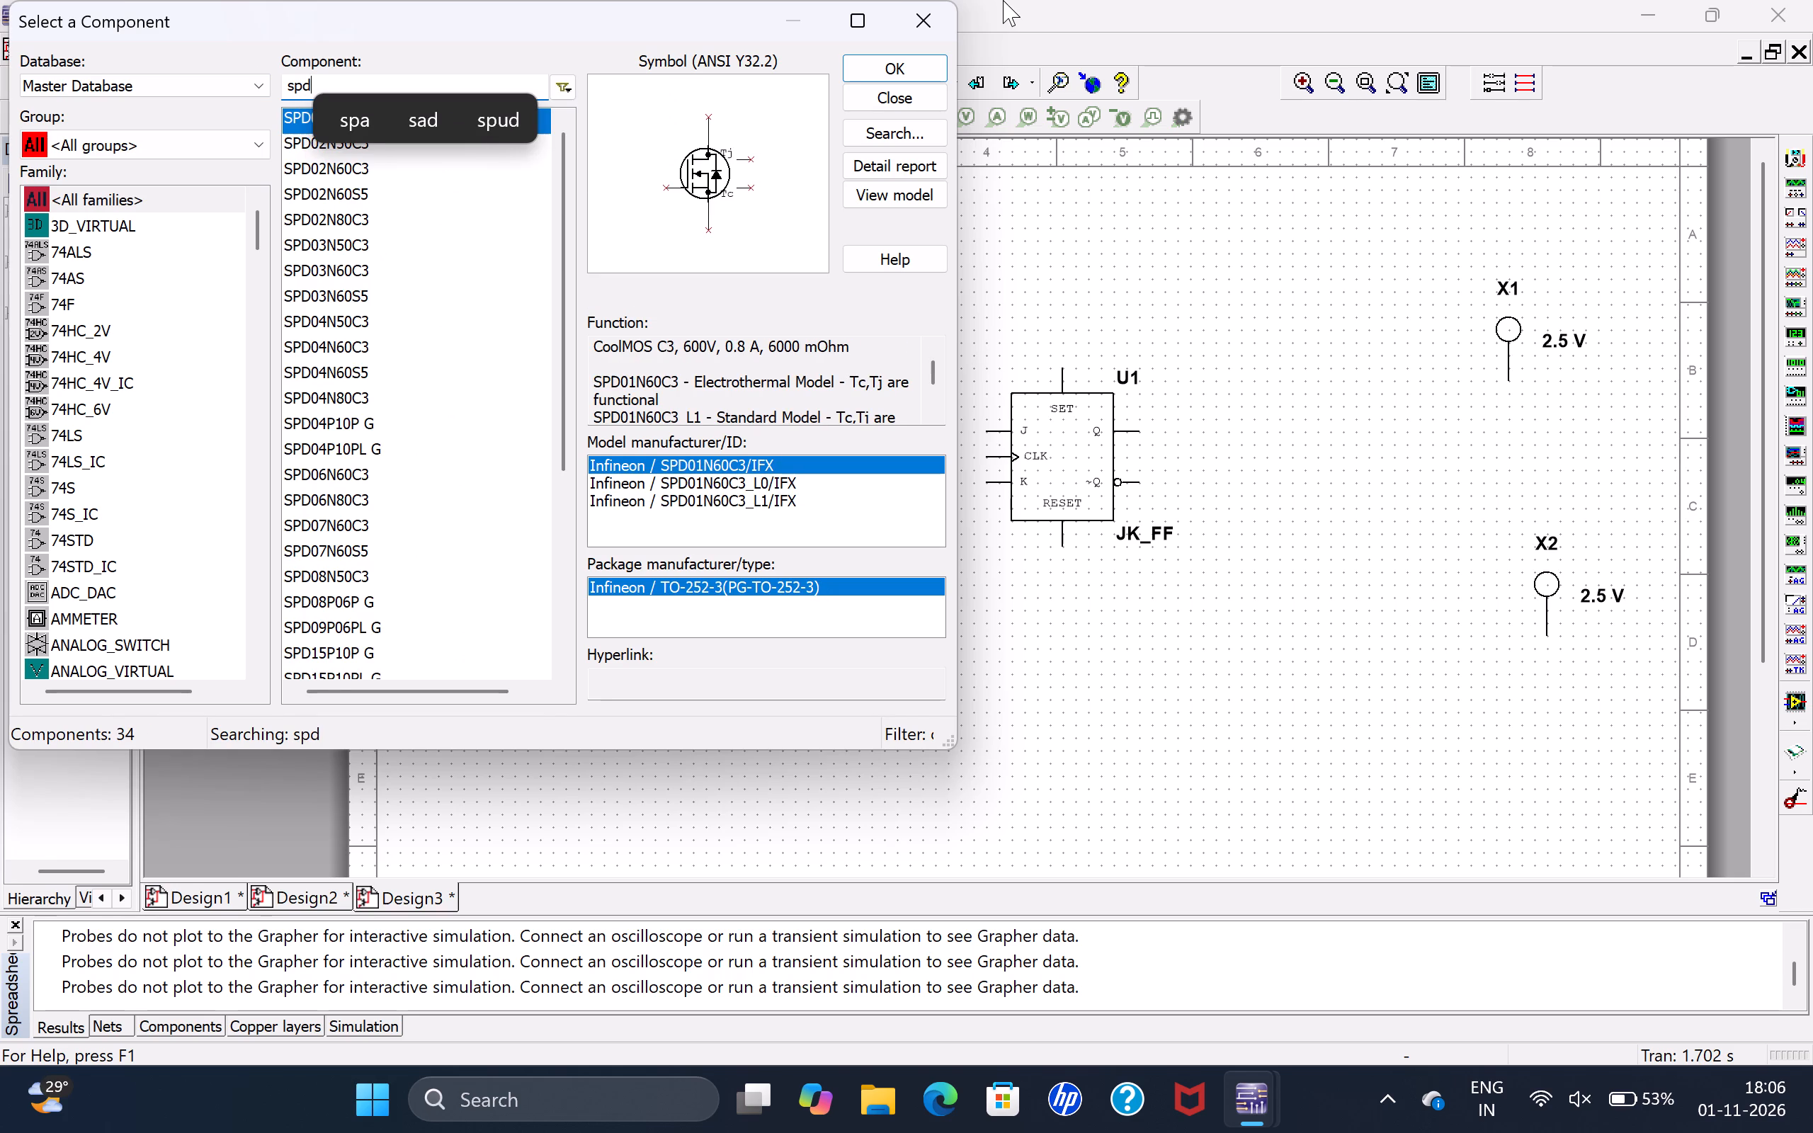
key("t")
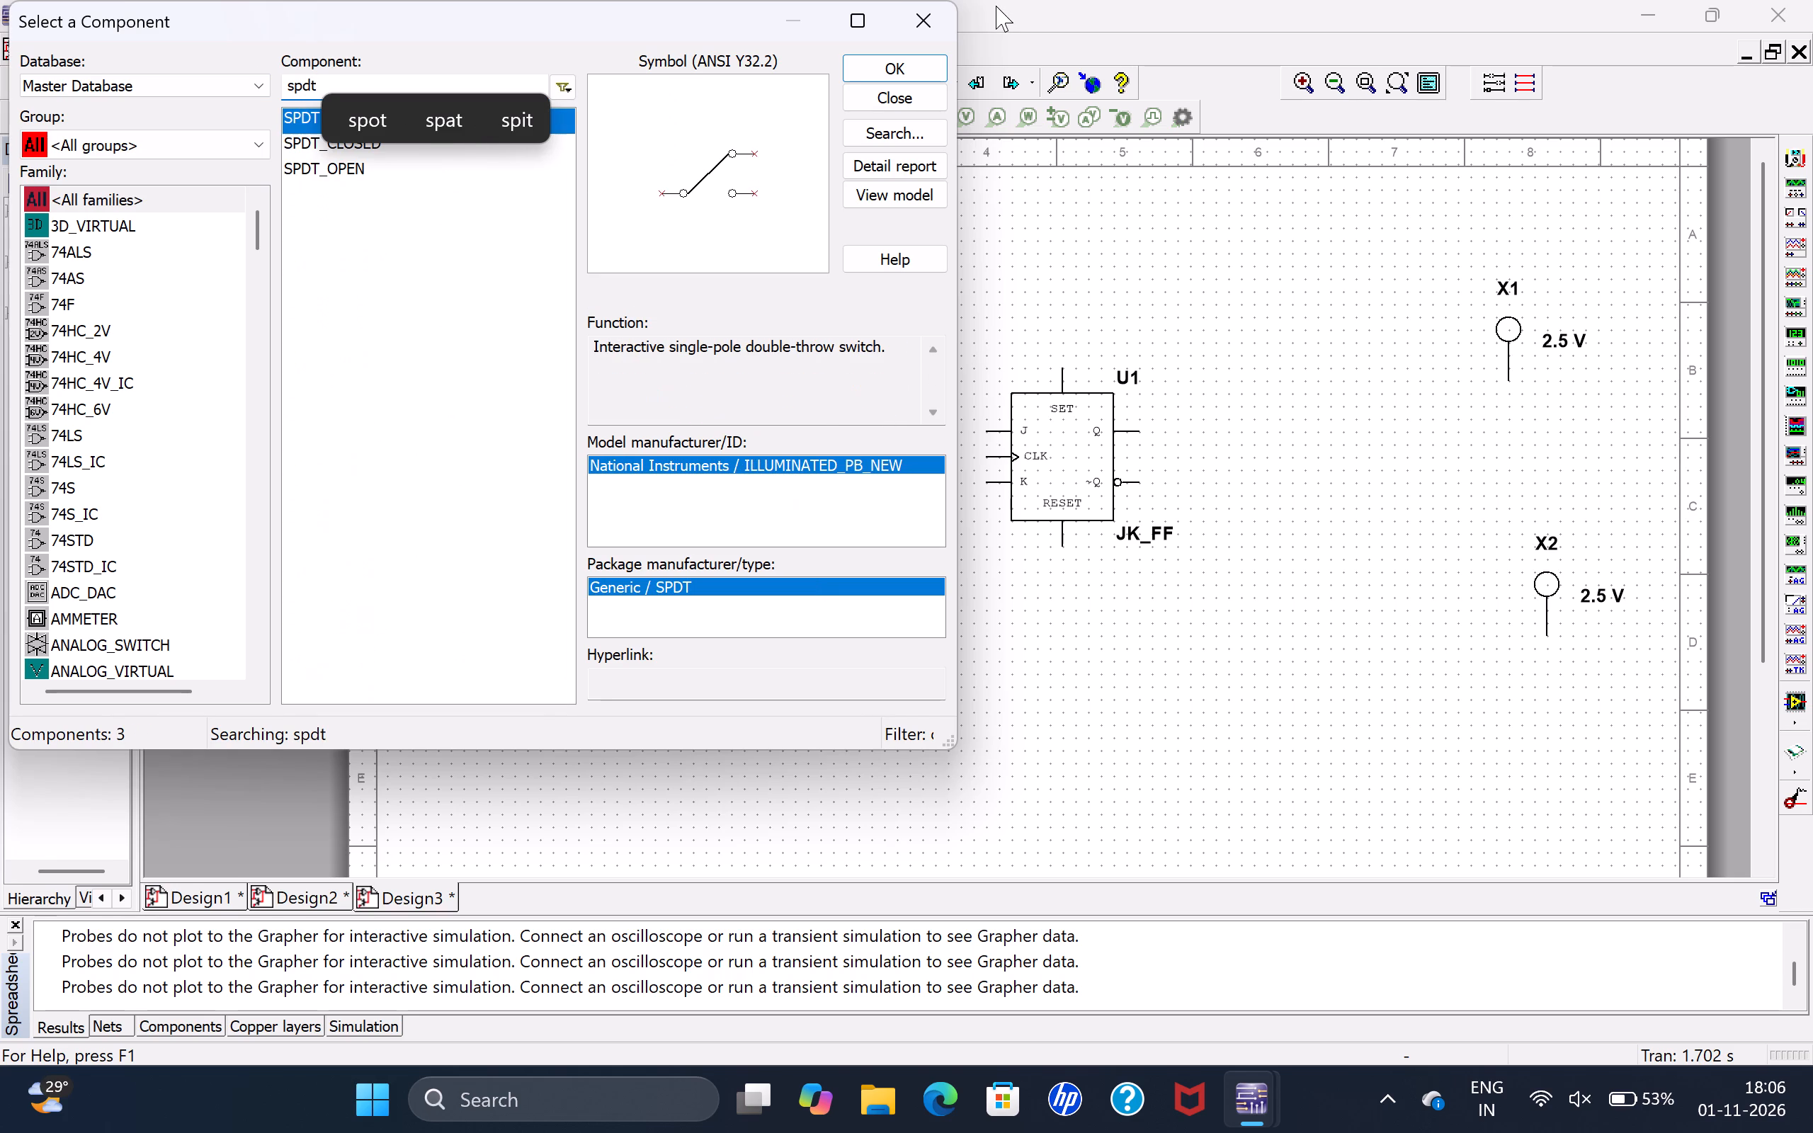
left_click(902, 67)
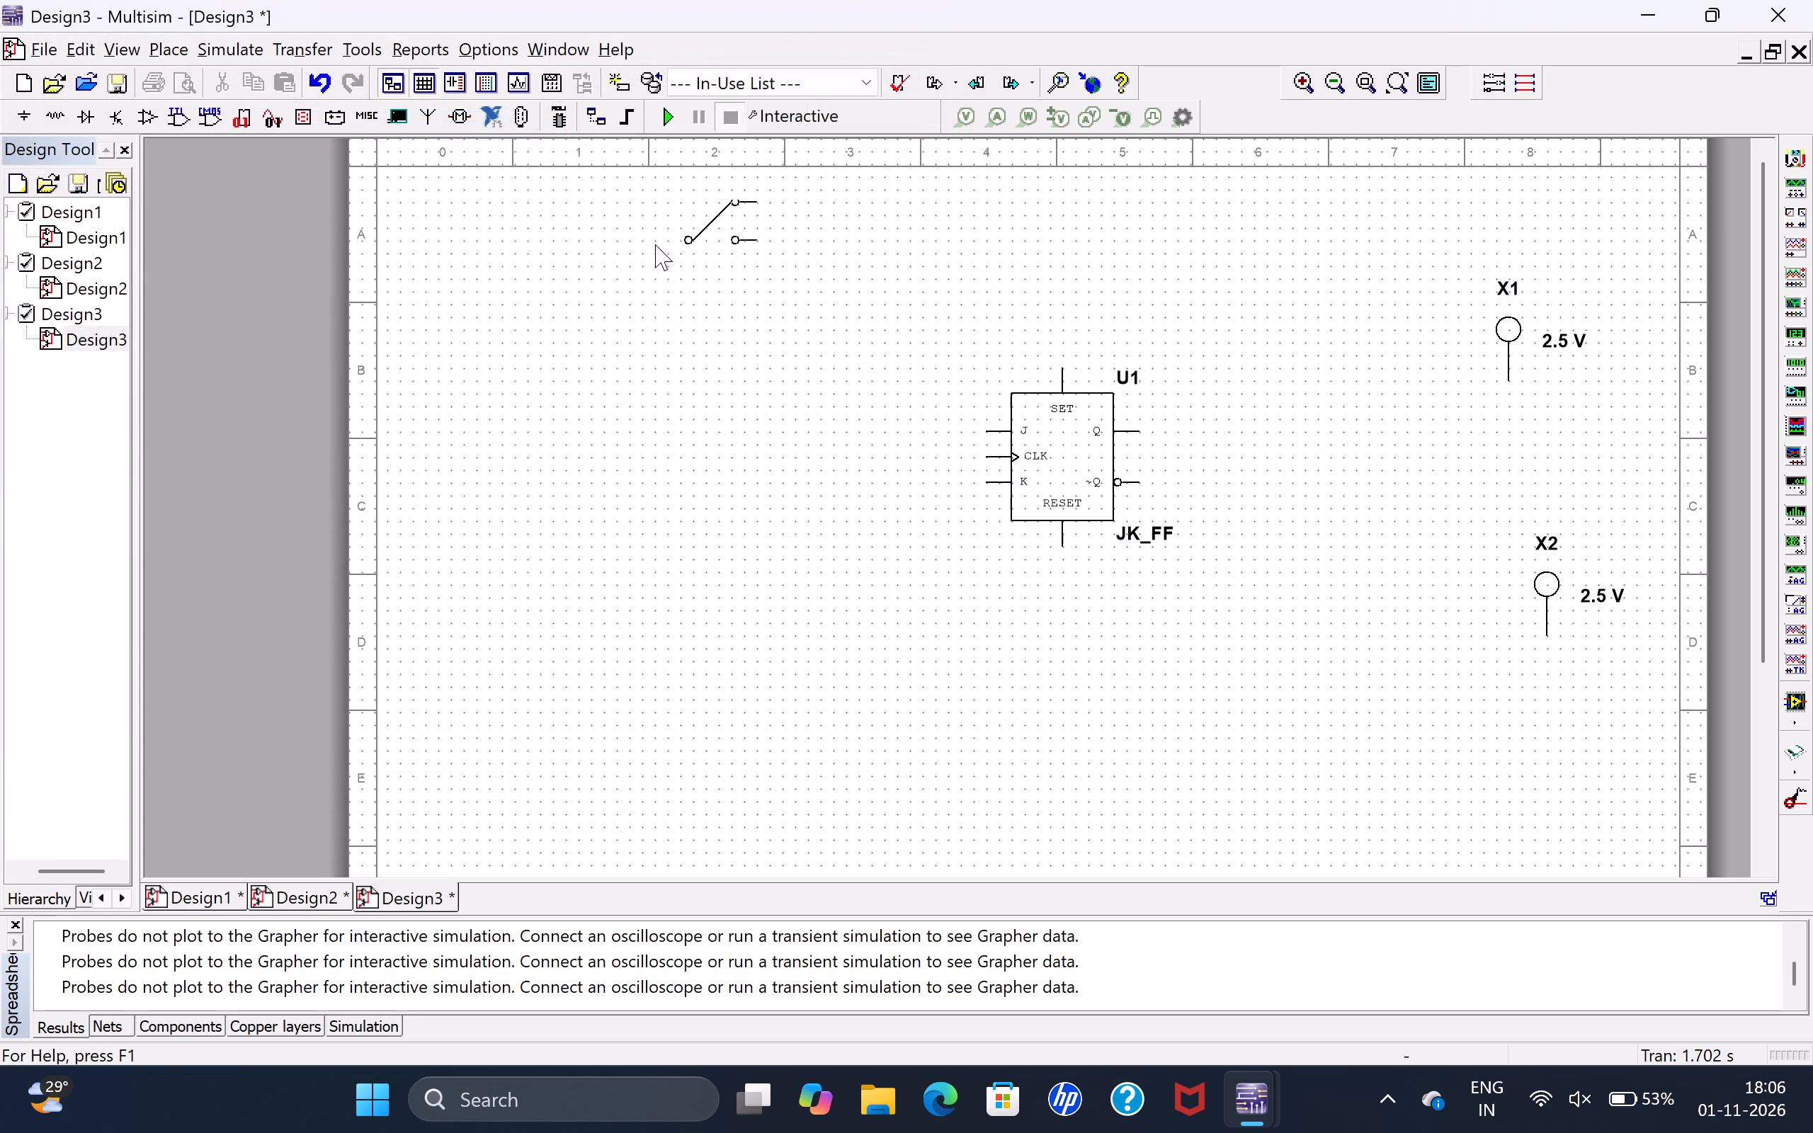
left_click(620, 347)
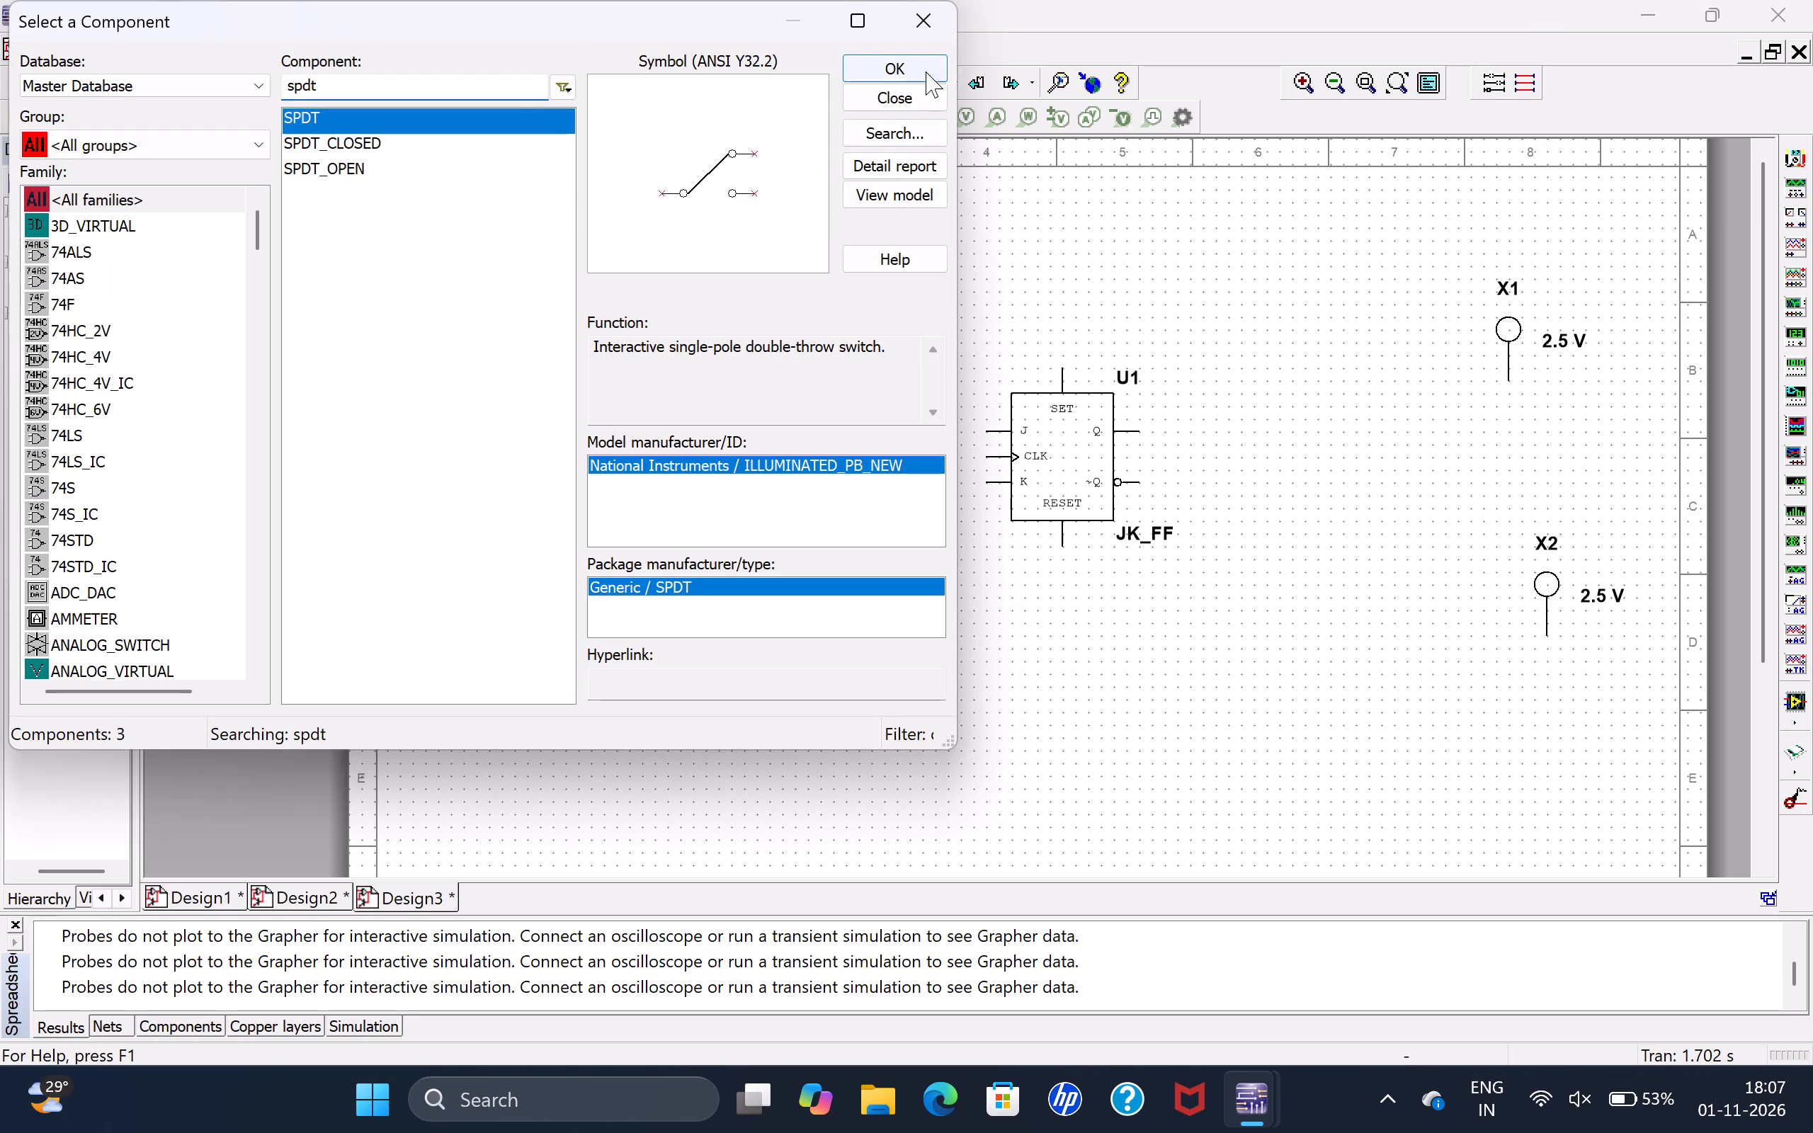
left_click(922, 73)
left_click(624, 541)
Place a VCC supply above and outside switch S1, near the sheet's upper corner.
left_click_drag(379, 89, 156, 69)
key("BackSpace")
type("vcc")
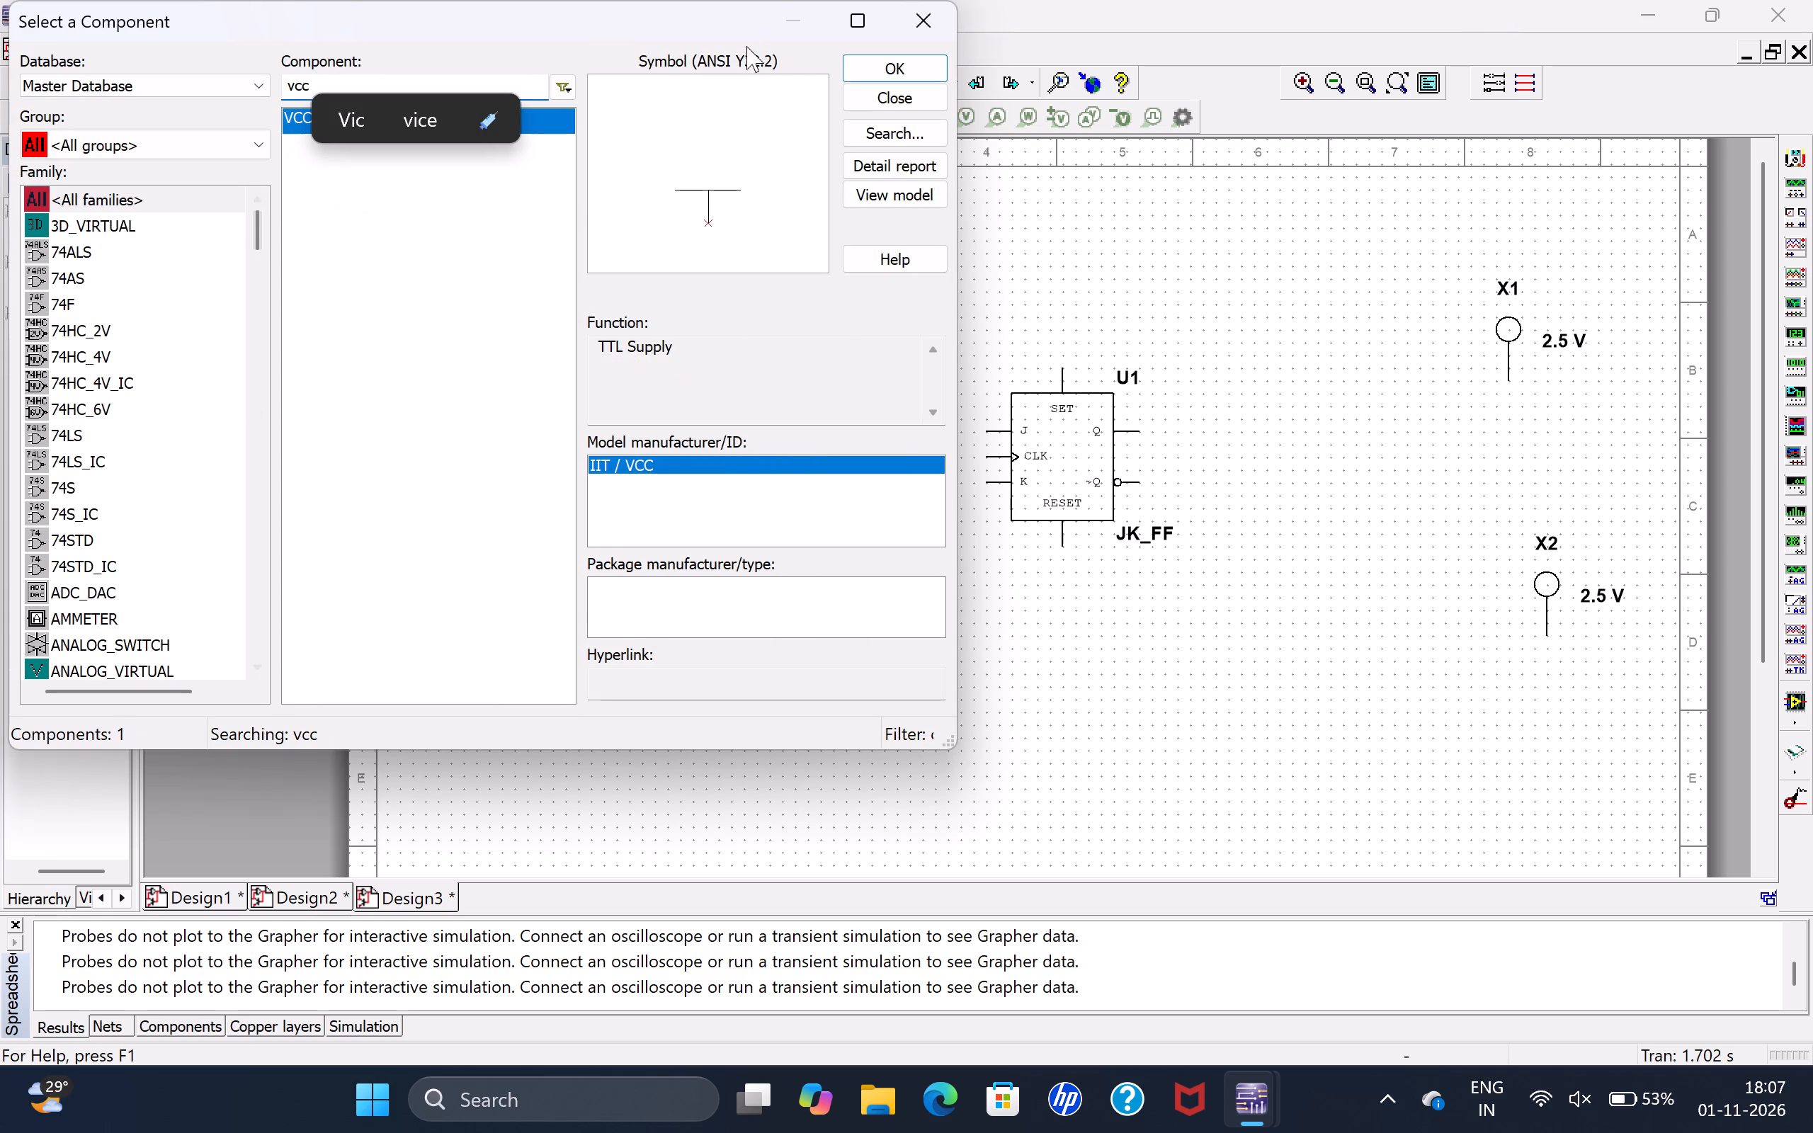
left_click(866, 58)
left_click(504, 249)
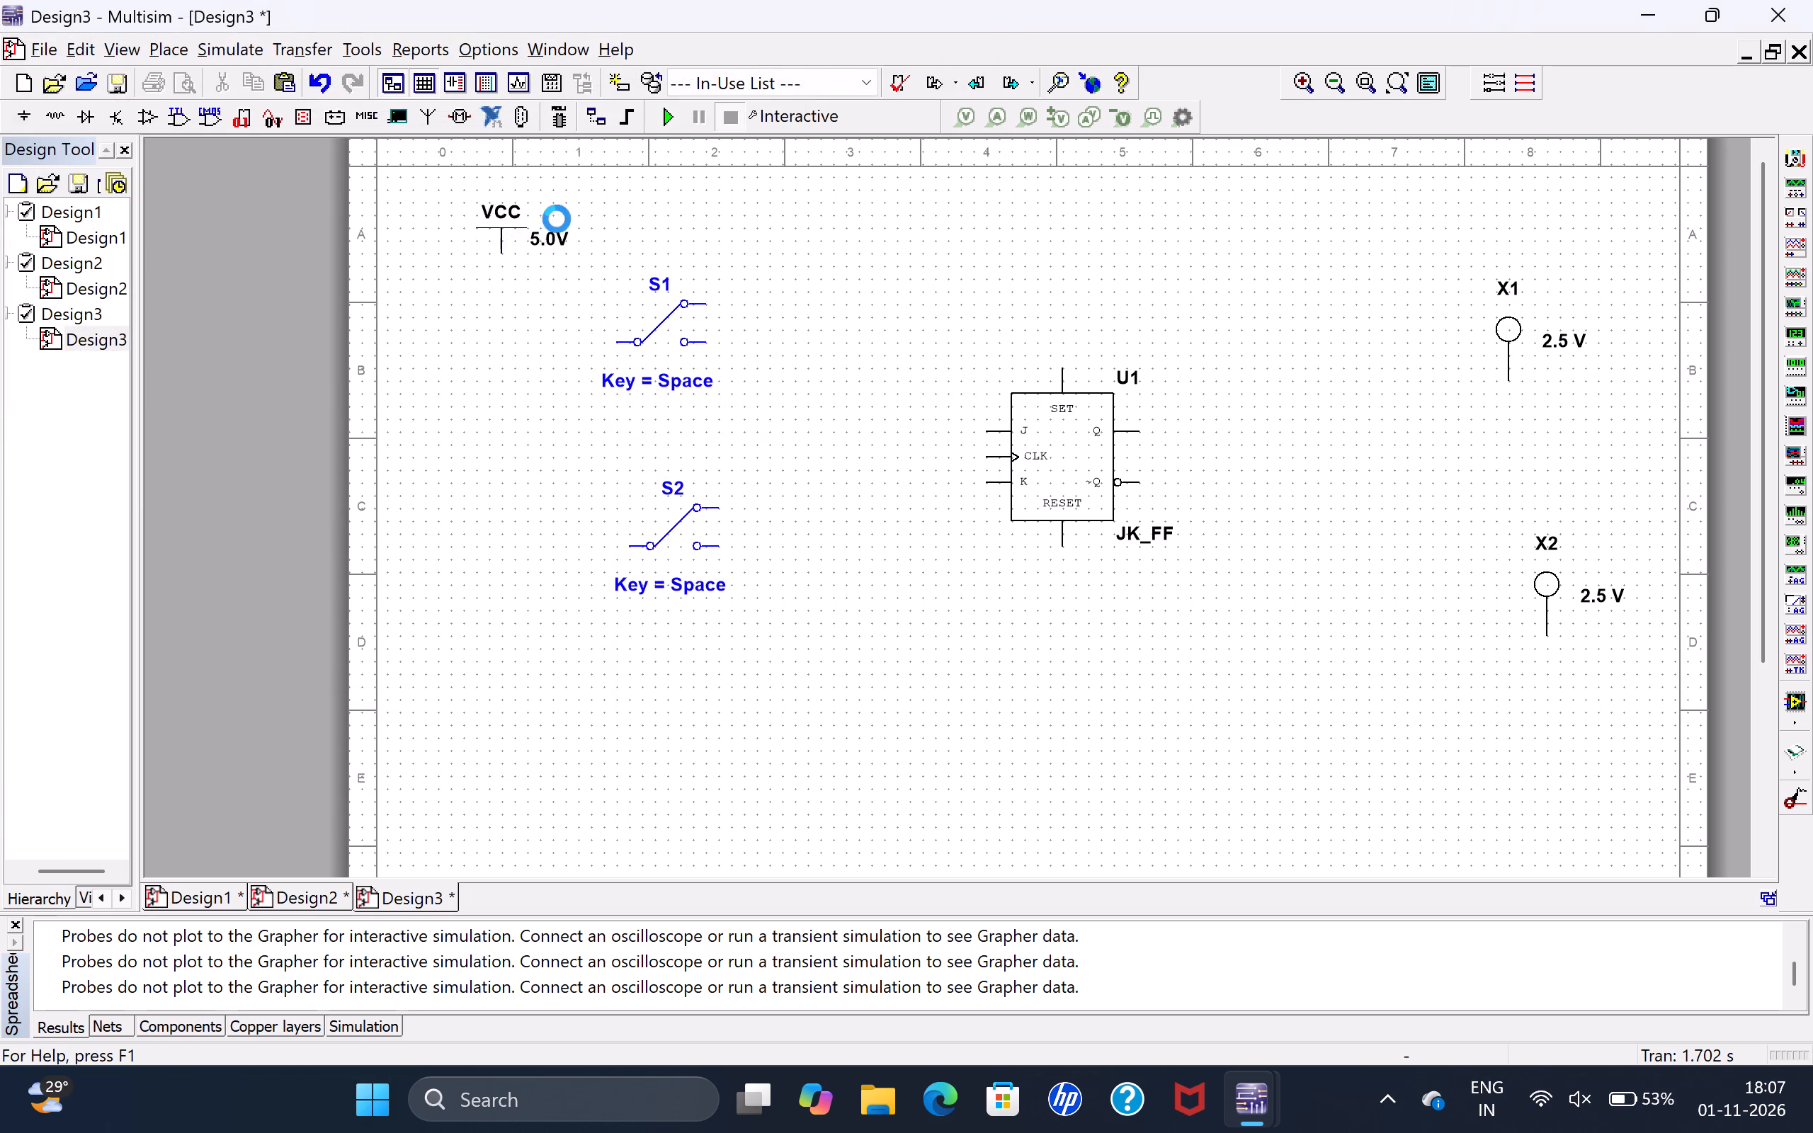
Place a GROUND symbol below the two switches, roughly under VCC, and finish placing components.
left_click_drag(498, 86, 176, 81)
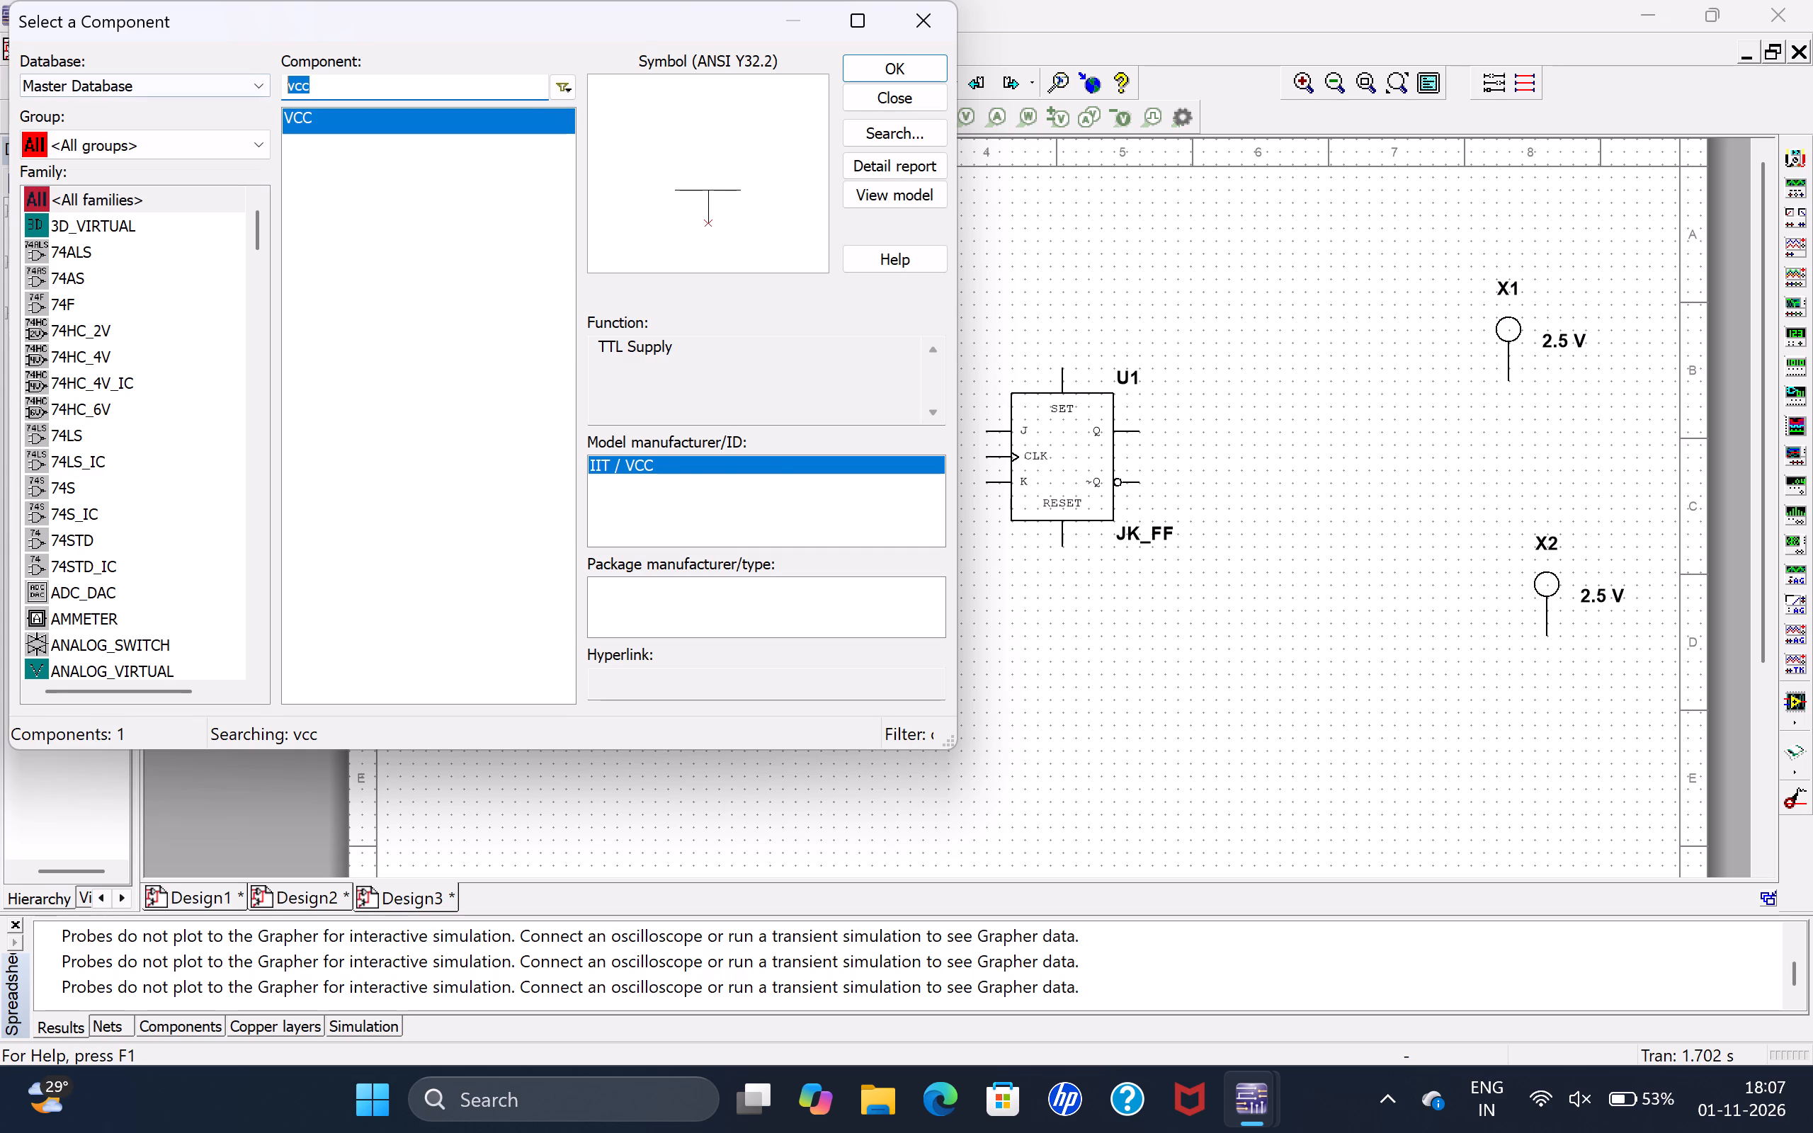
key("BackSpace")
type("gro")
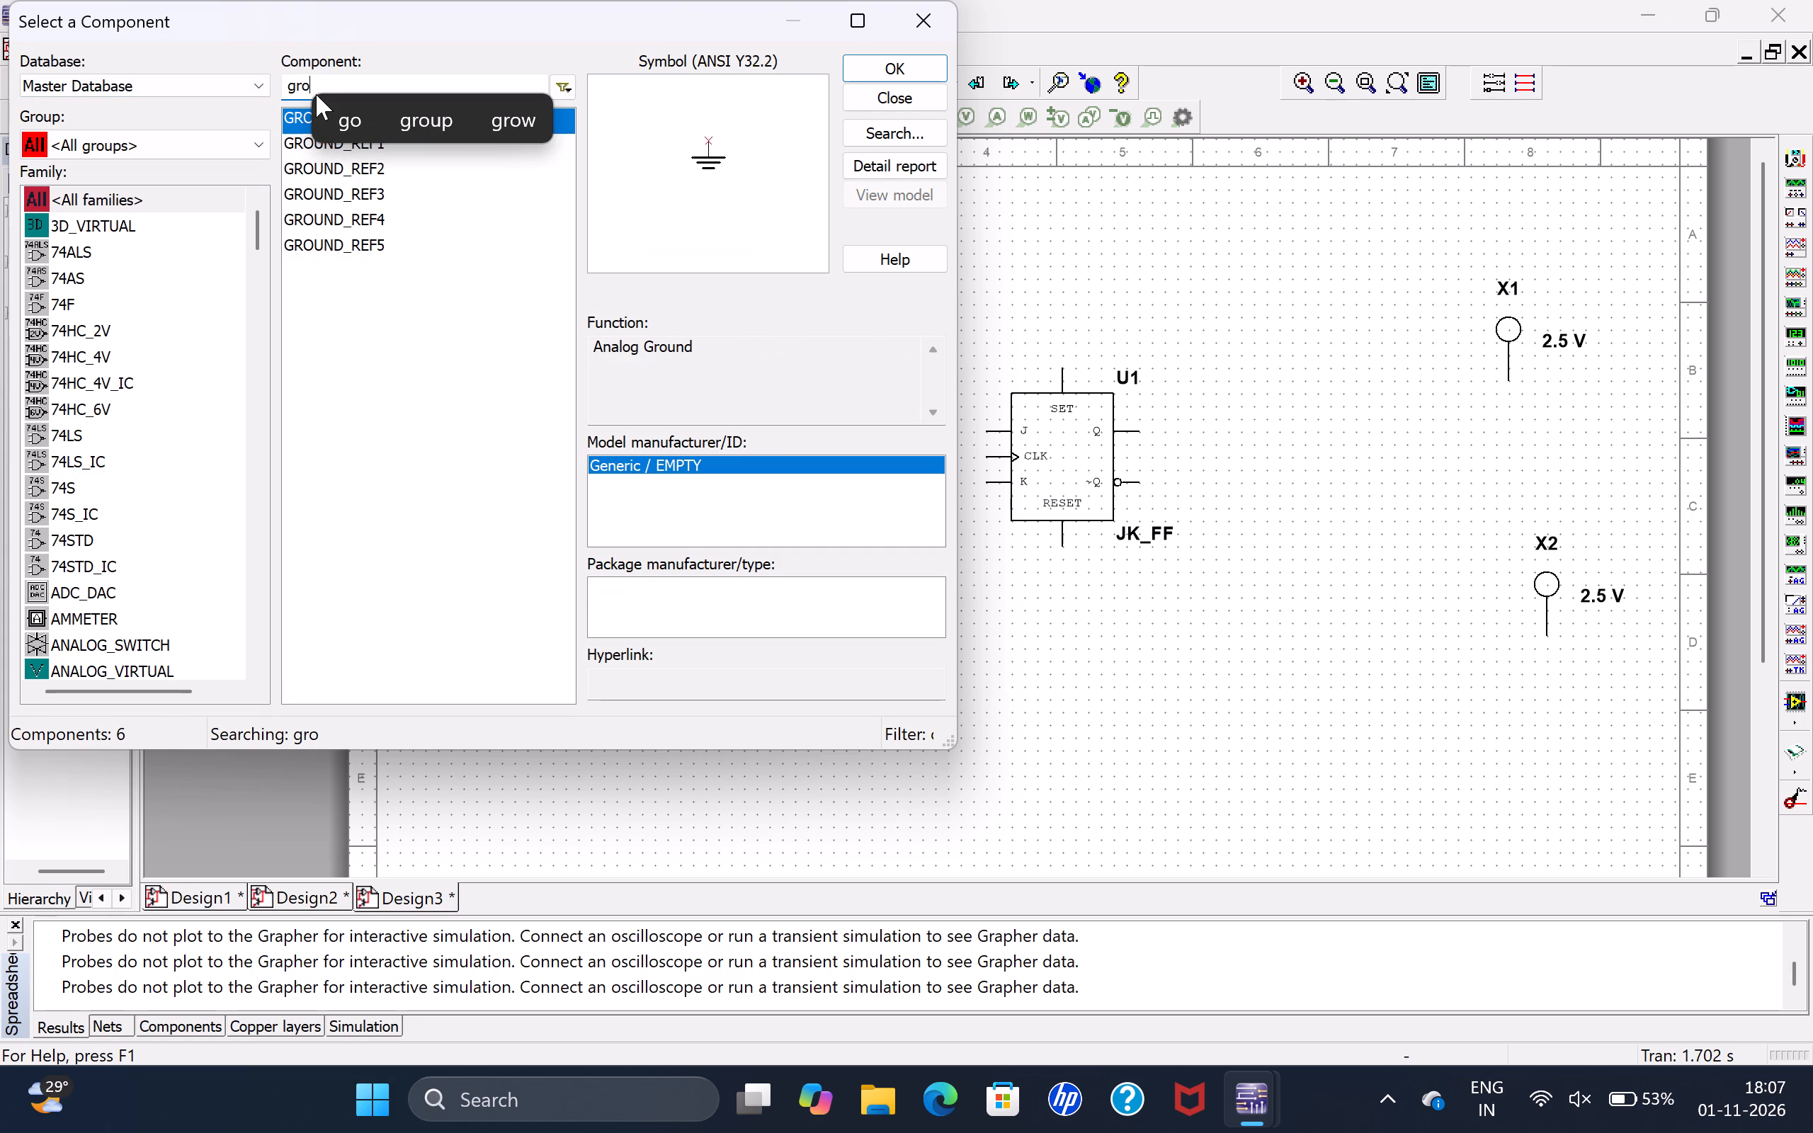
left_click(898, 64)
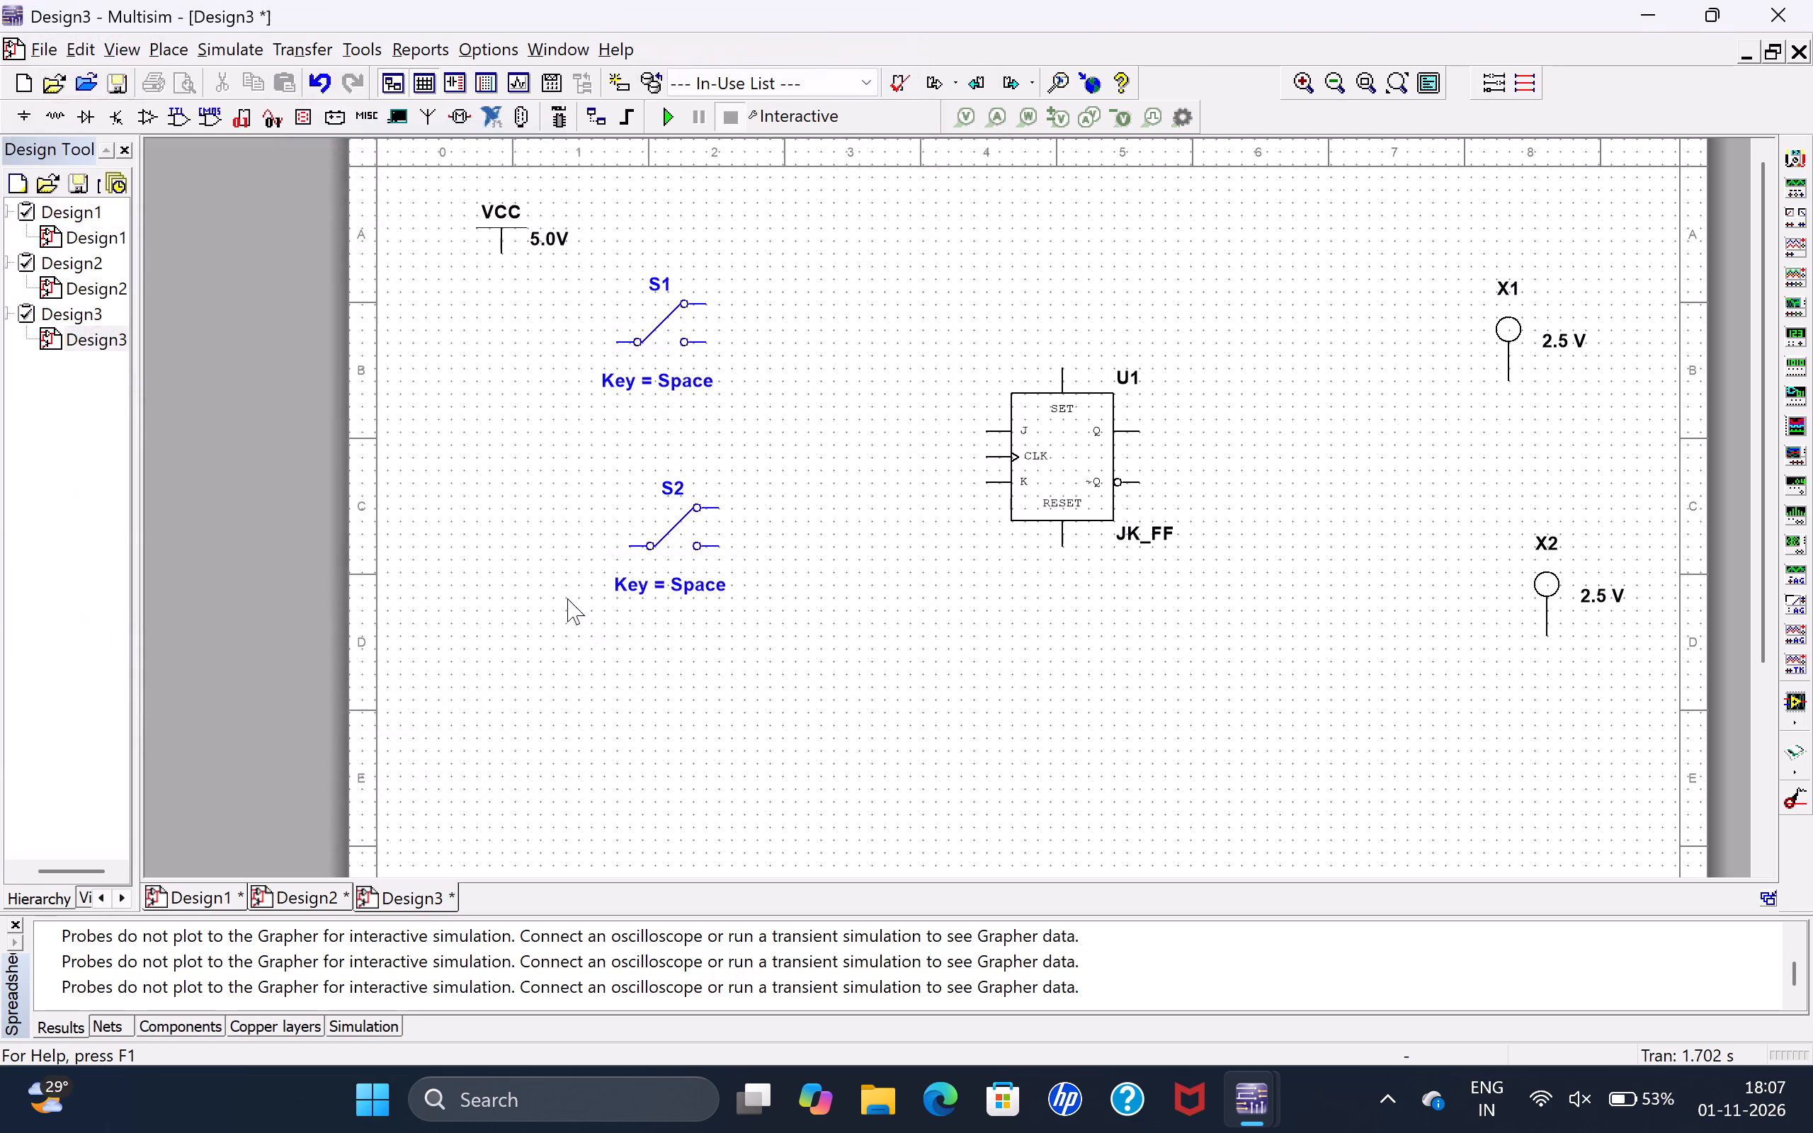
left_click(525, 714)
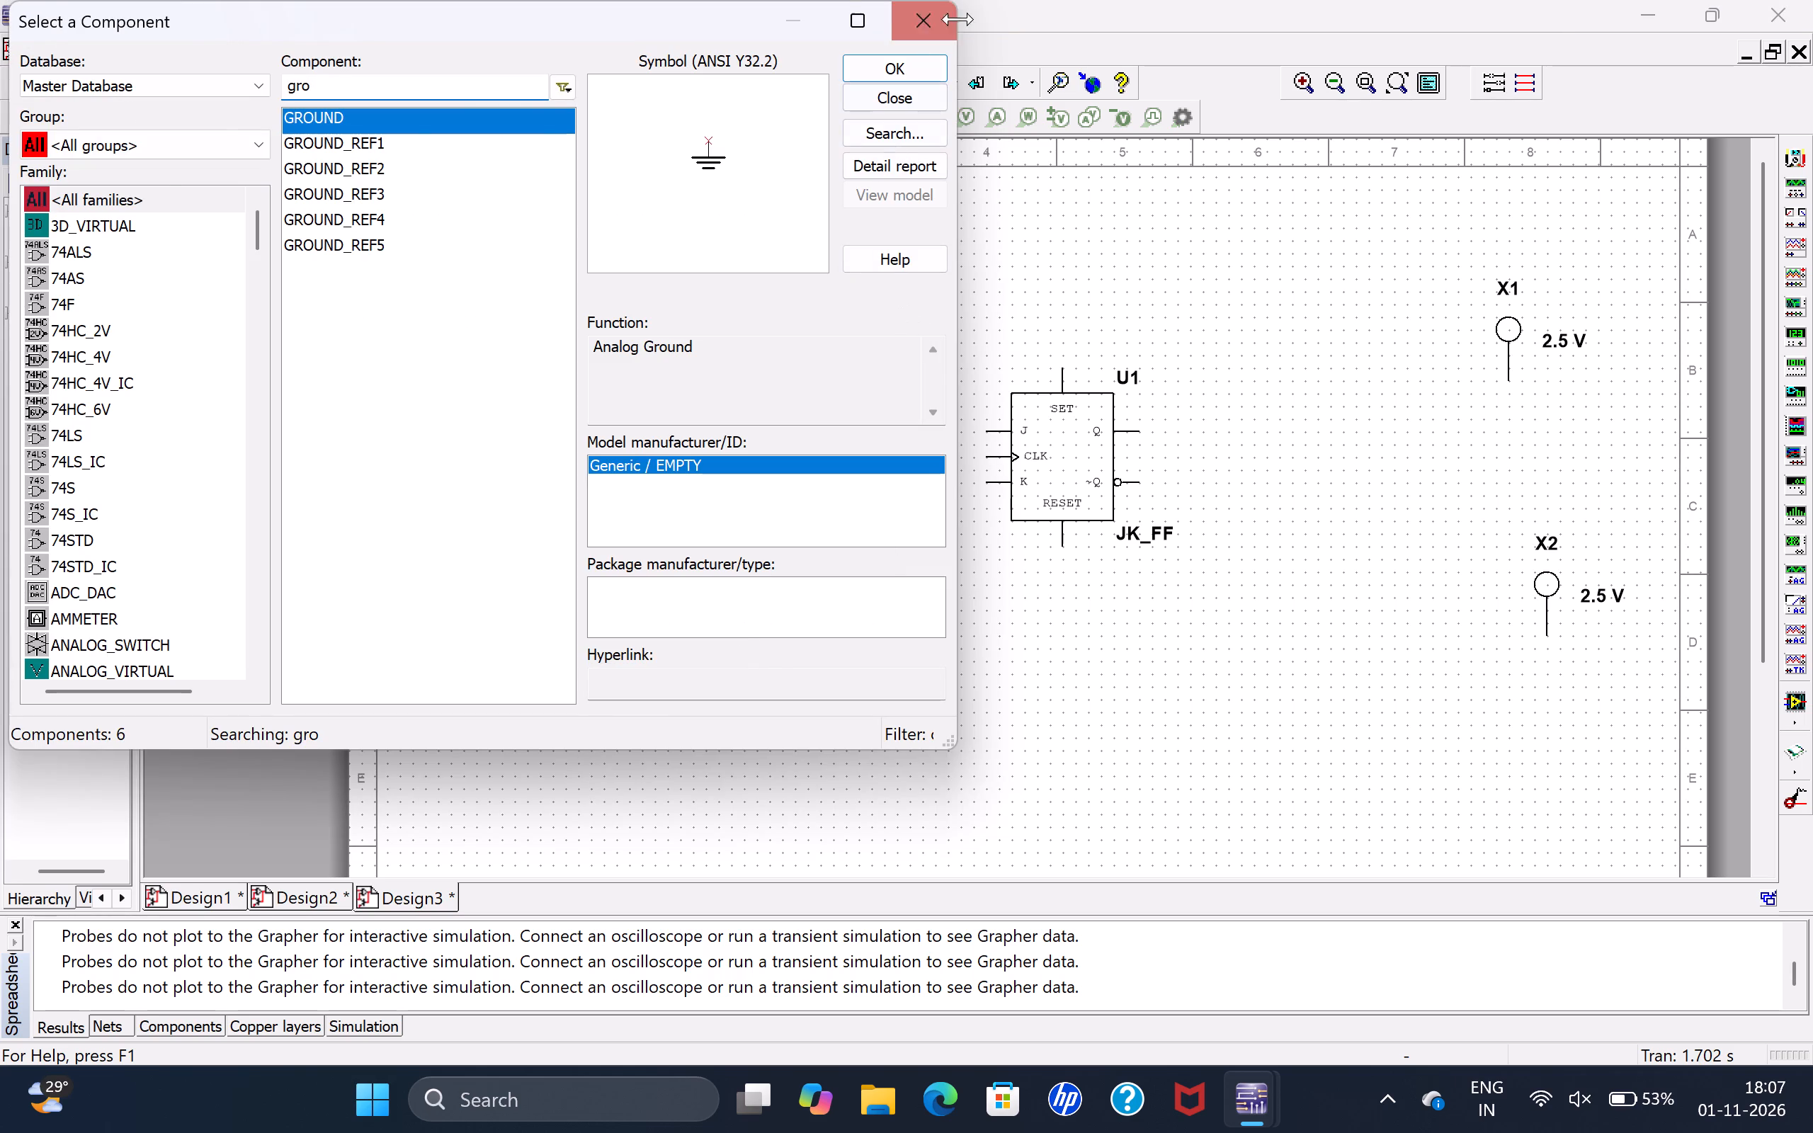
left_click(950, 17)
Rotate switches S1 and S2 together by 180 degrees so their common poles face the flip-flop.
left_click_drag(763, 680, 620, 271)
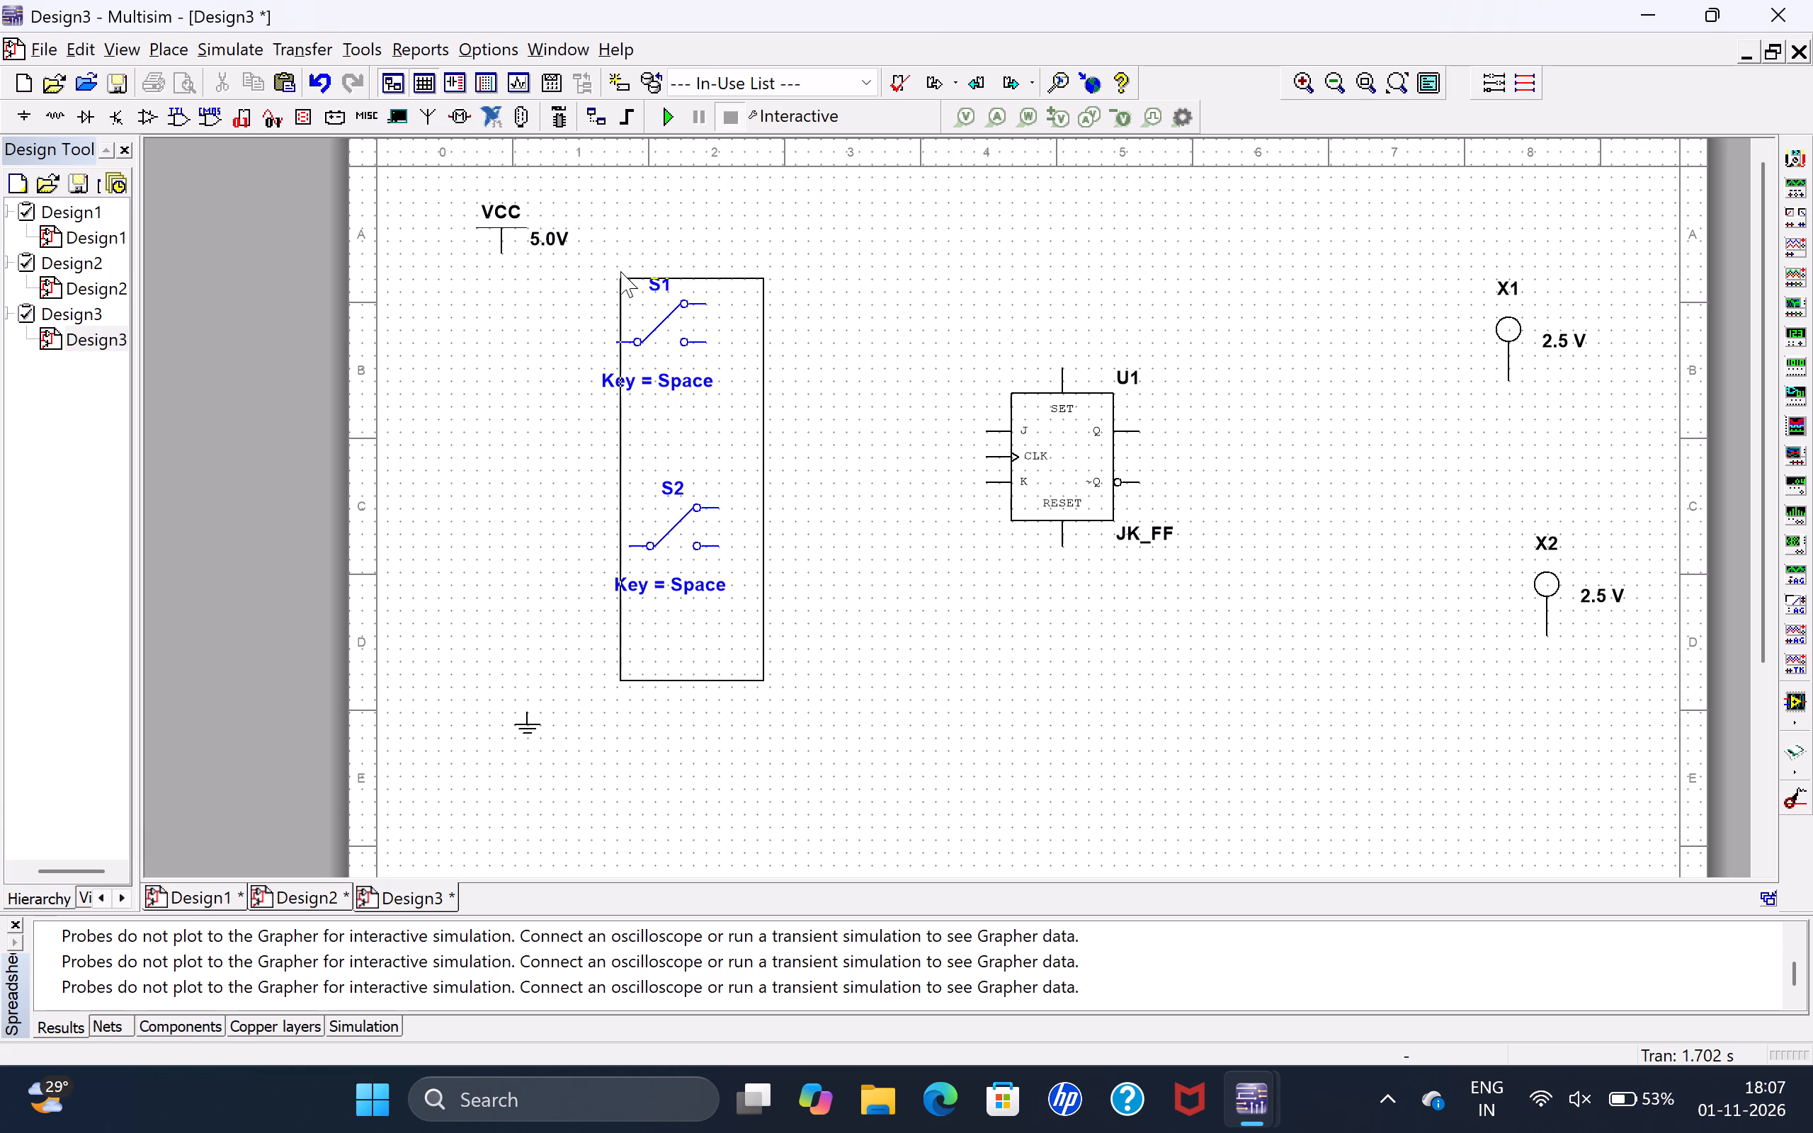
left_click_drag(620, 271, 618, 239)
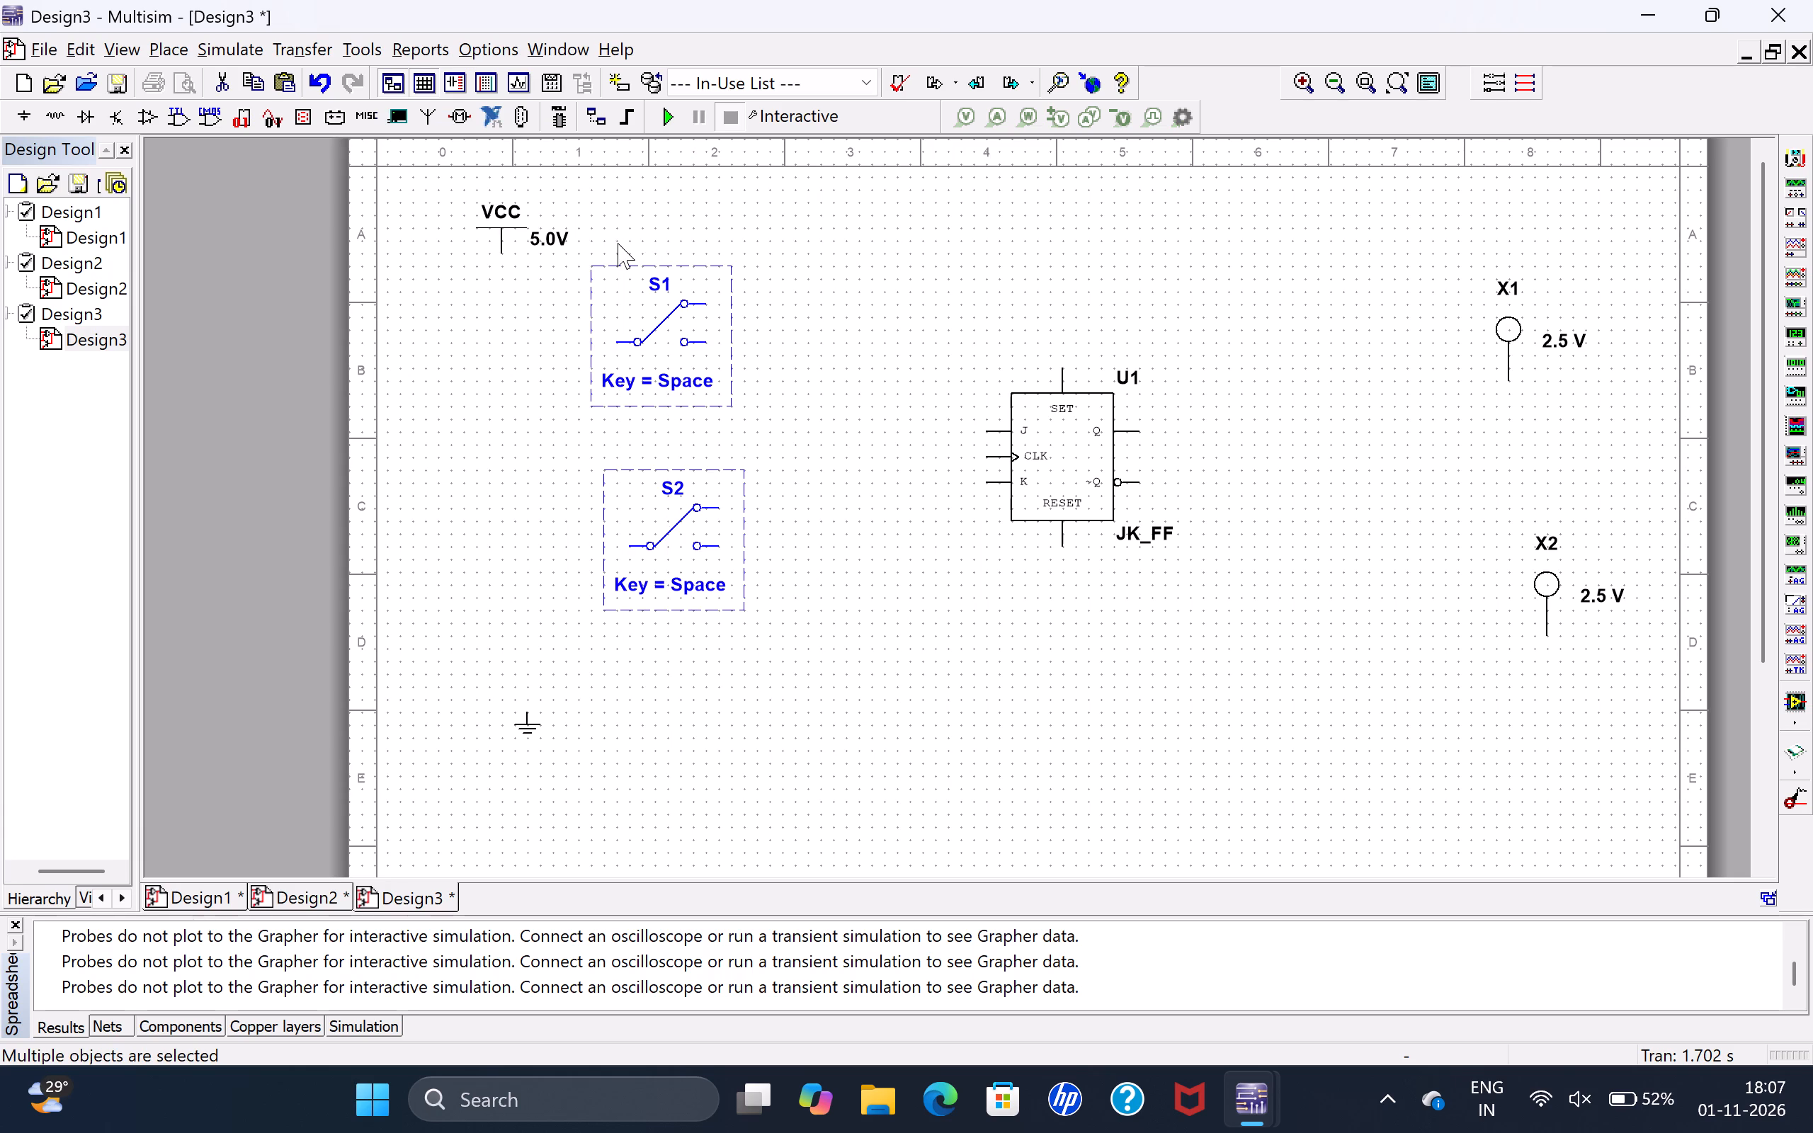
key("ctrl+r")
key("ctrl+r")
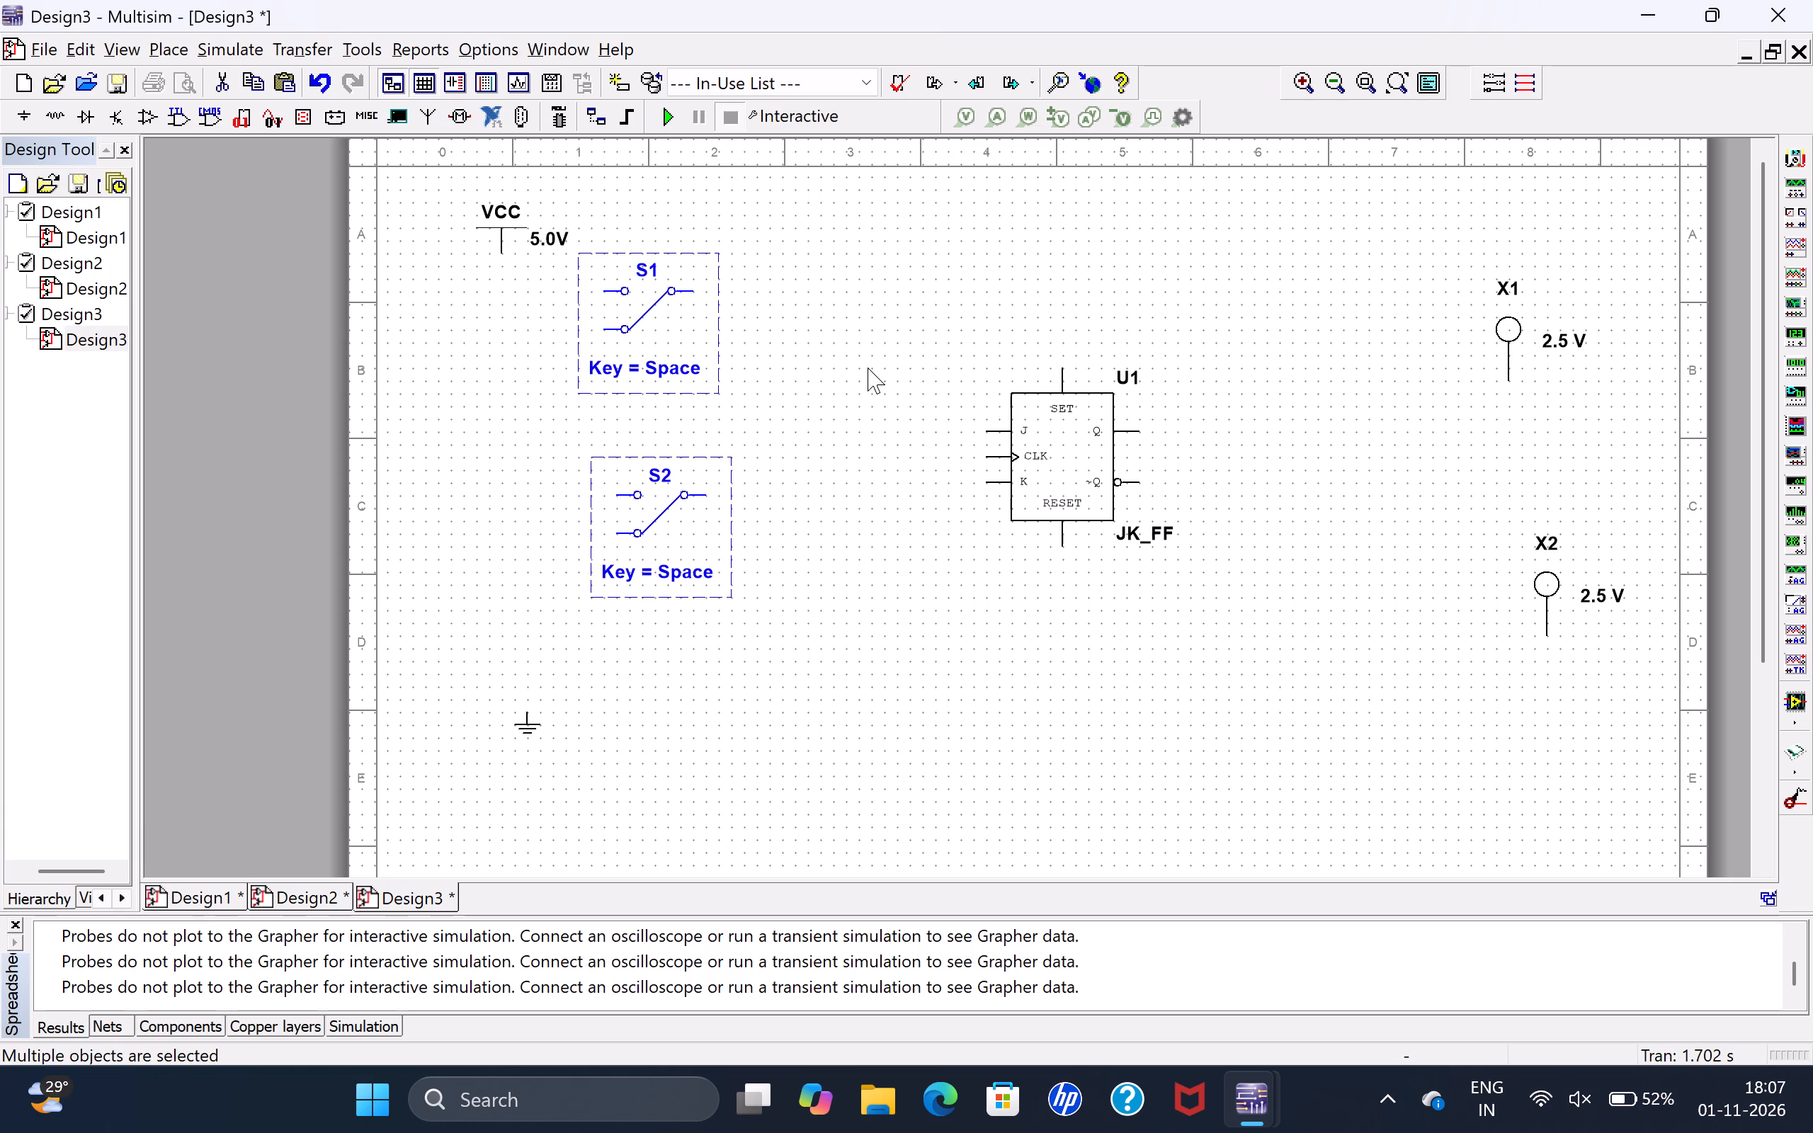
left_click(868, 368)
Wire the common pole of switch S1 to the J input of flip-flop U1.
scroll(854, 341, "up", 1)
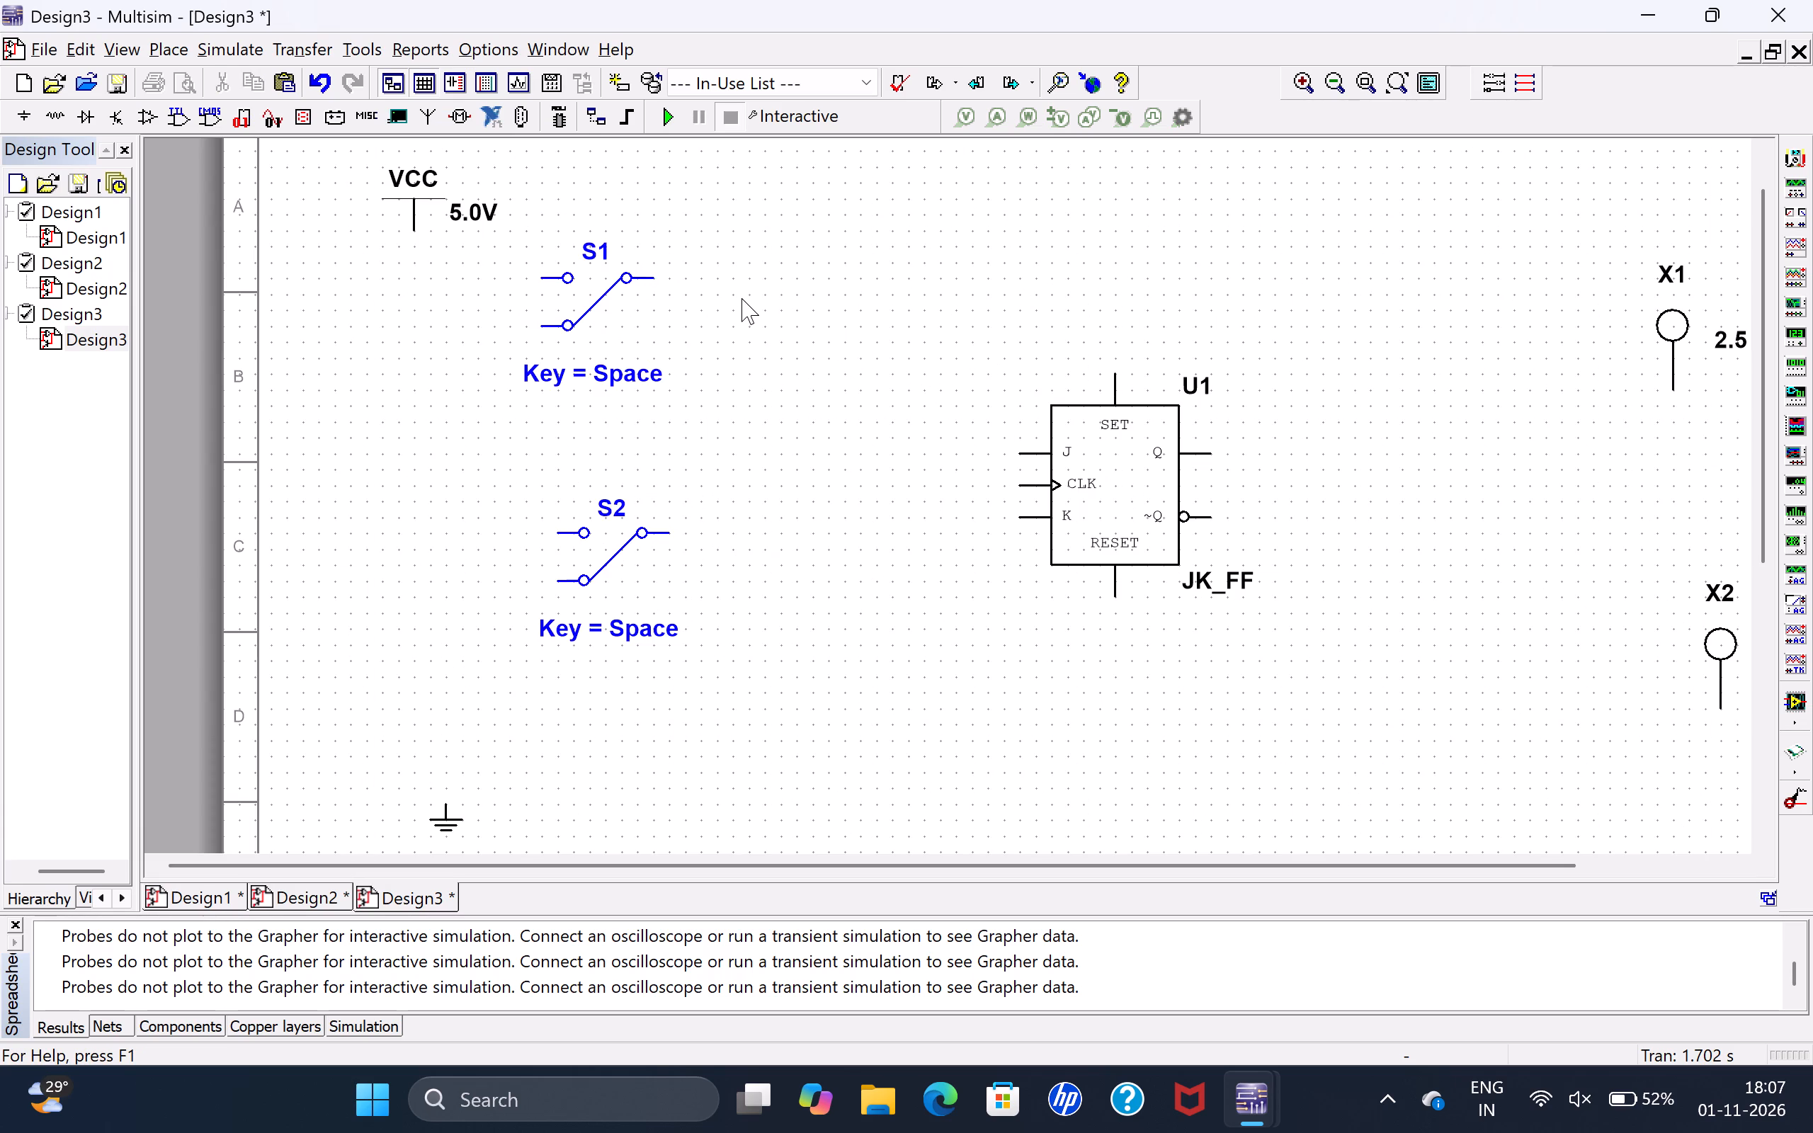
left_click(658, 277)
left_click(1018, 450)
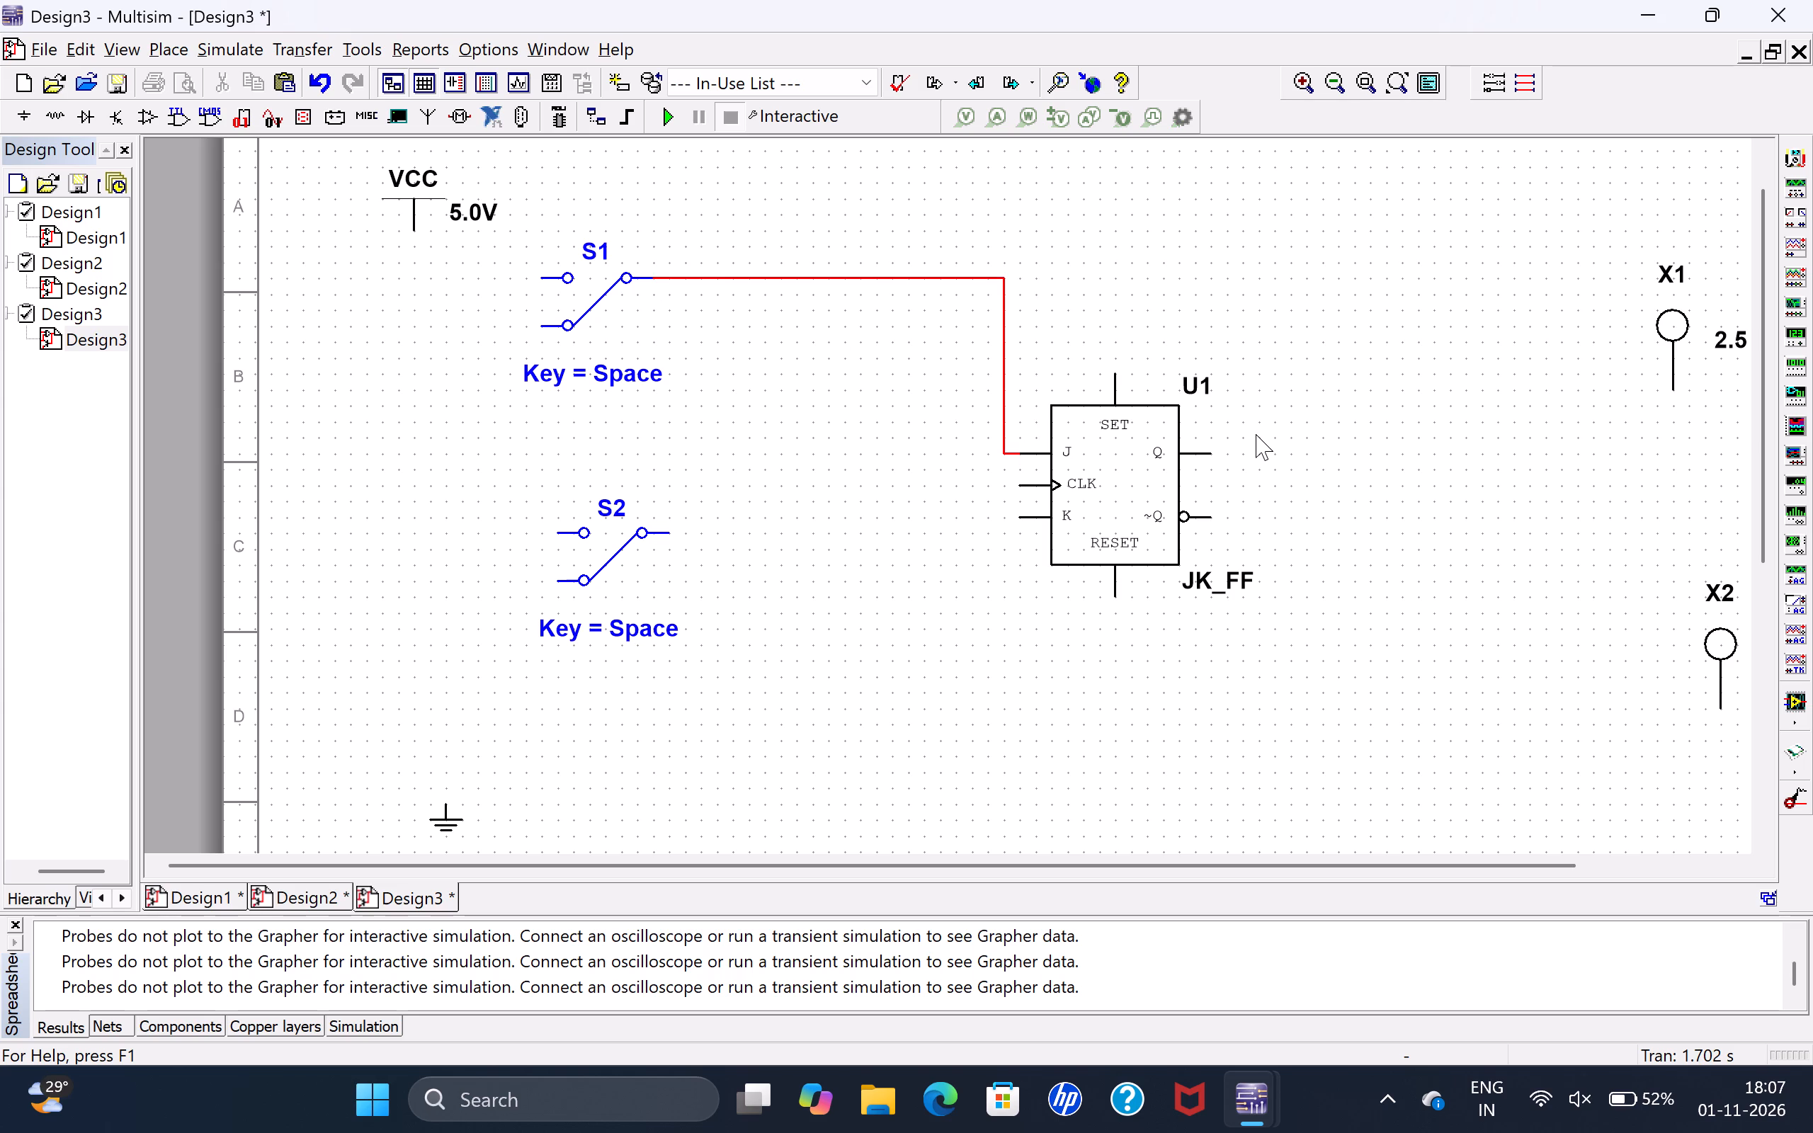
Wire the flip-flop's Q output to probe X1 and its ~Q output to probe X2.
left_click_drag(1211, 455, 1230, 450)
left_click(1673, 394)
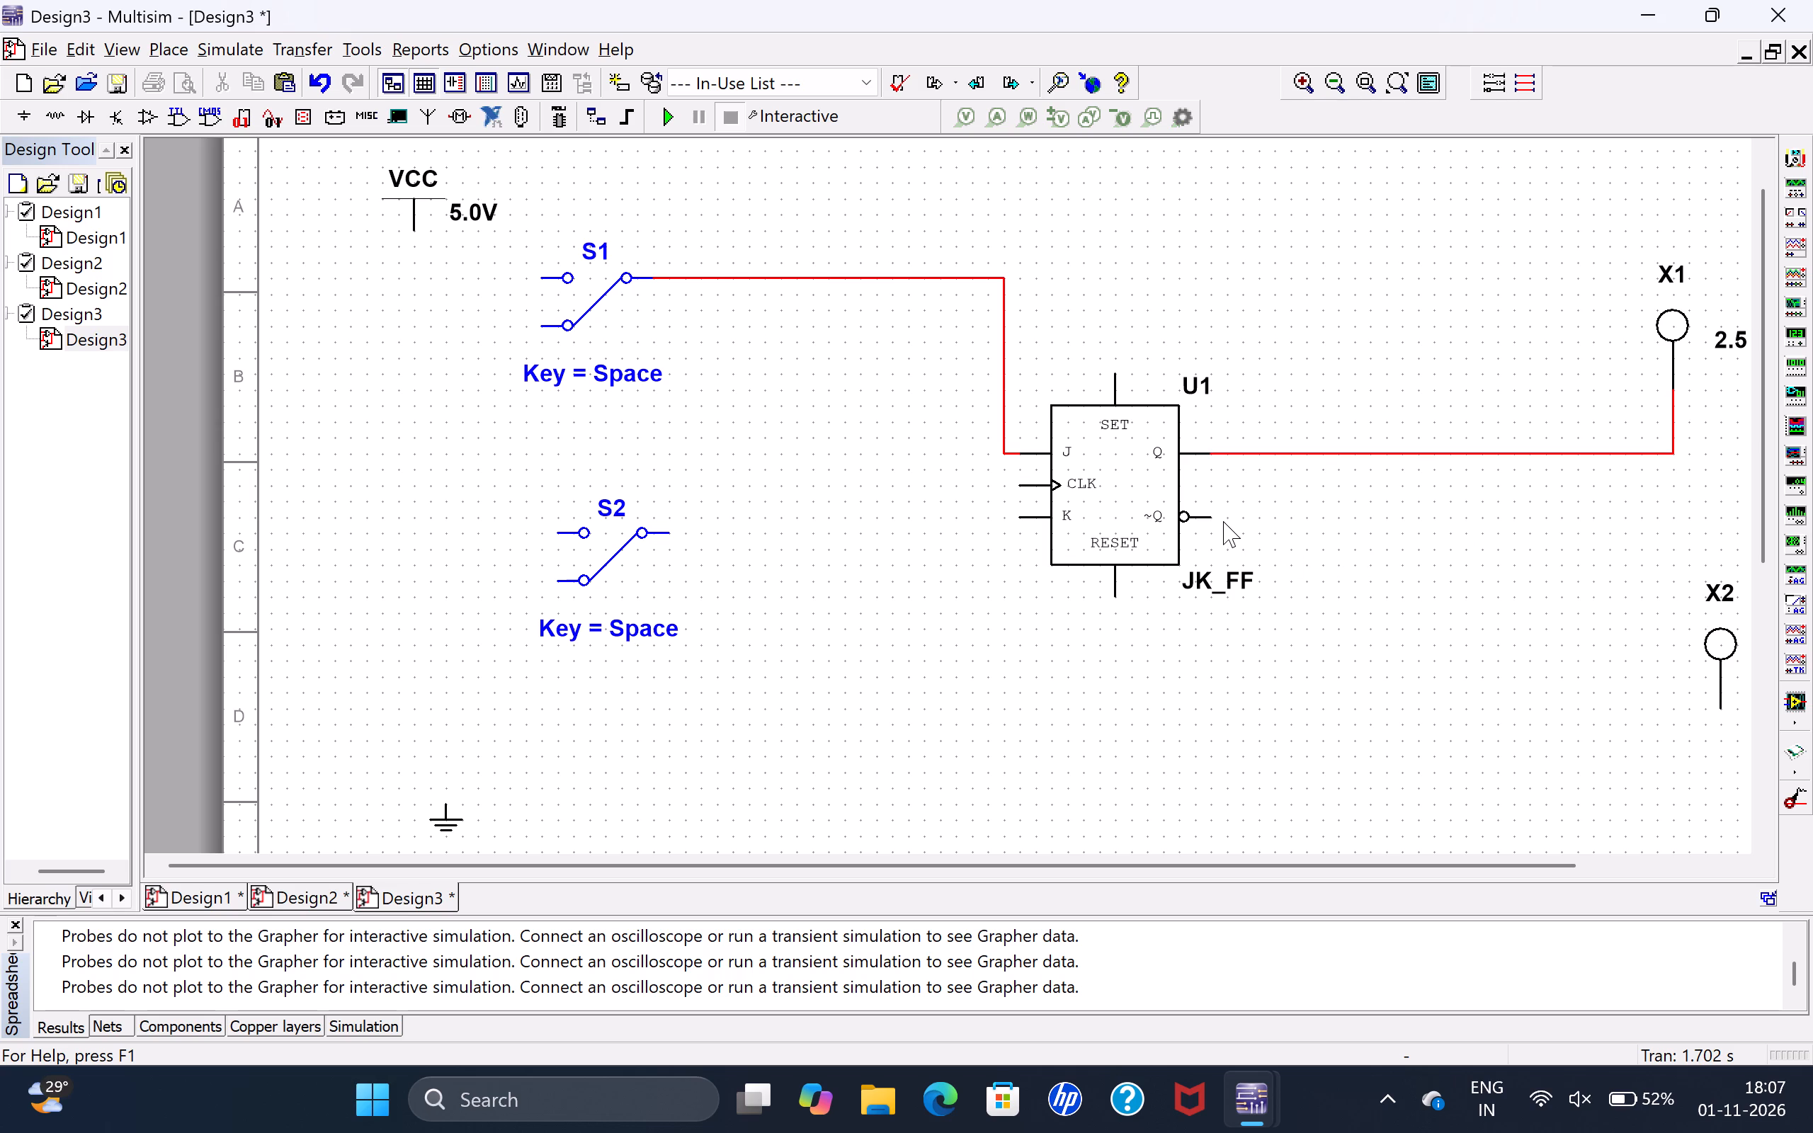
left_click(1217, 519)
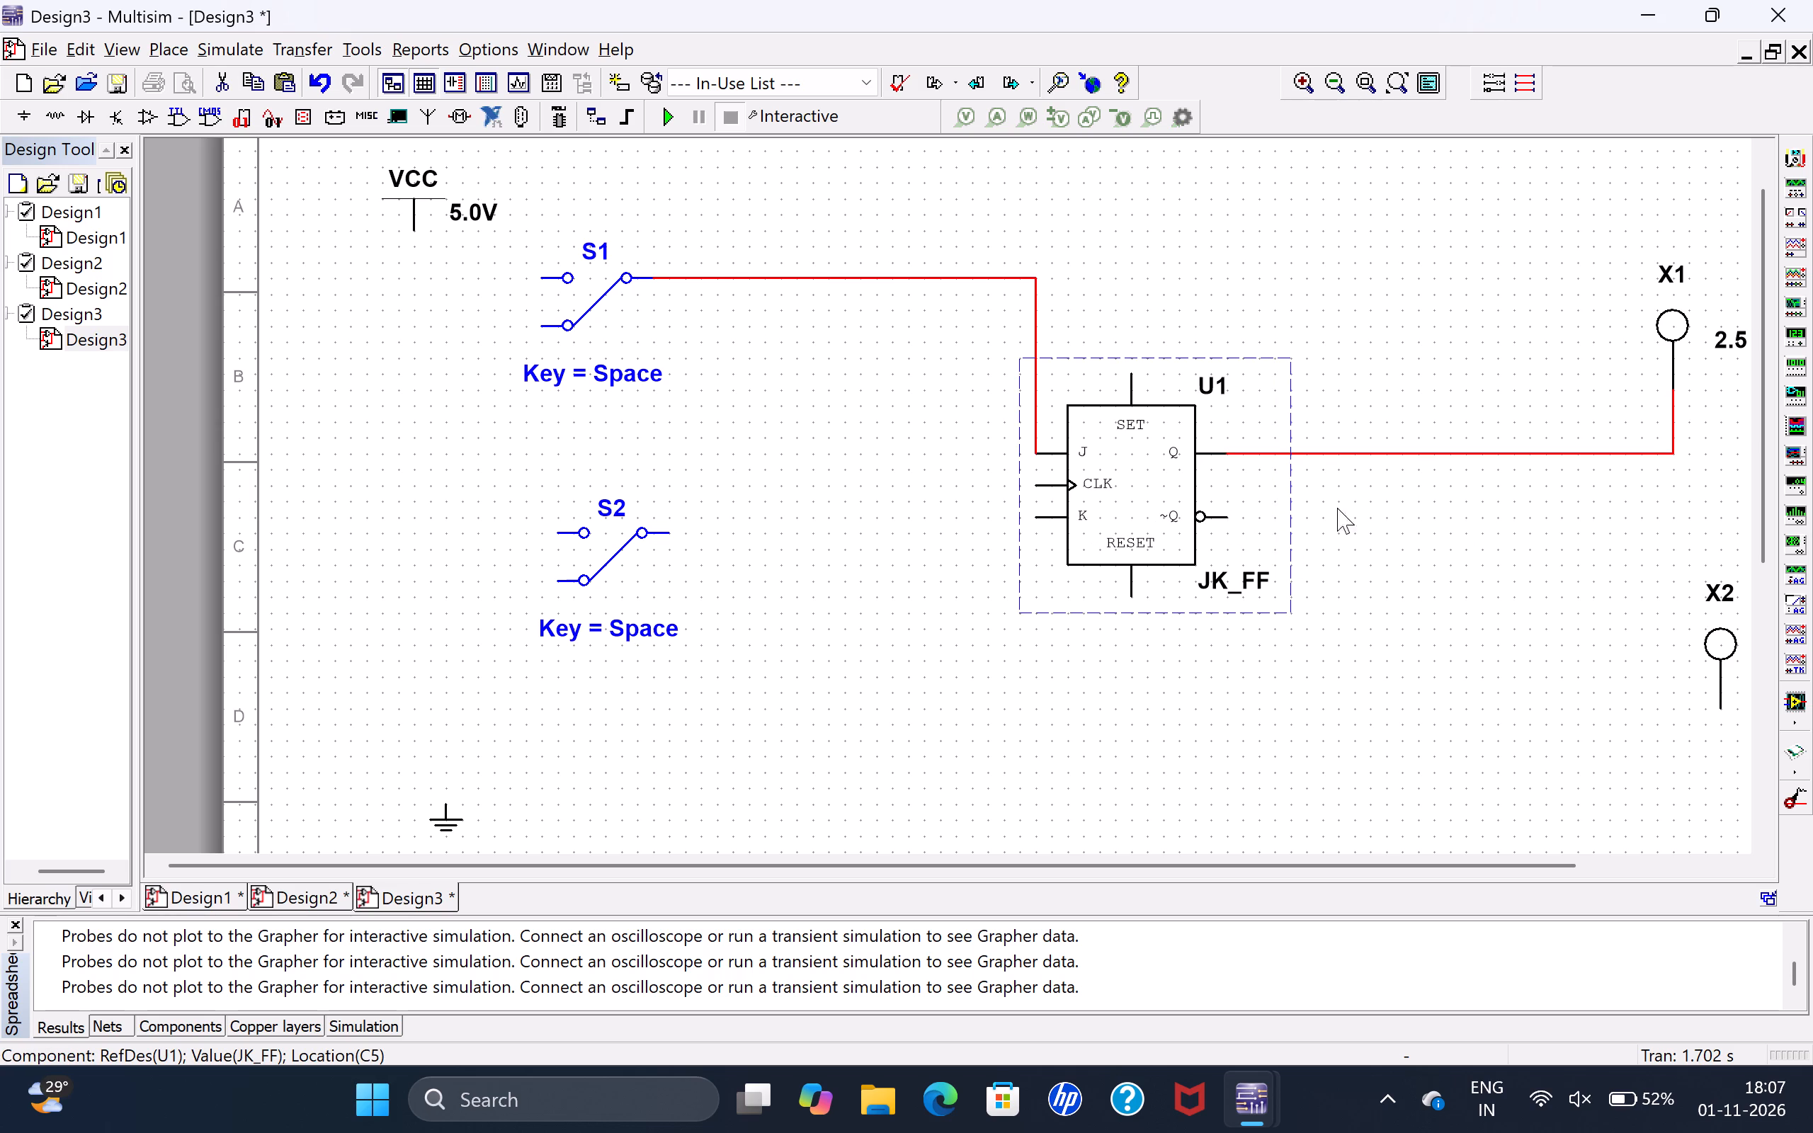
left_click_drag(1411, 527, 1396, 535)
left_click(1229, 518)
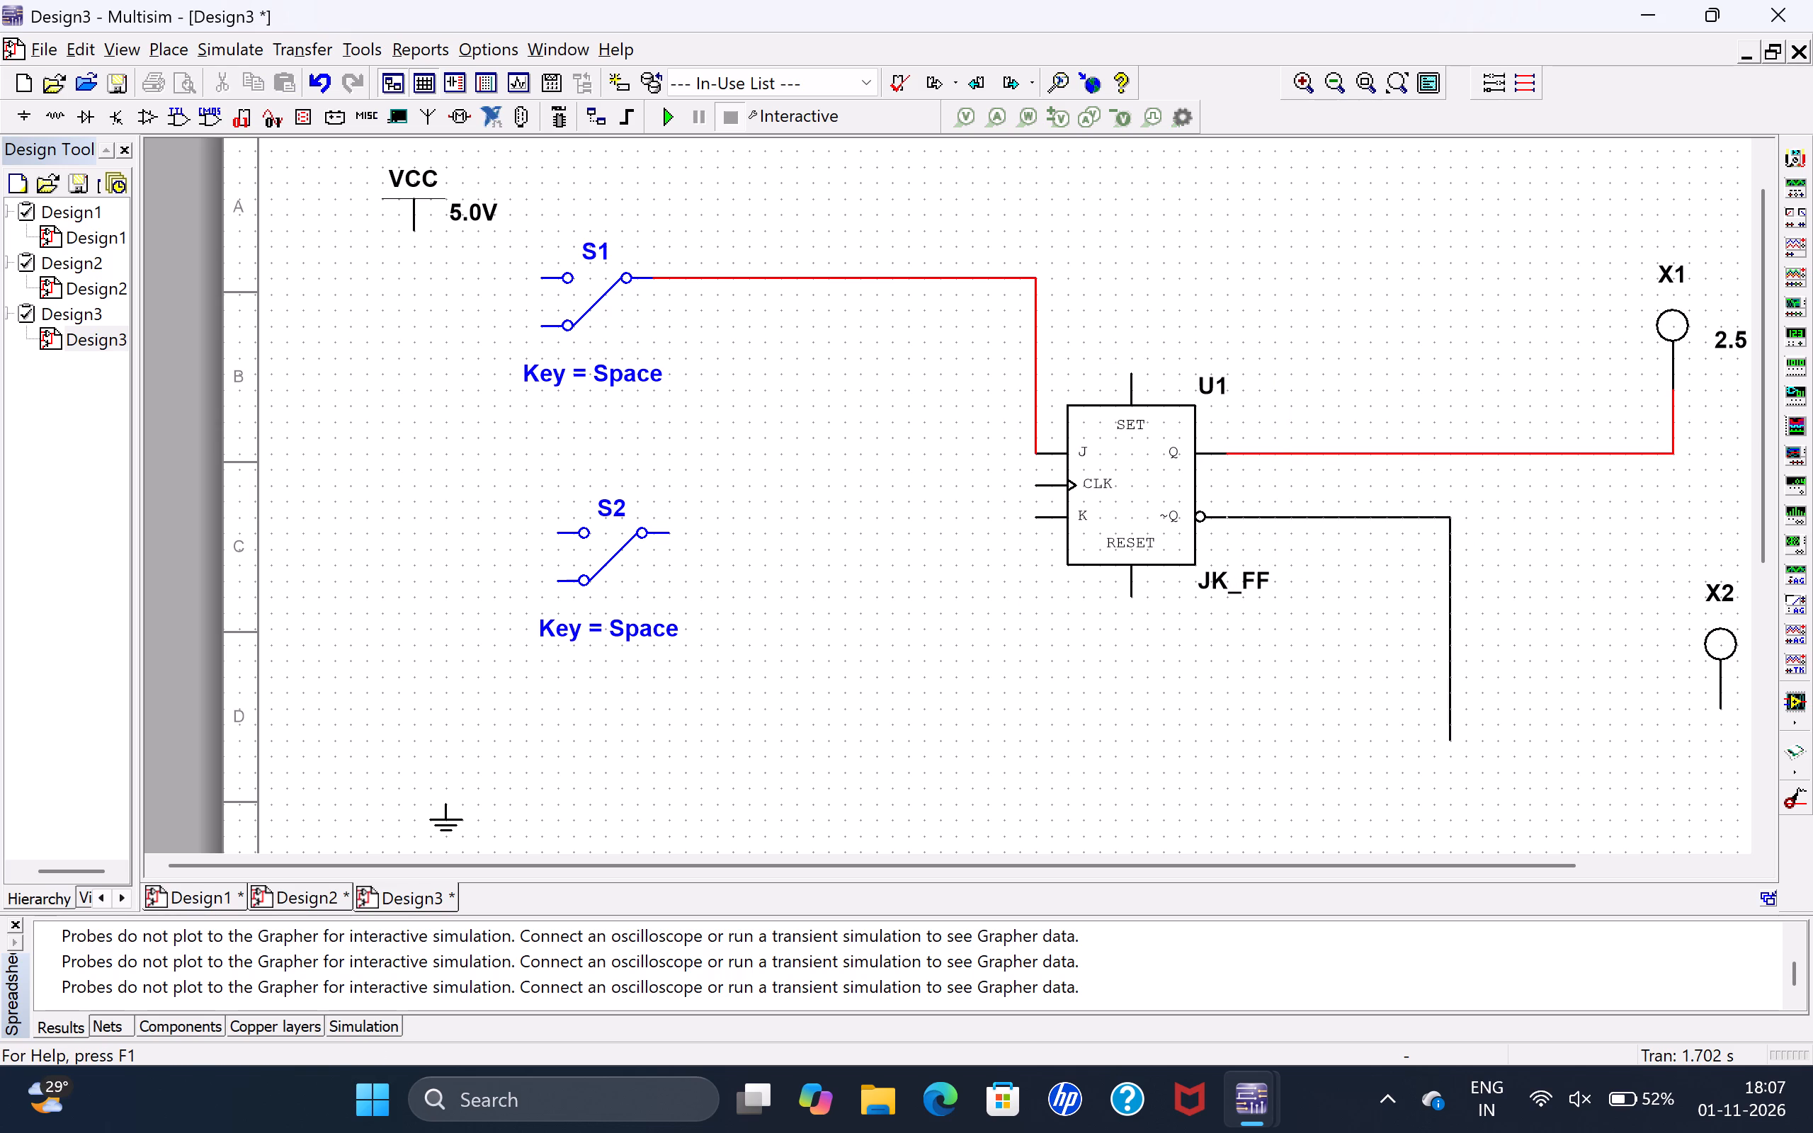
left_click(1610, 736)
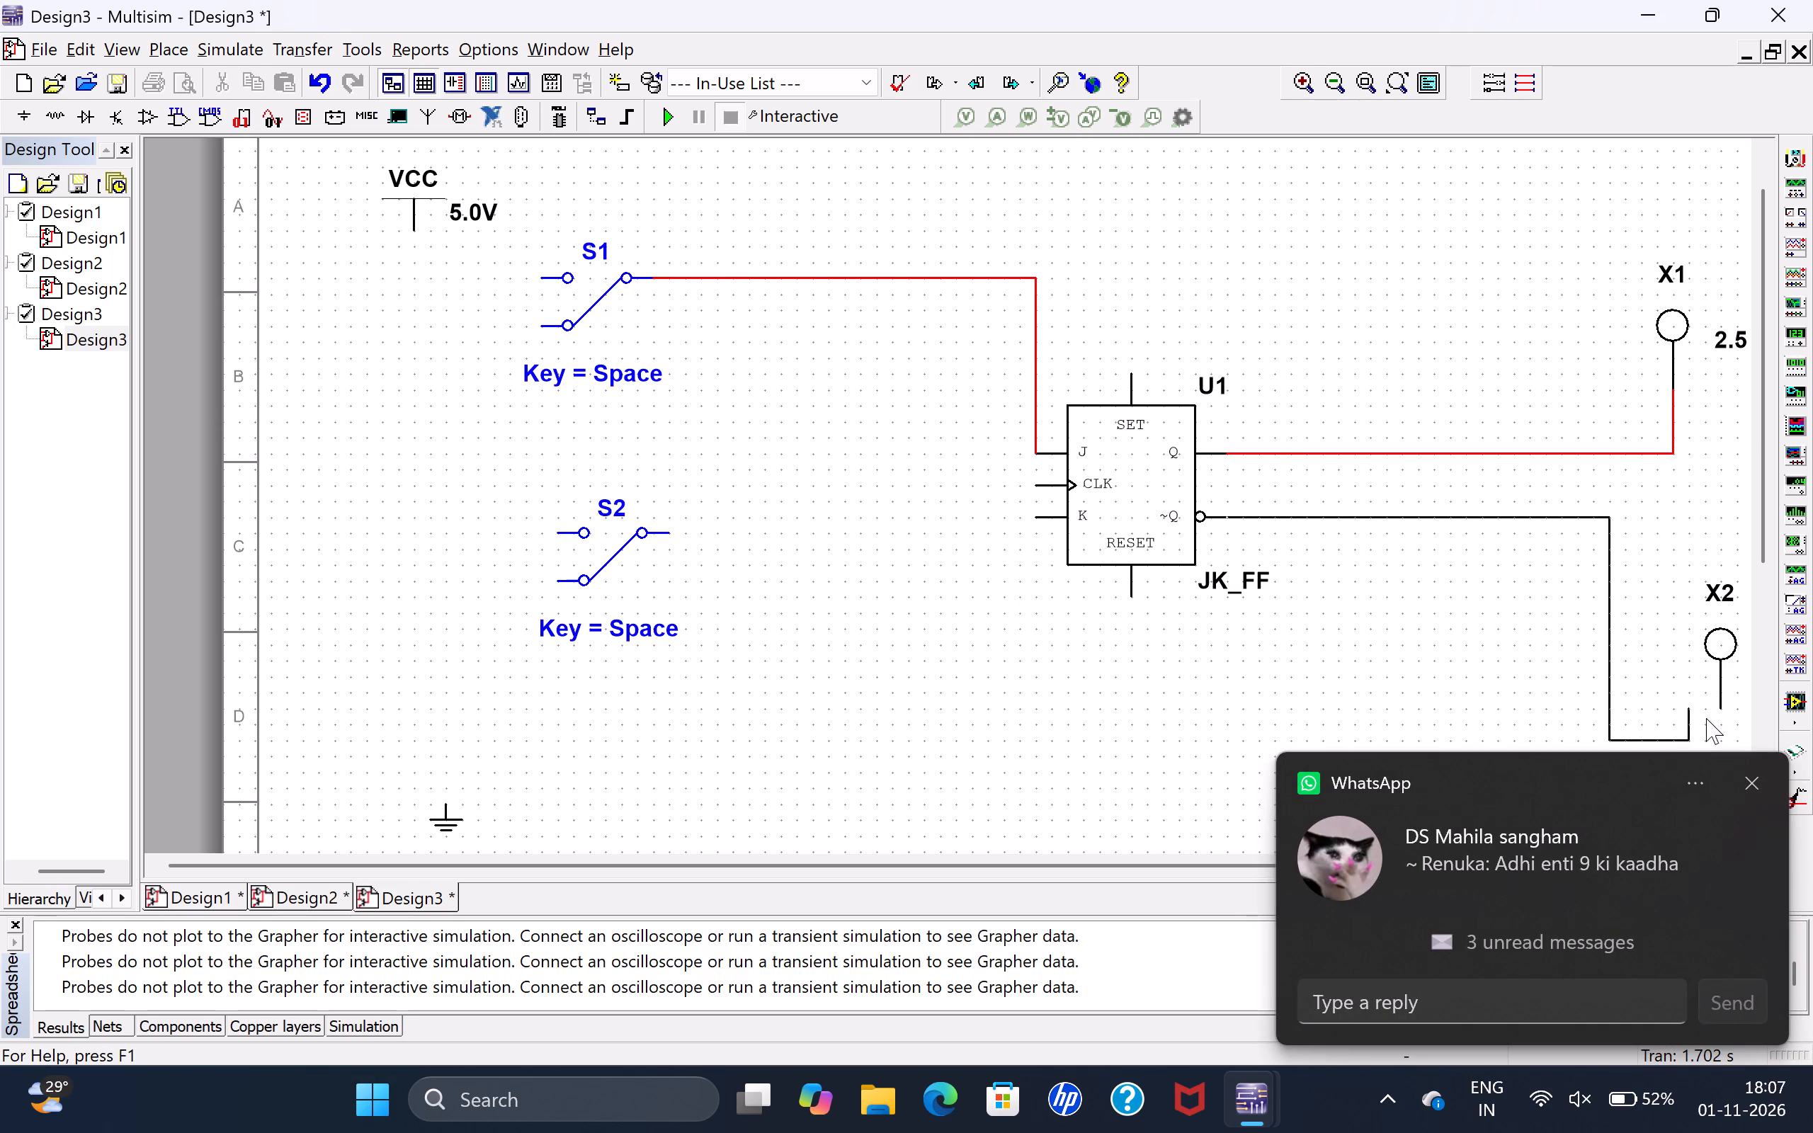
left_click(1751, 785)
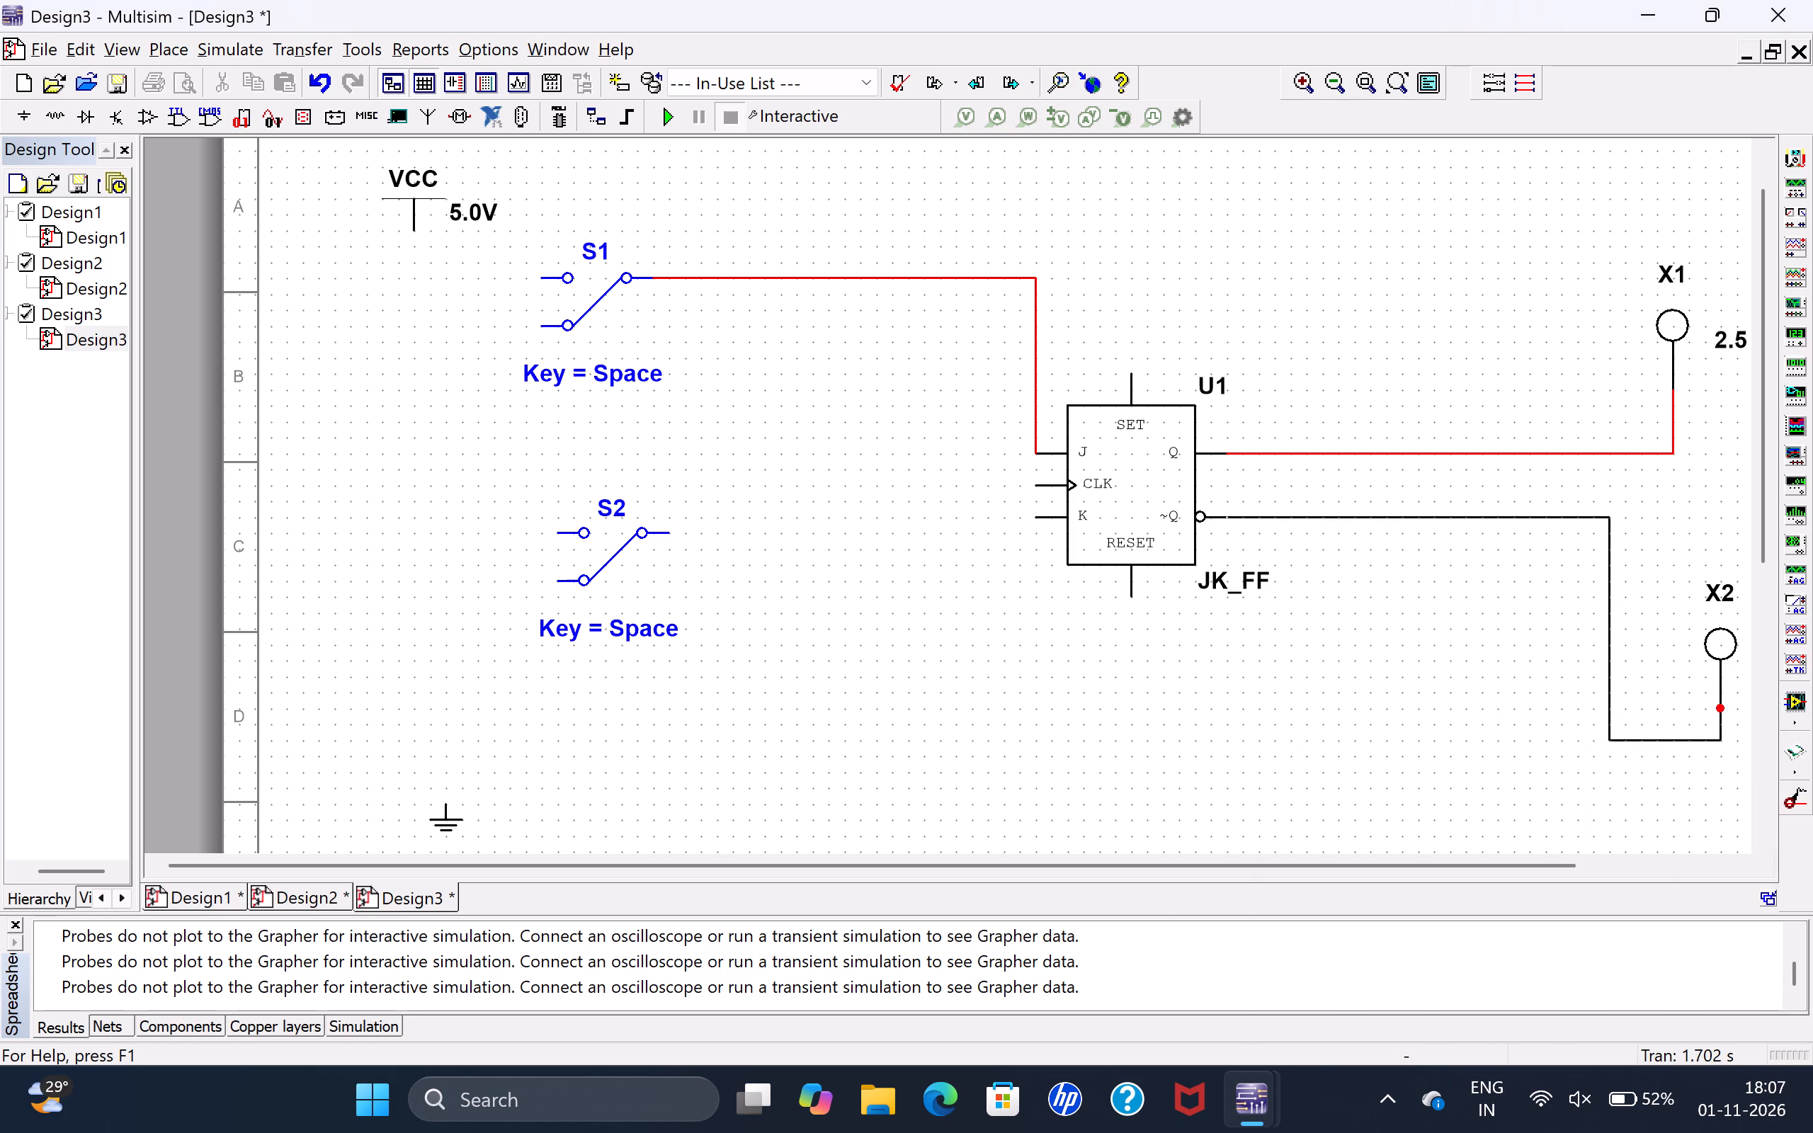
left_click(1720, 710)
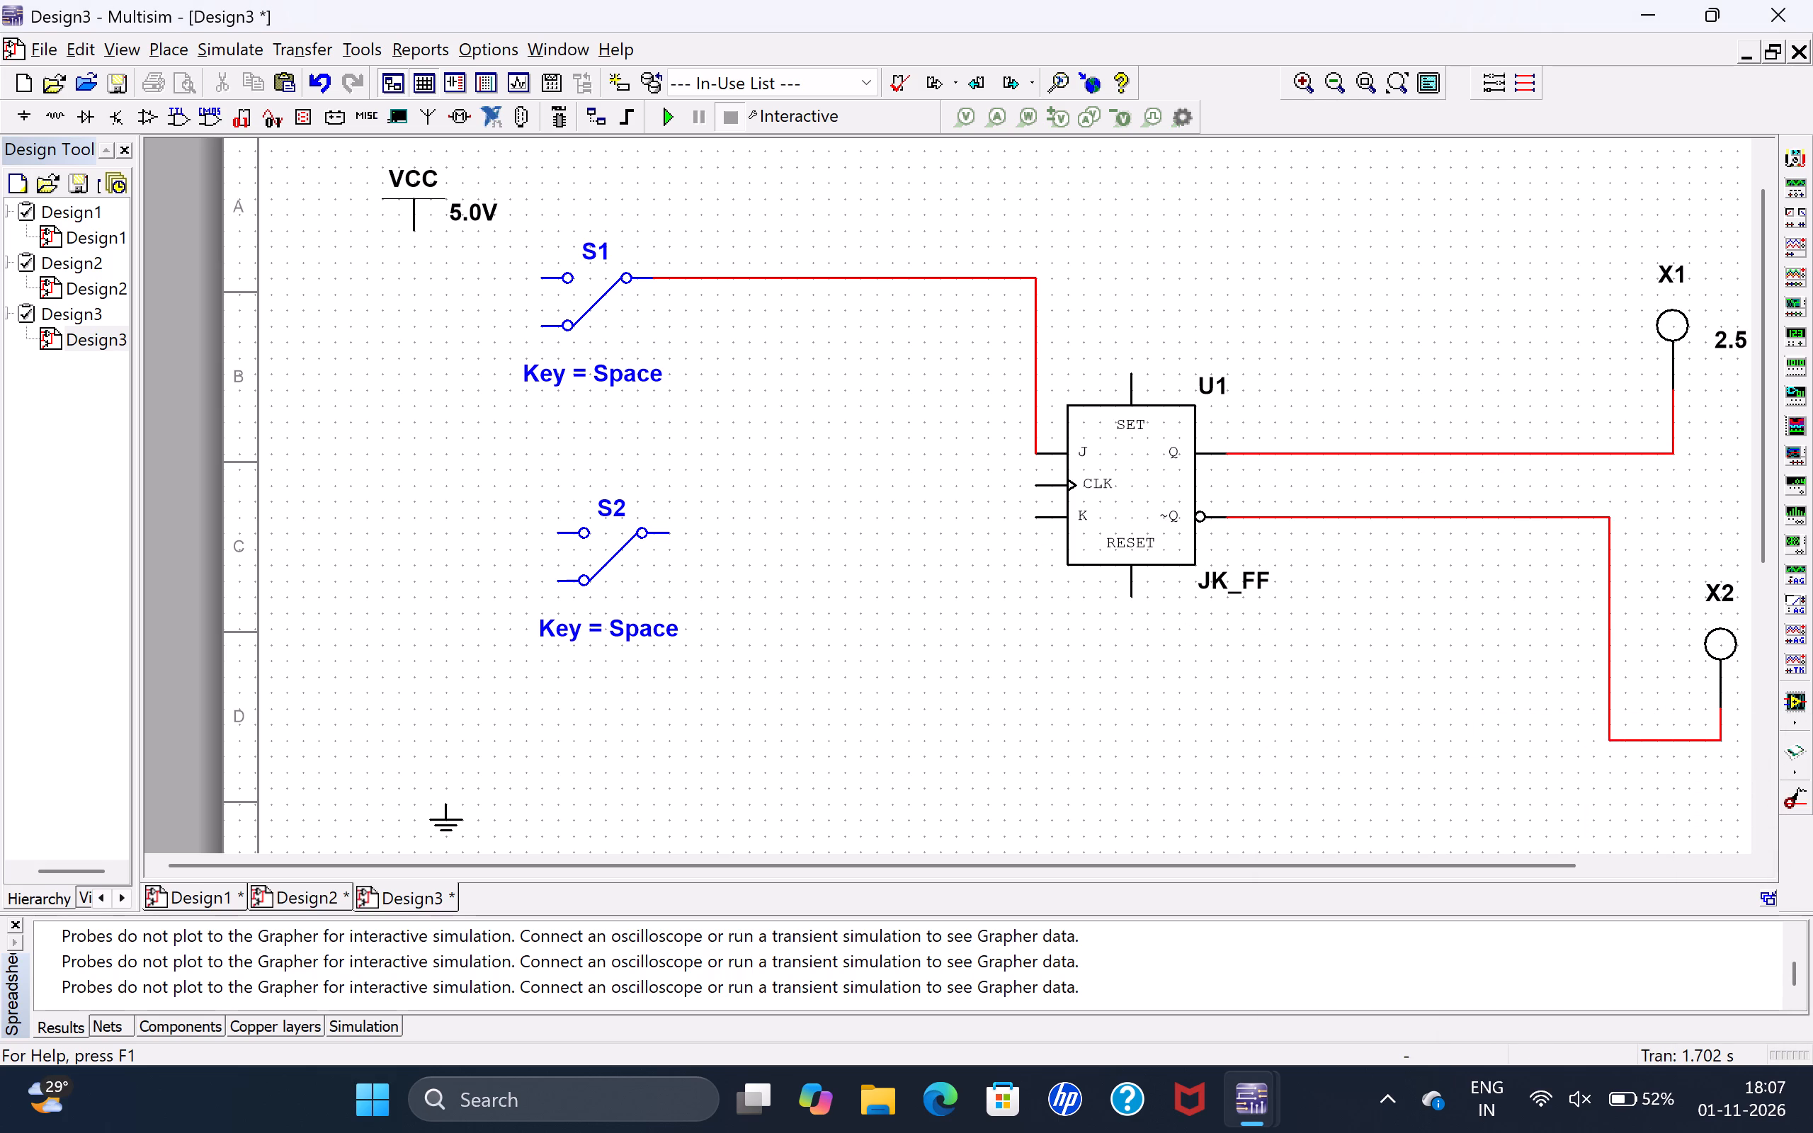
Wire the flip-flop's K input to the common pole of switch S2.
left_click(1033, 521)
left_click(664, 538)
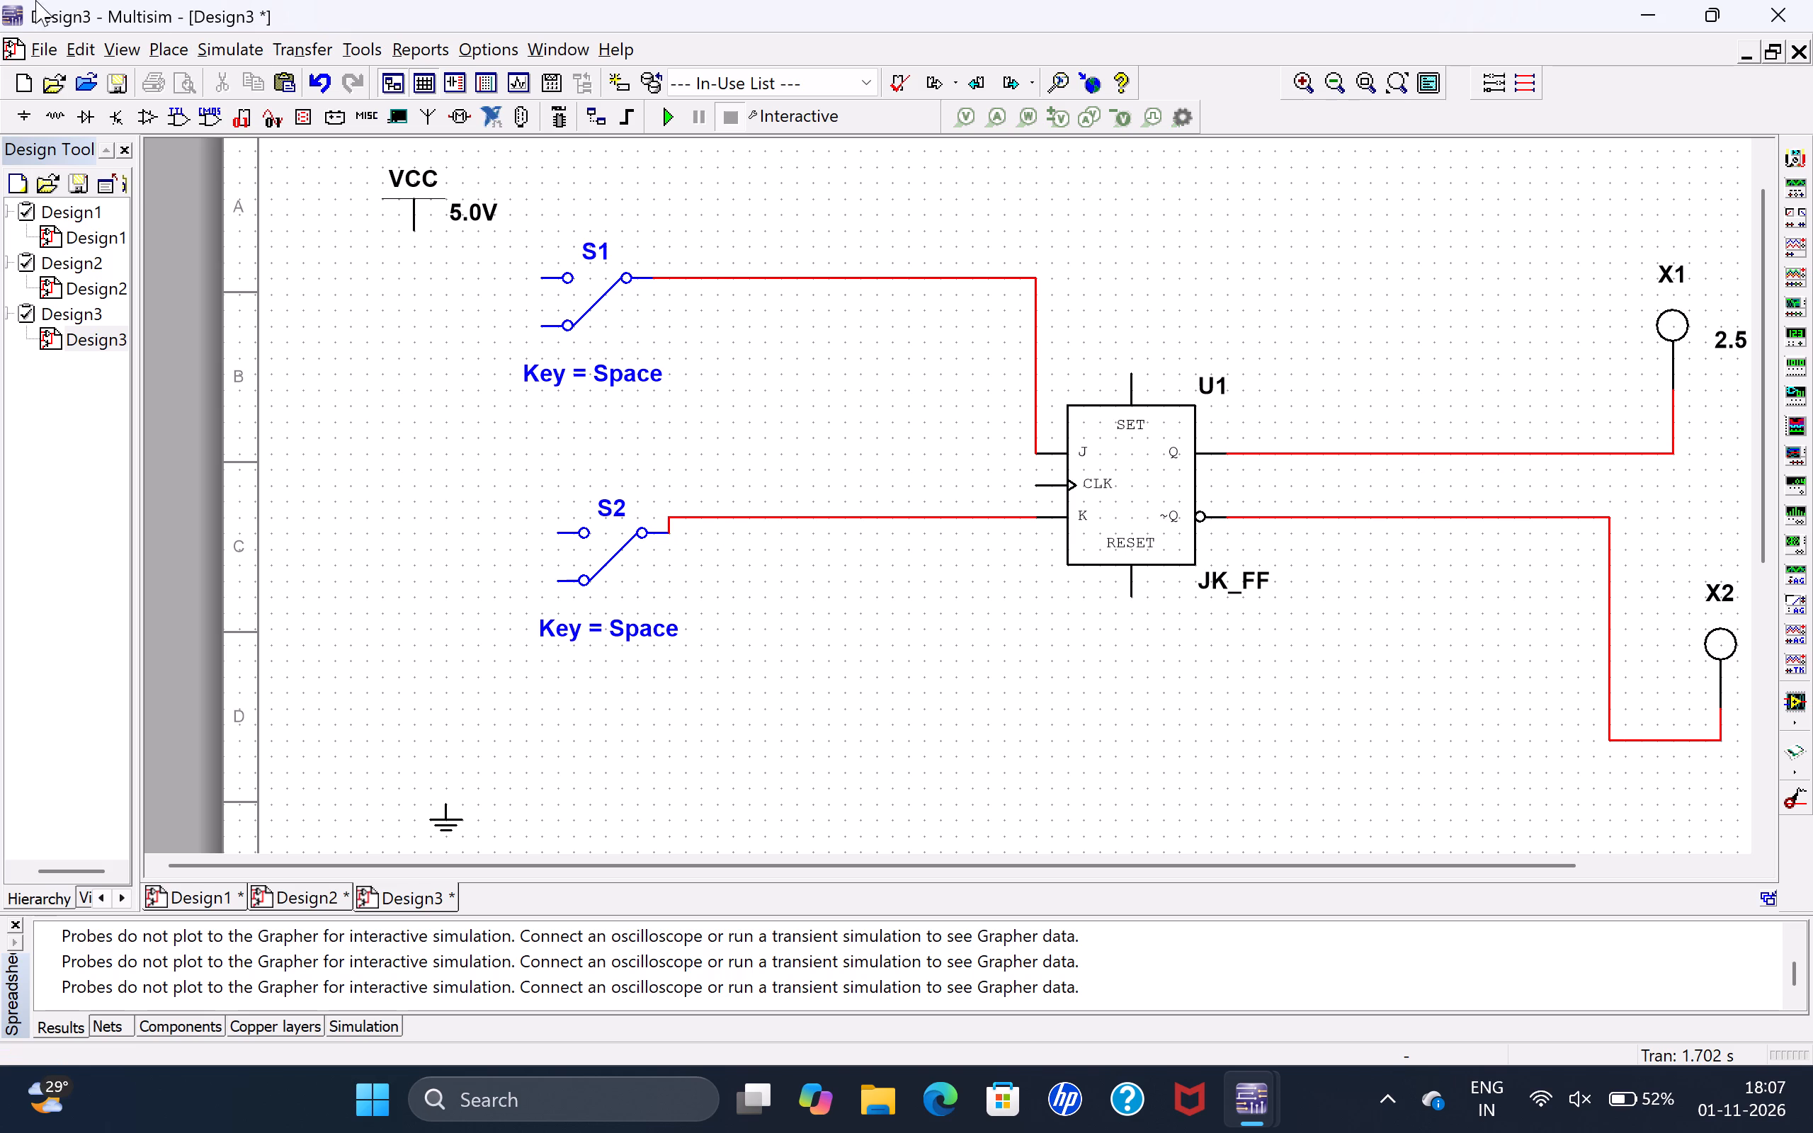
Search the component database for "clo" and place one CLOCK_CURRENT source just below the JK flip-flop, then finish placing components.
left_click(166, 50)
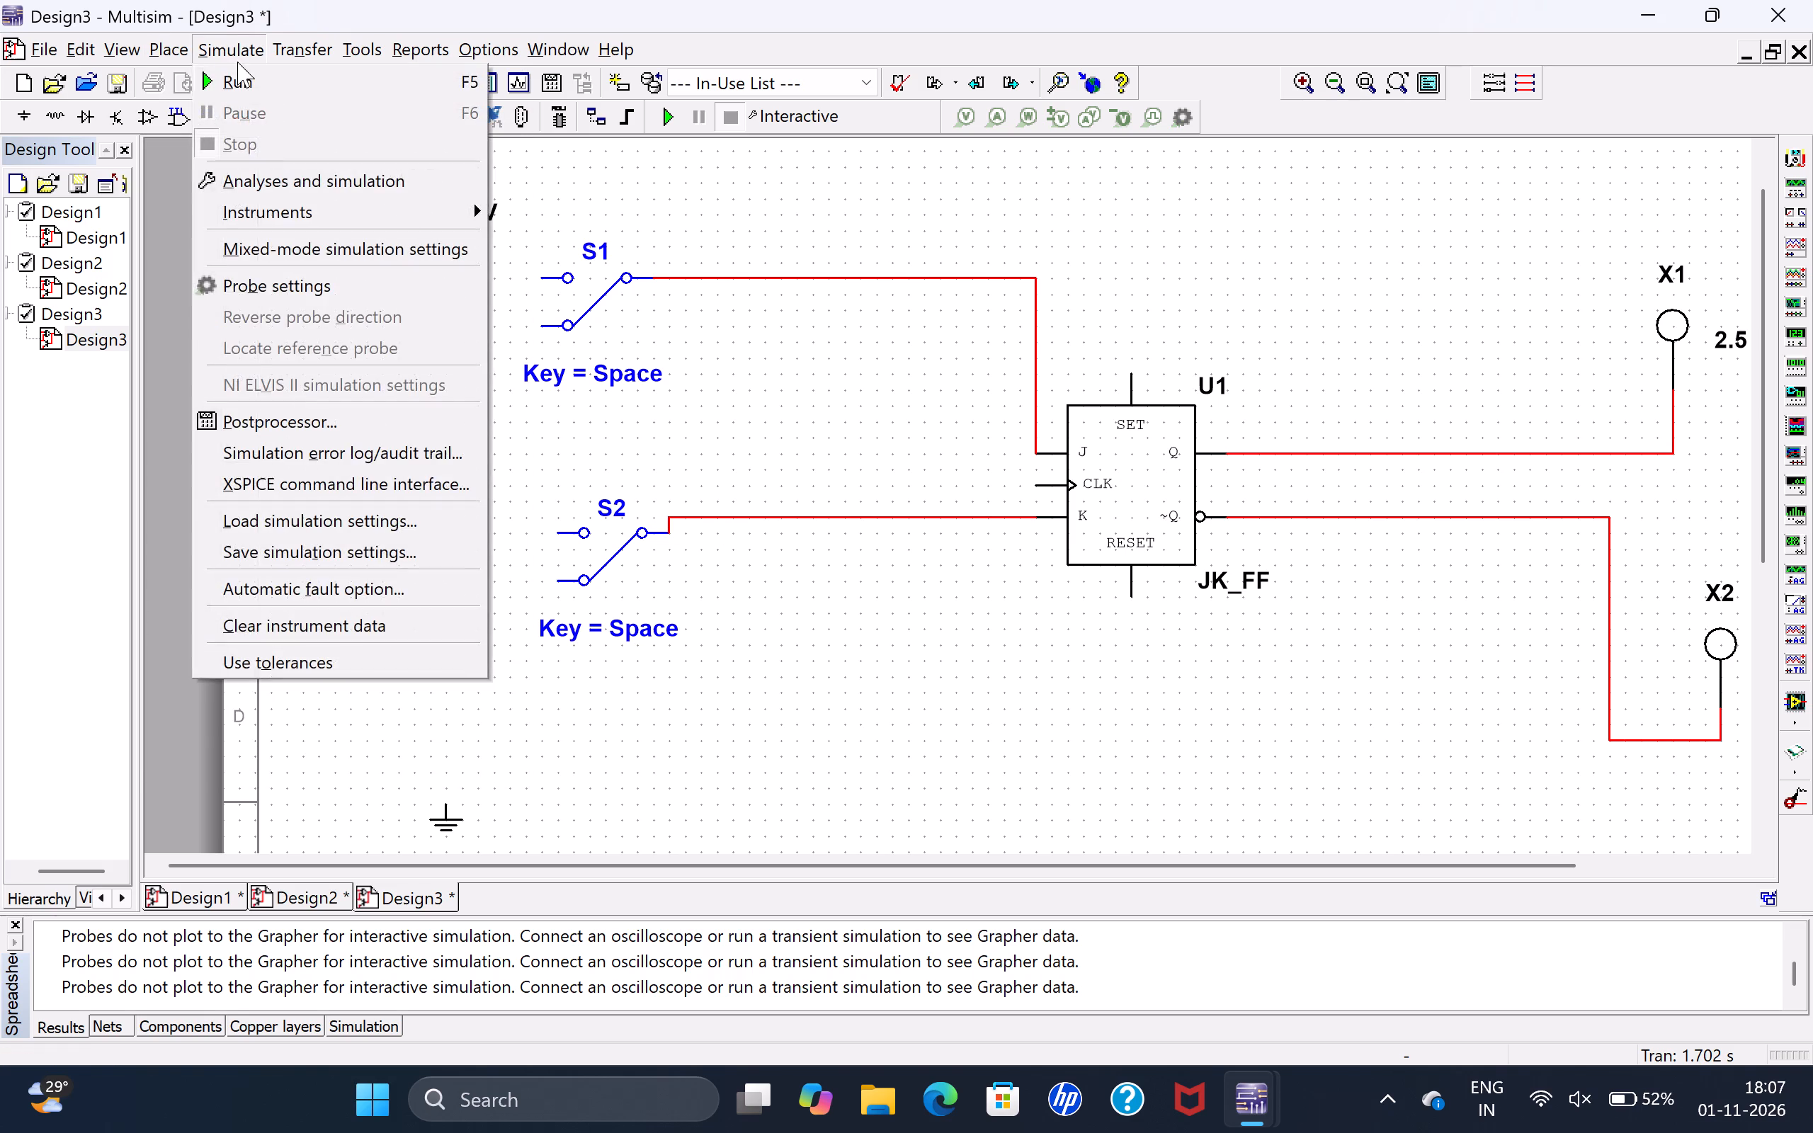
left_click(198, 76)
left_click_drag(397, 88, 231, 67)
key("BackSpace")
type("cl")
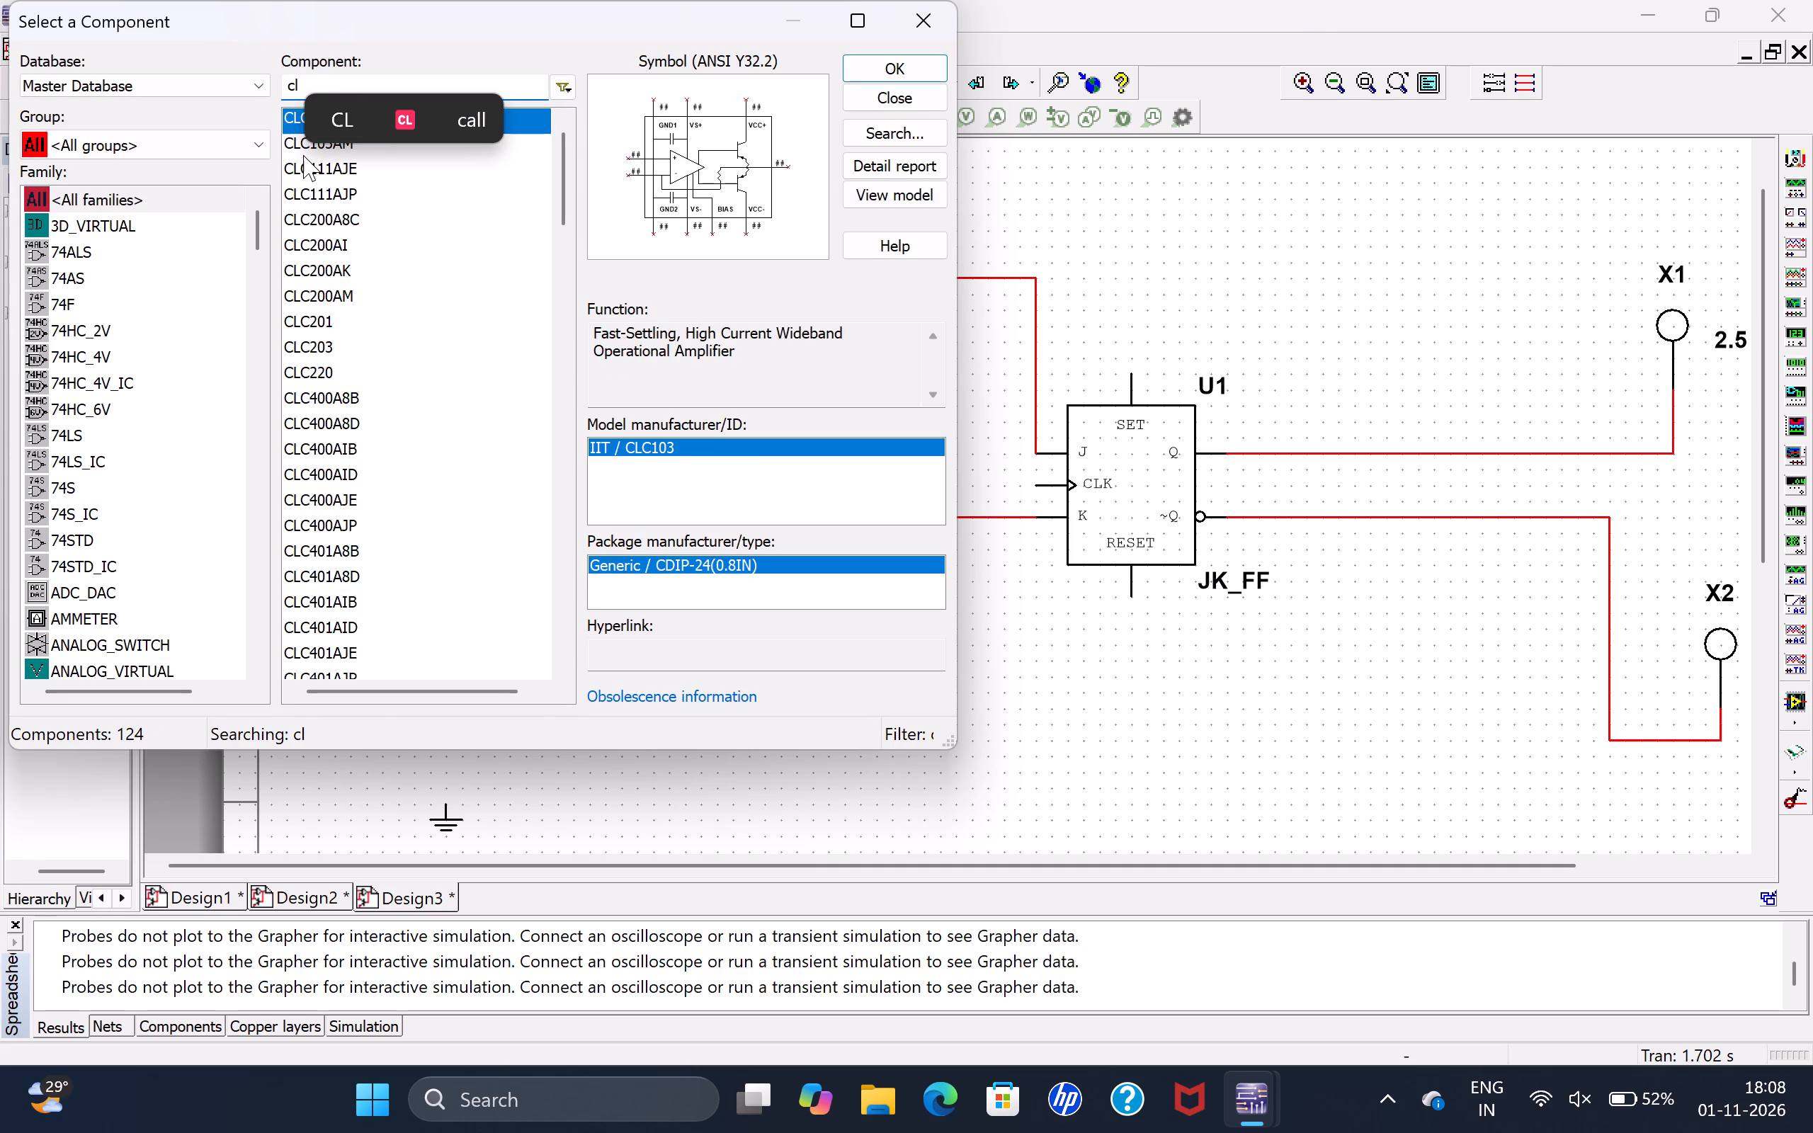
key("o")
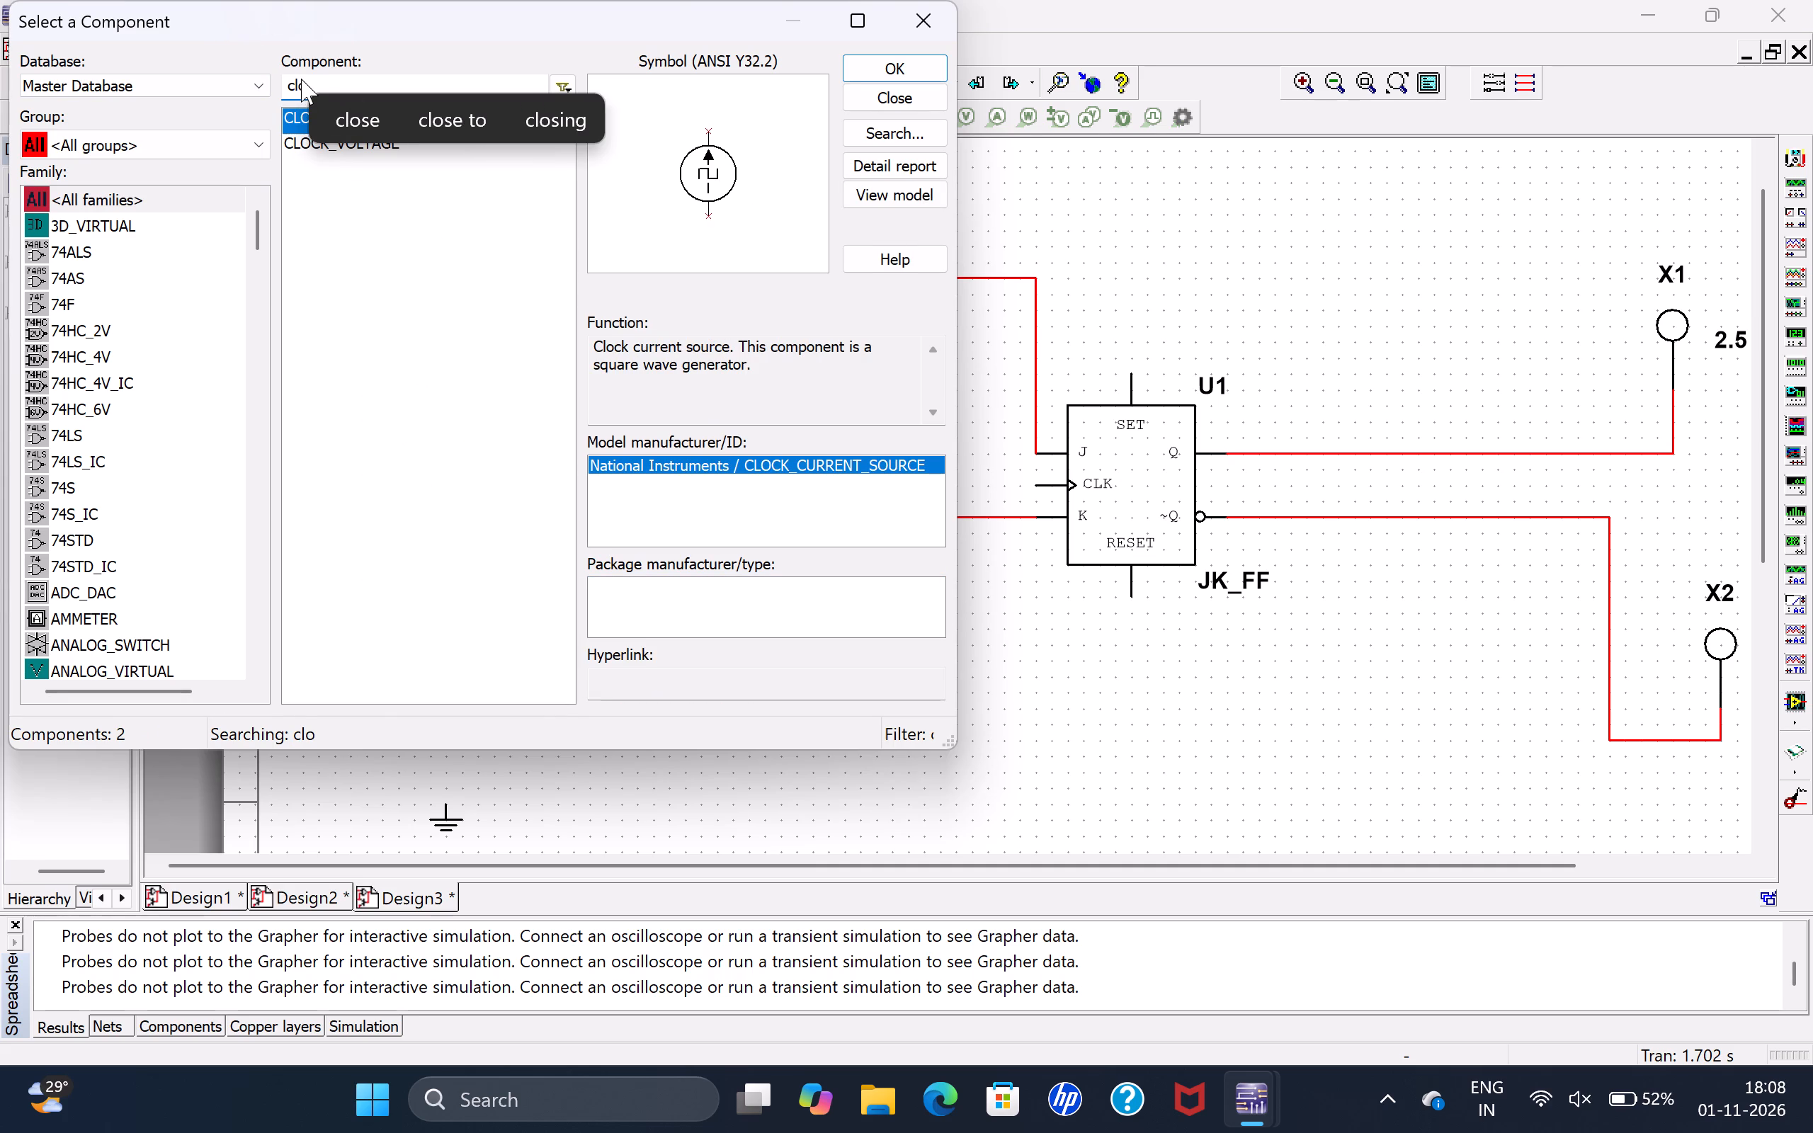
left_click(399, 149)
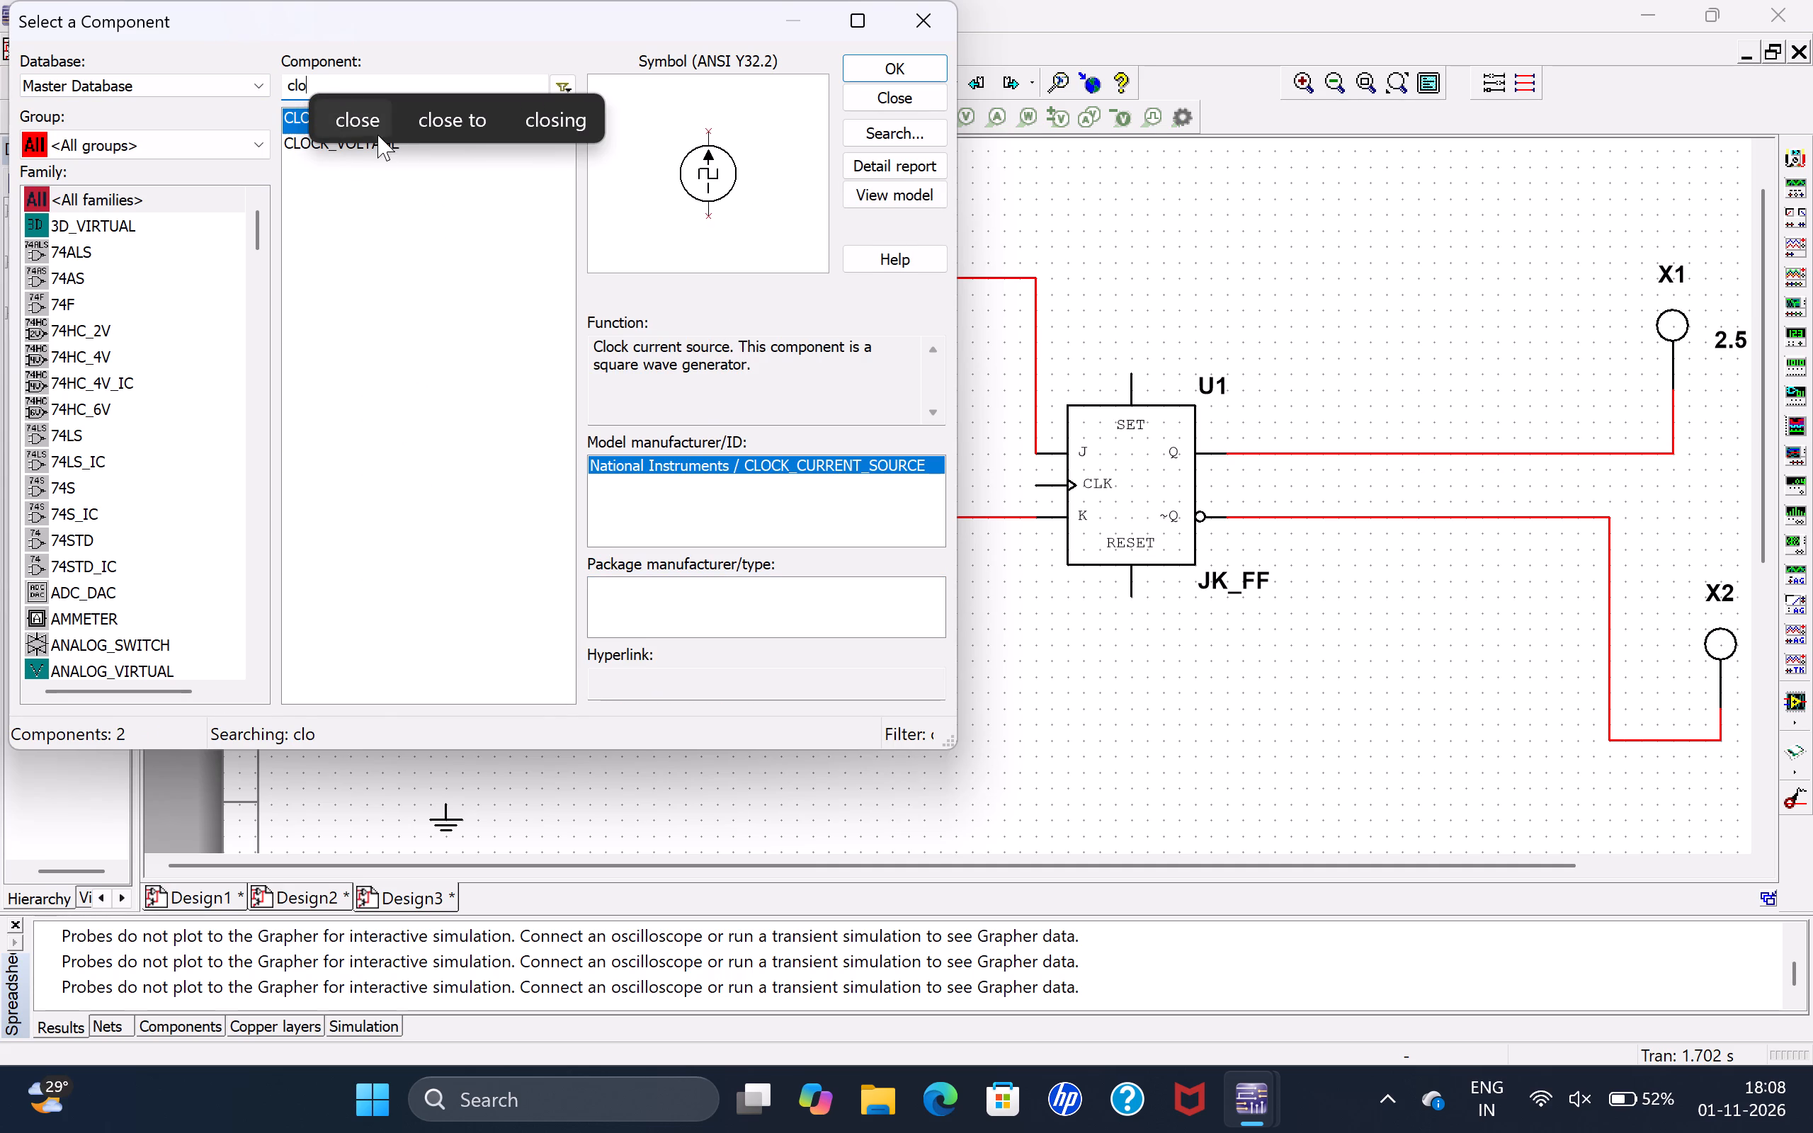
left_click(365, 130)
left_click(342, 88)
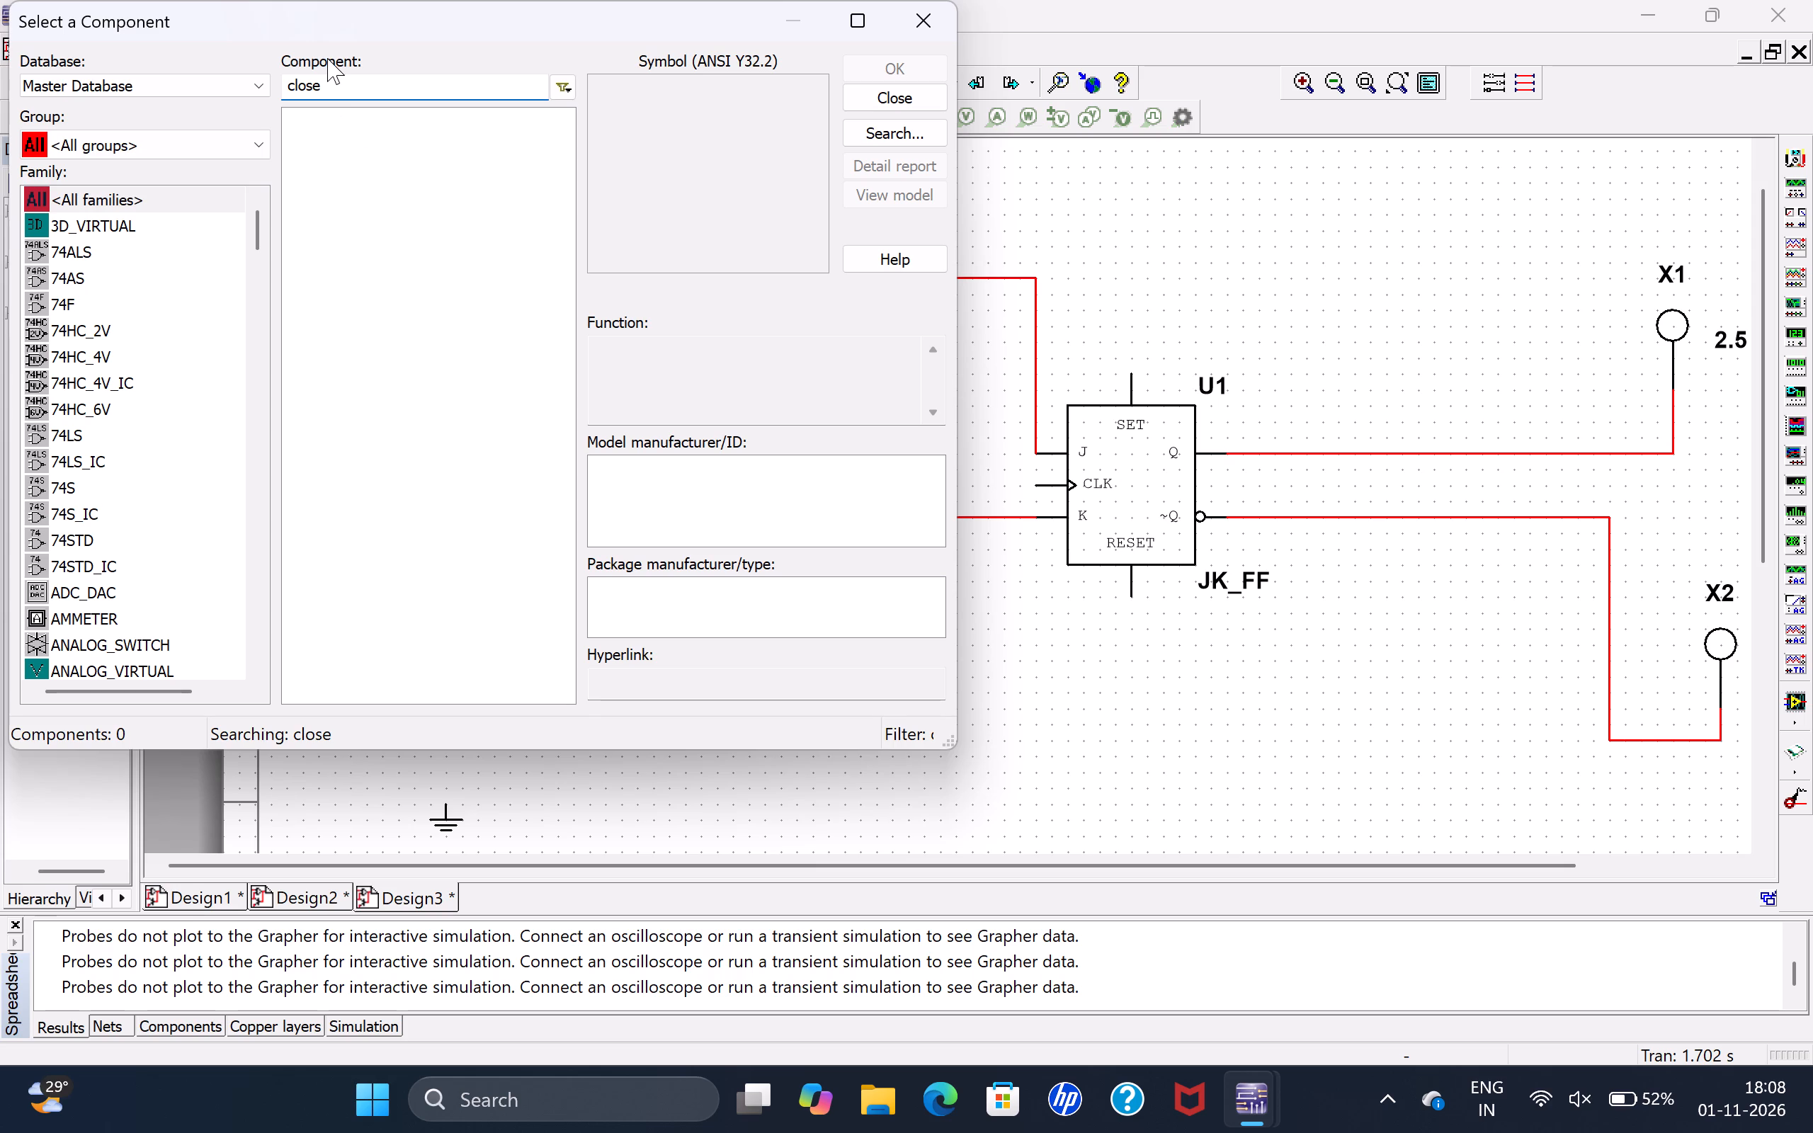
key("BackSpace")
key("BackSpace")
key("BackSpace")
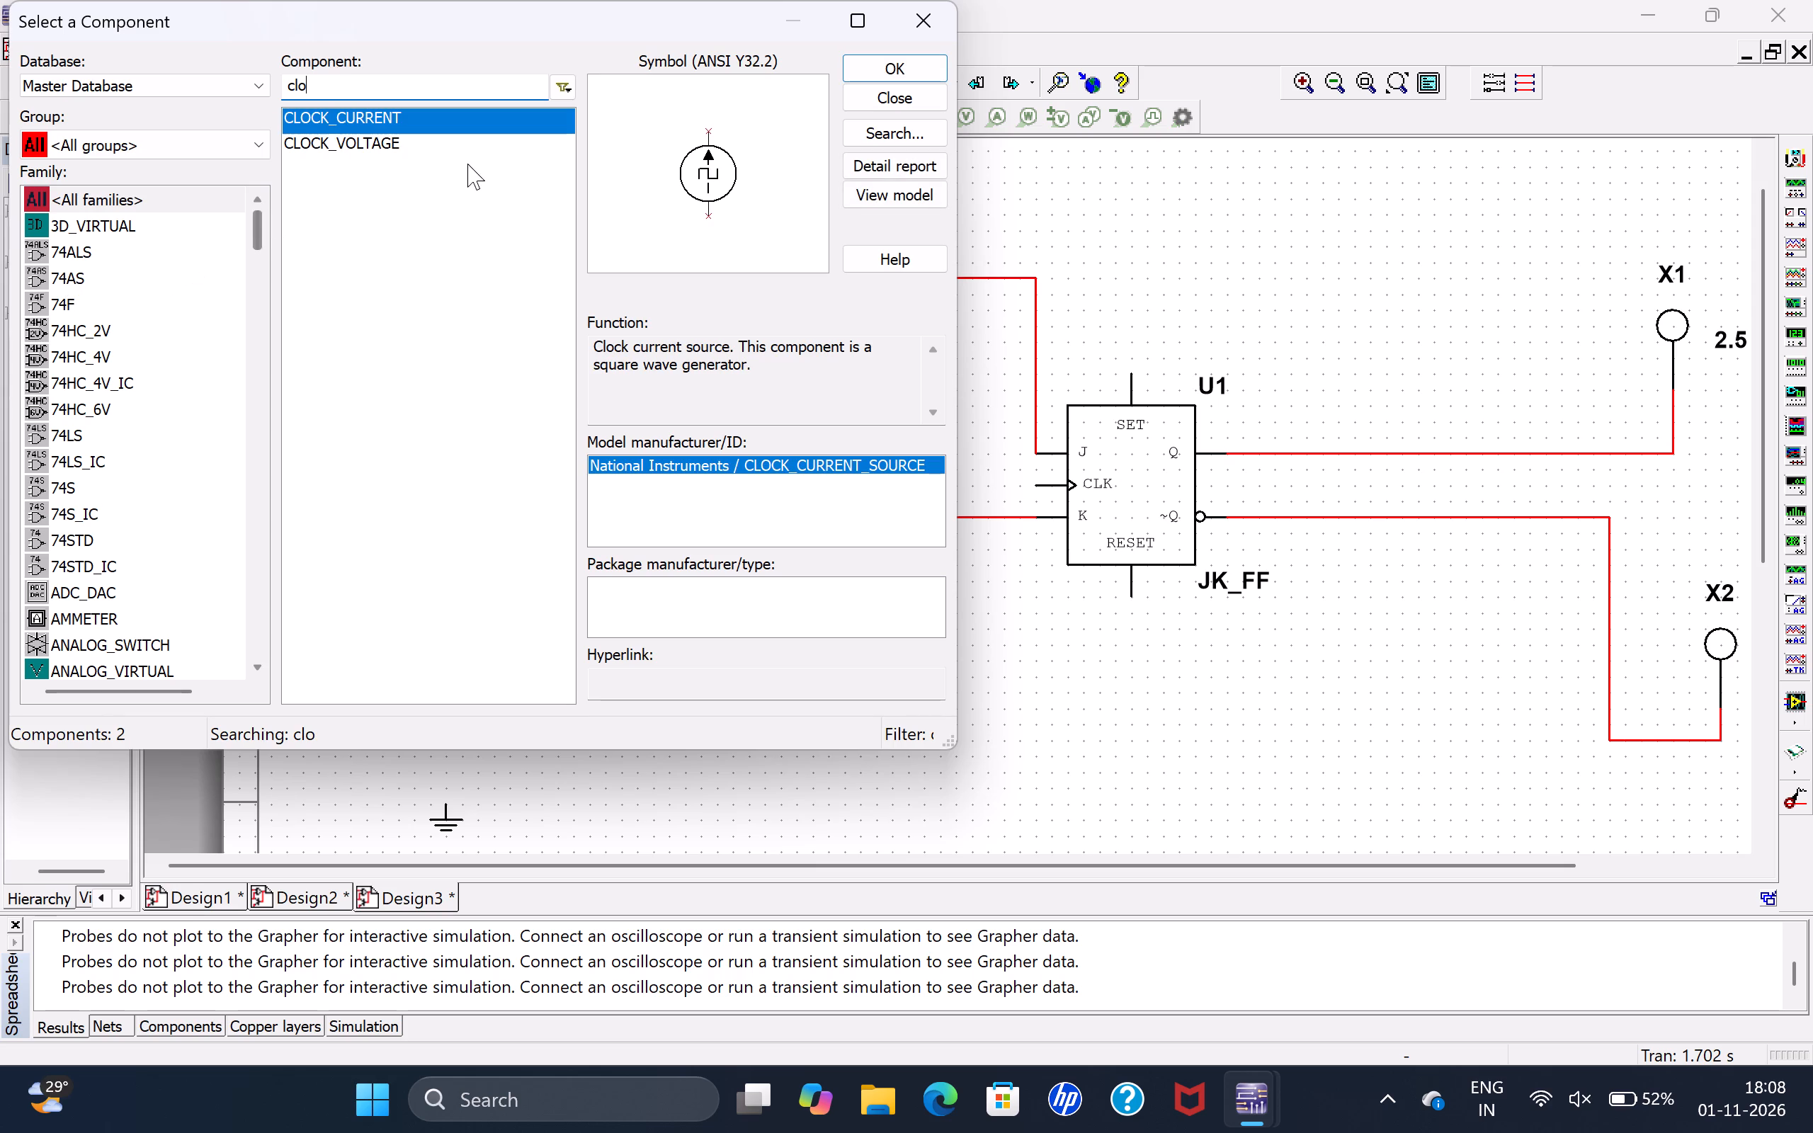
left_click(409, 141)
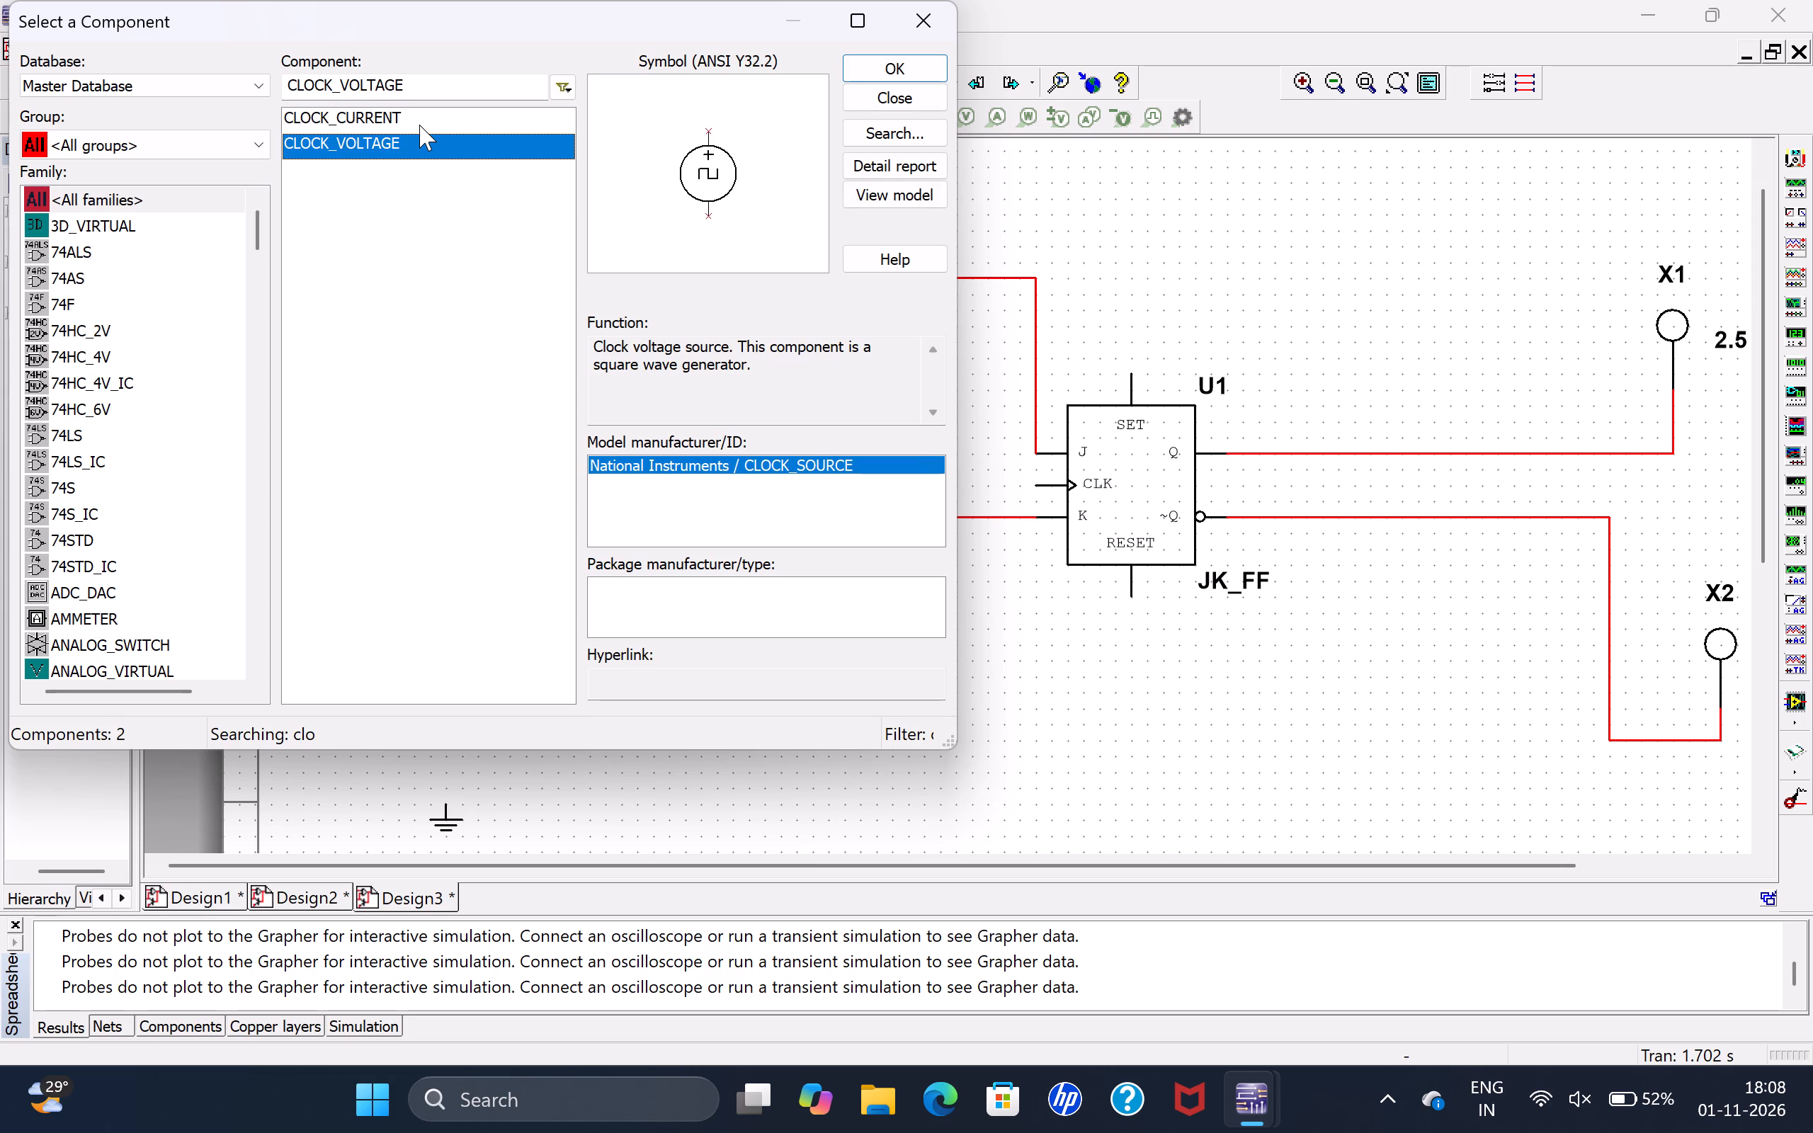
left_click(413, 111)
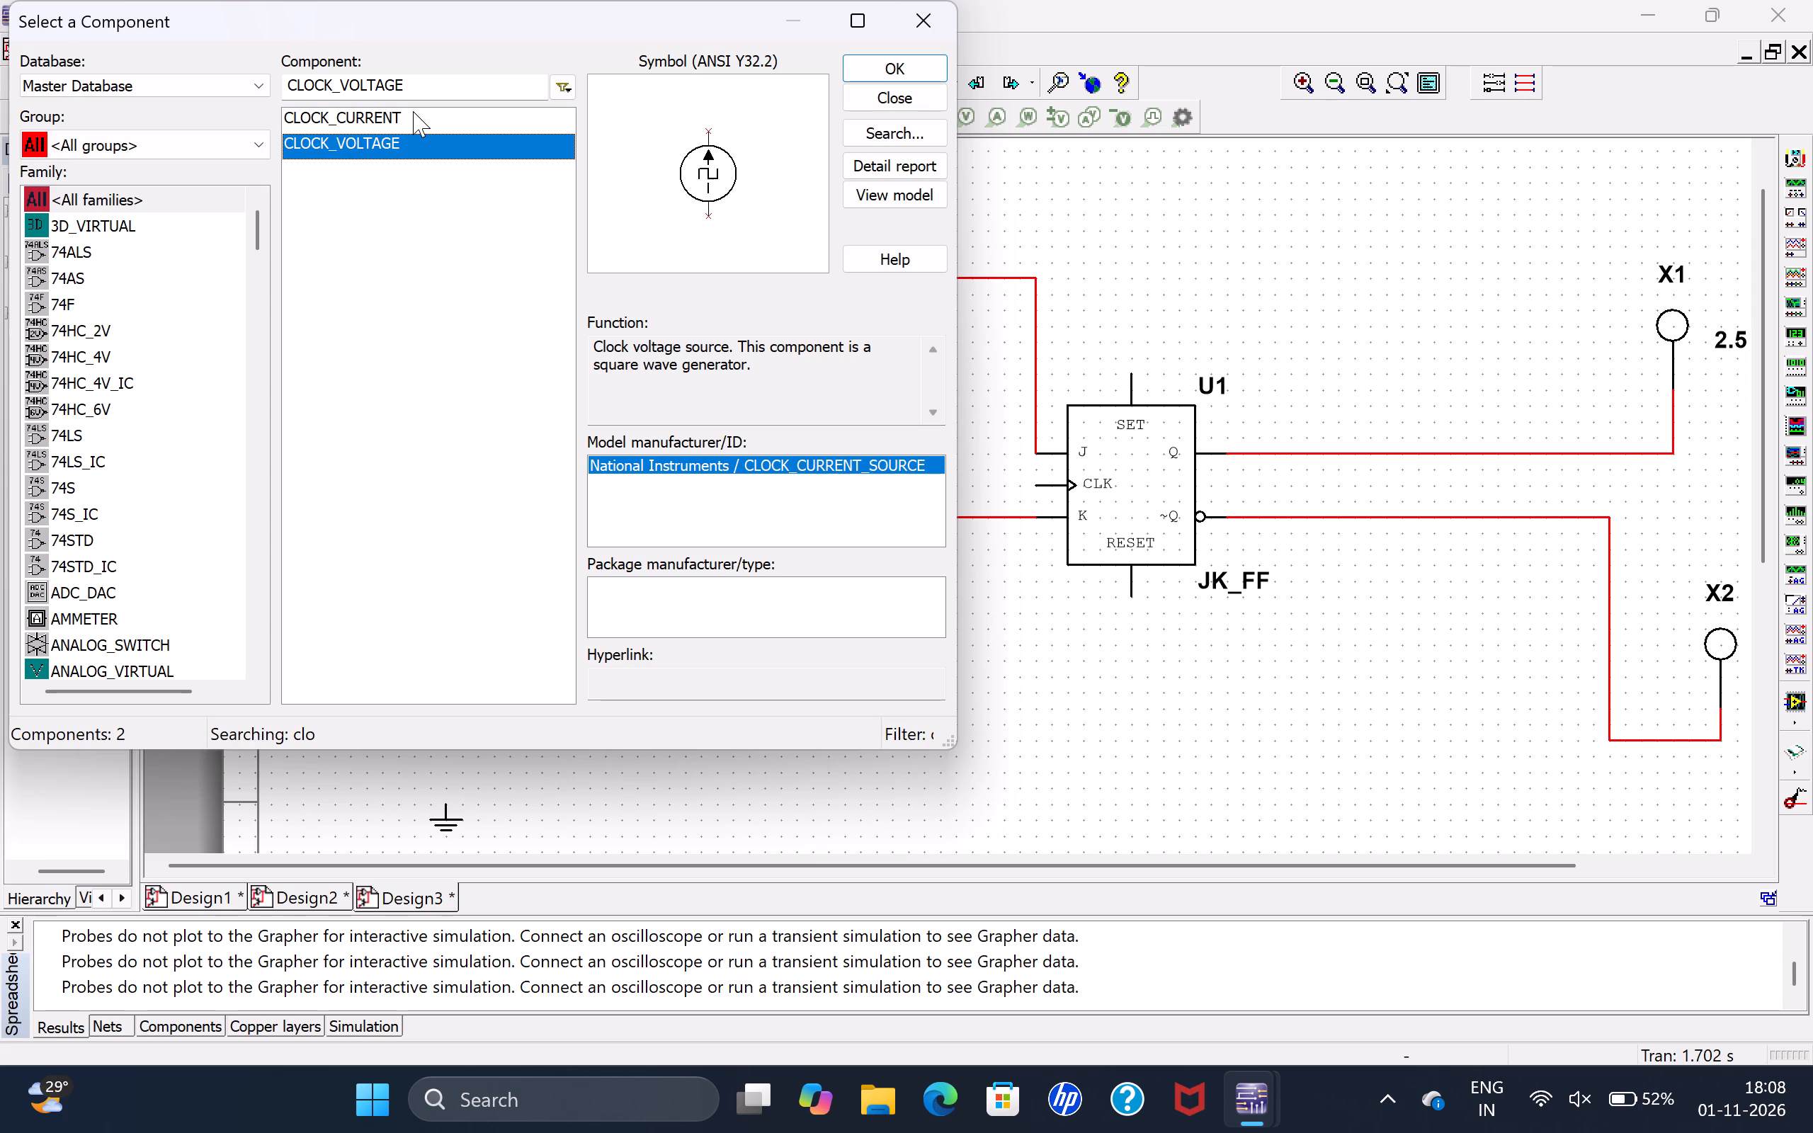
left_click(892, 73)
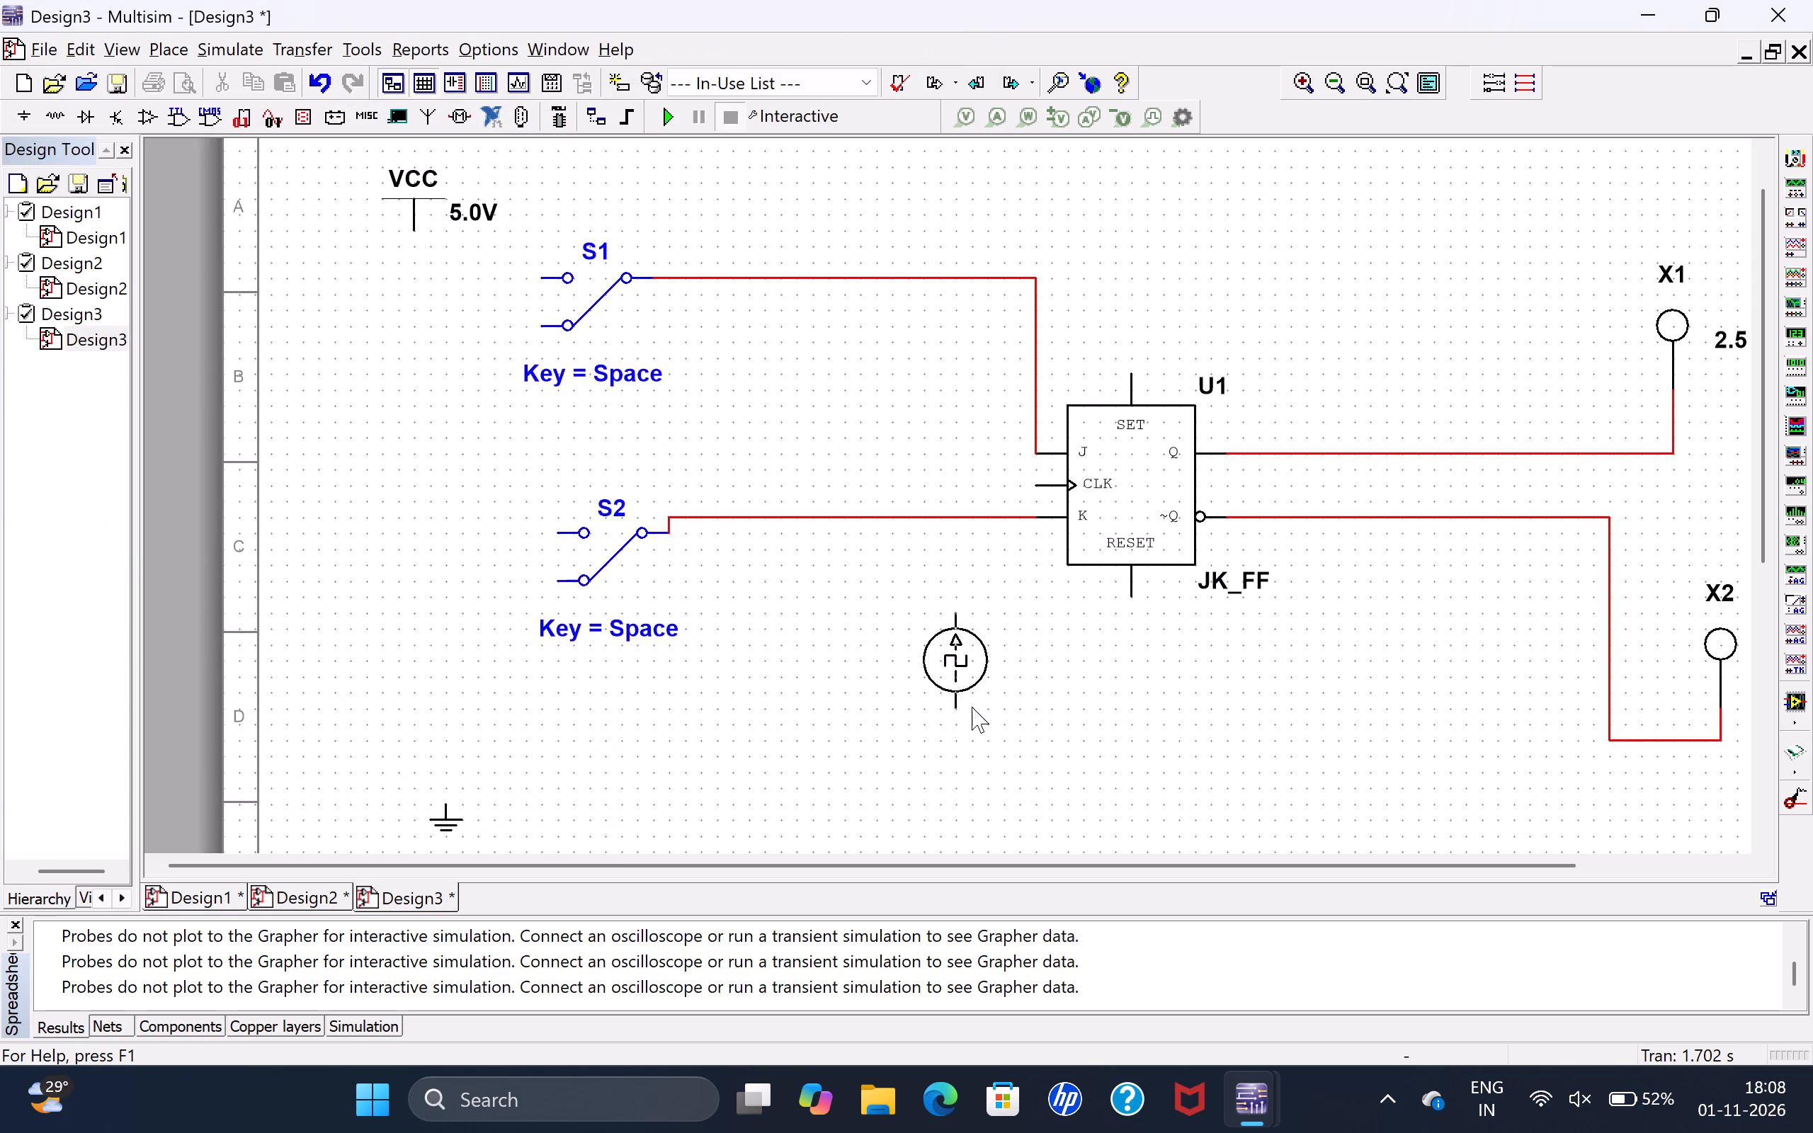
left_click(1030, 702)
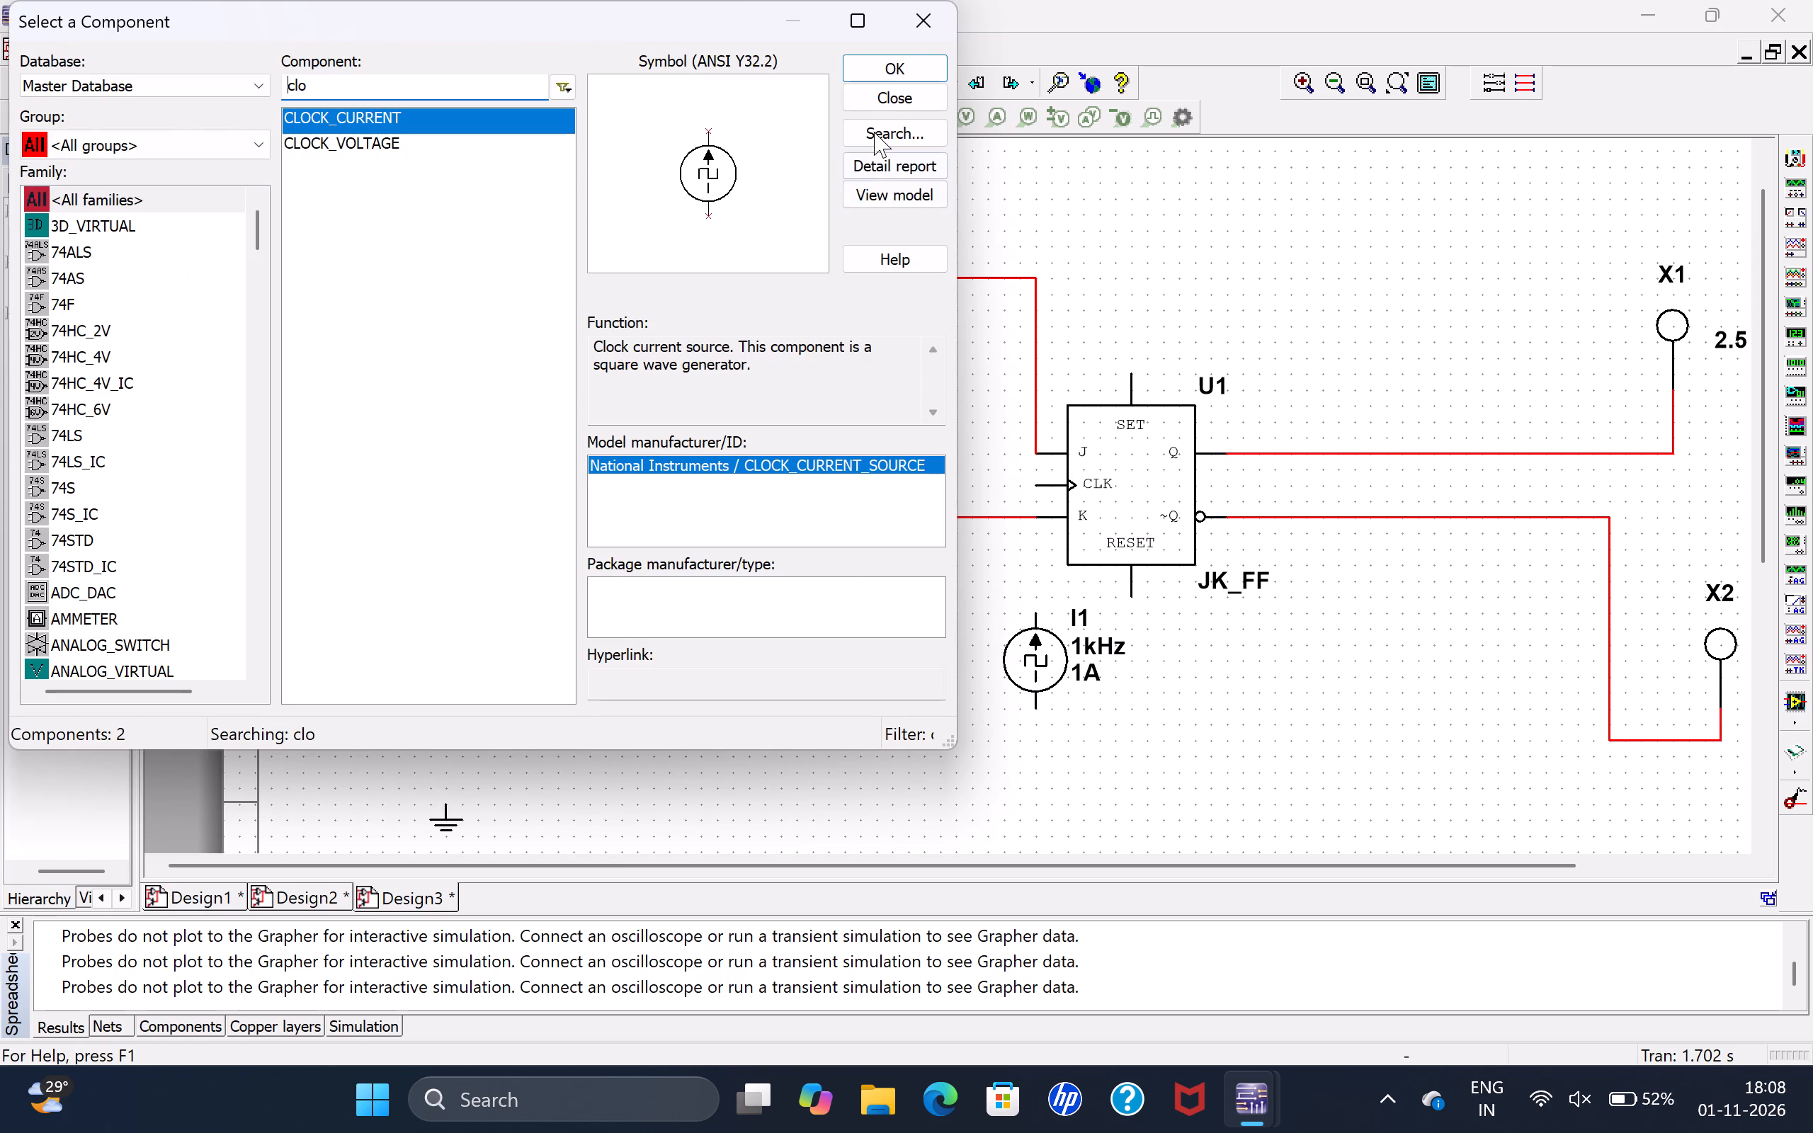
left_click(933, 11)
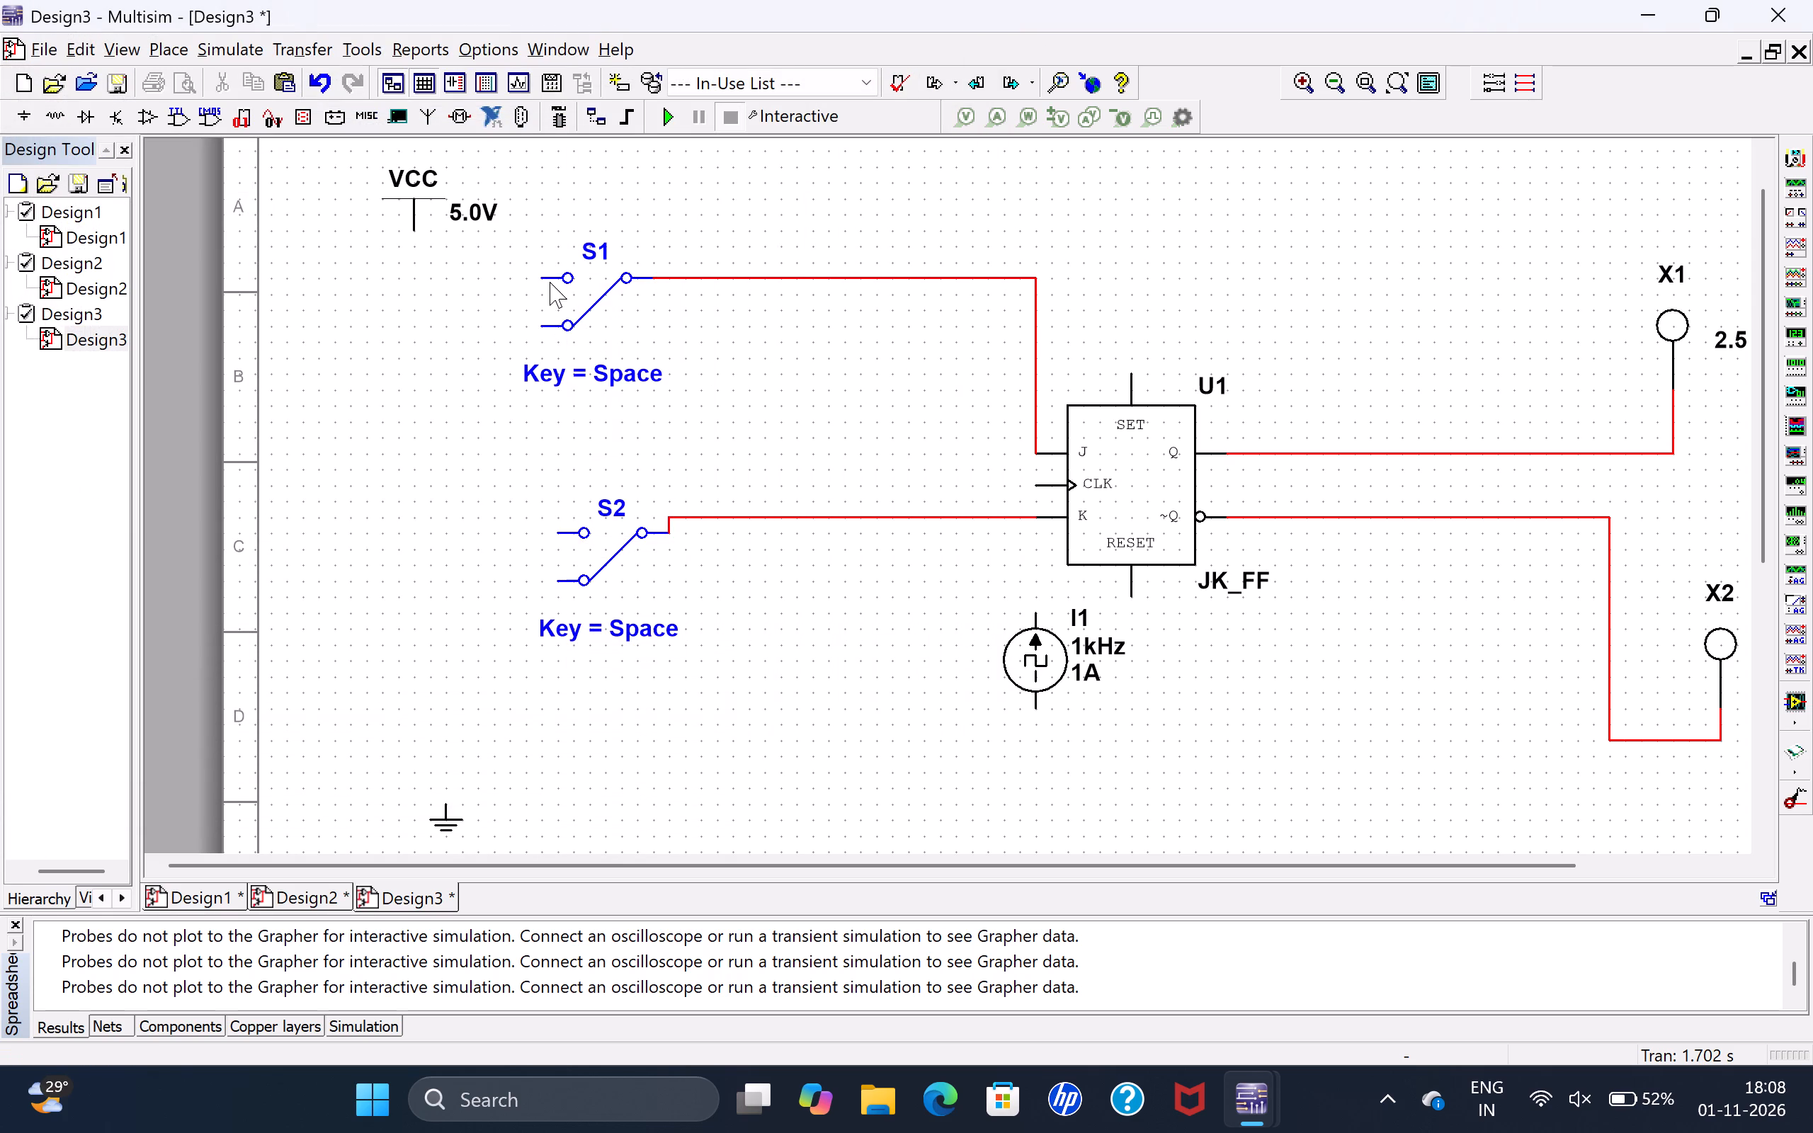
Wire the VCC supply to the upper throw contact of switch S1.
left_click(417, 231)
left_click(544, 284)
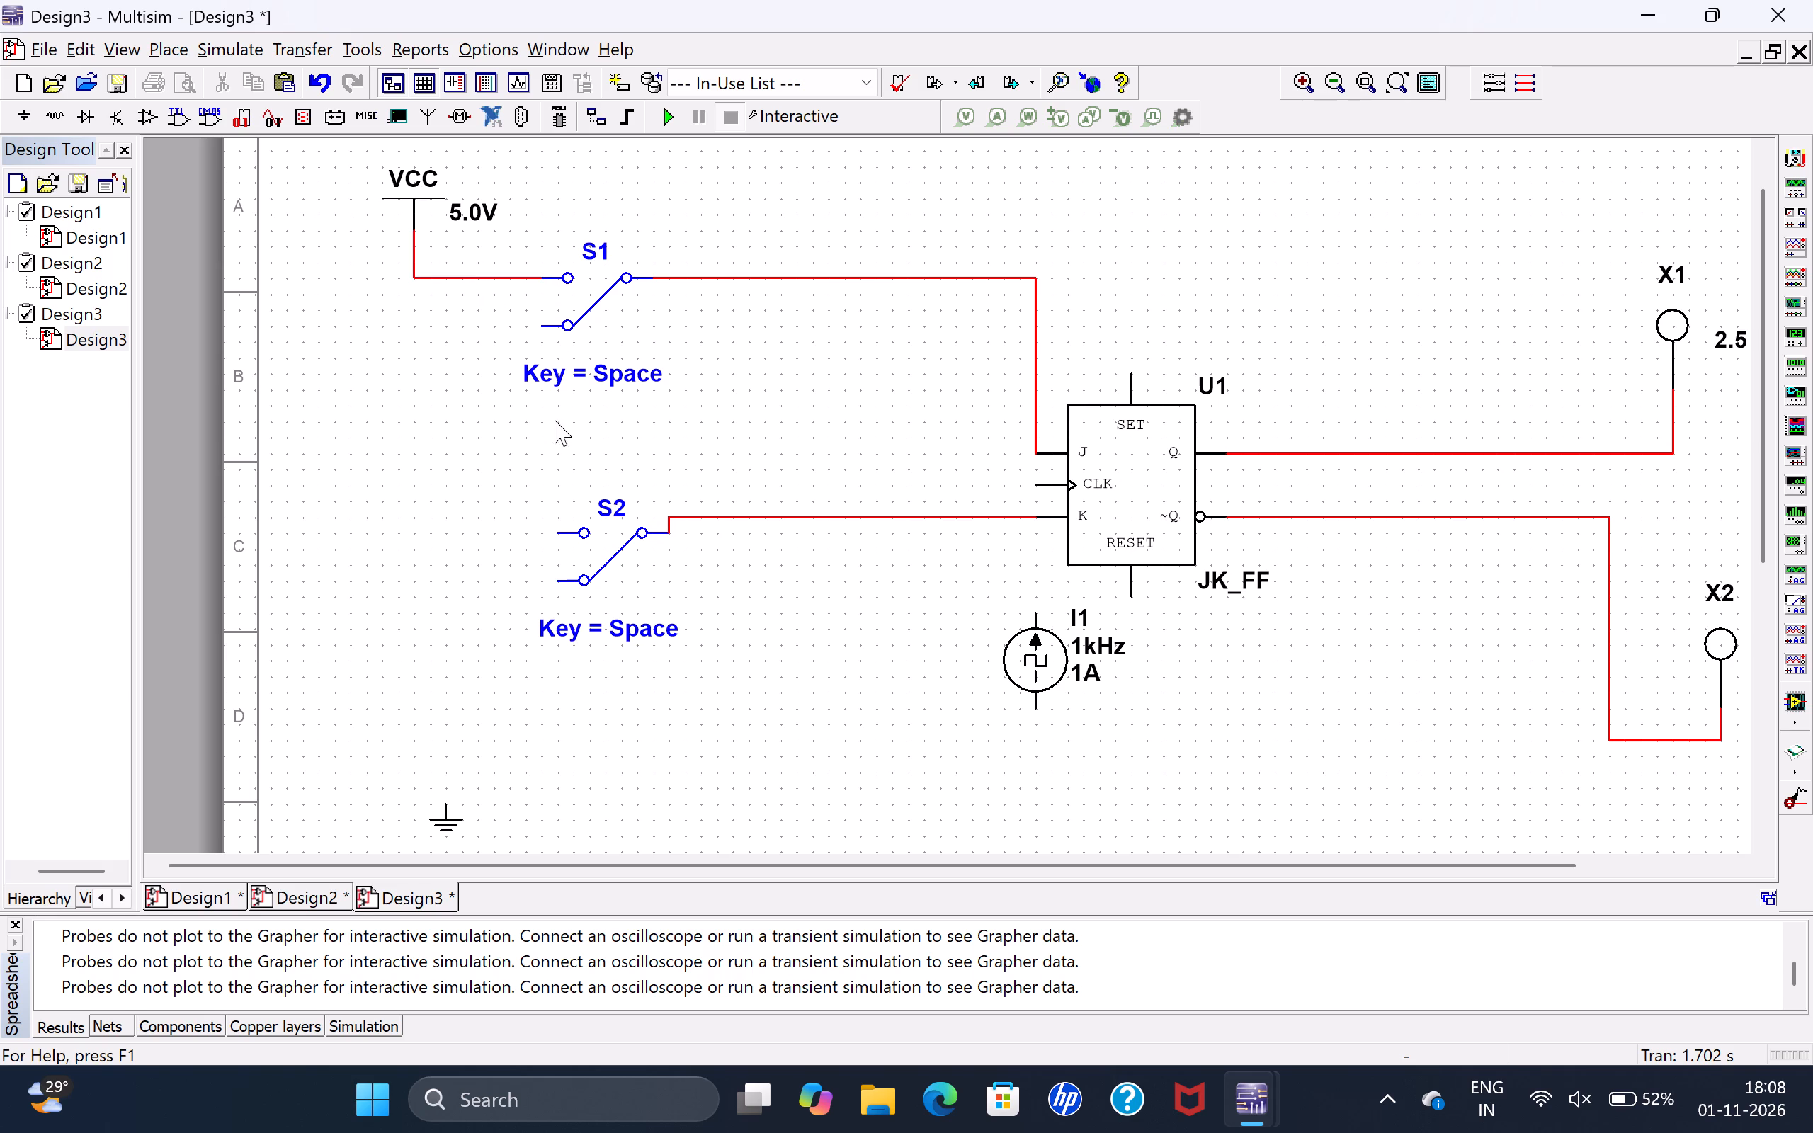
Wire the lower throw contact of switch S1 to the lower throw contact of switch S2.
left_click(540, 324)
left_click(487, 564)
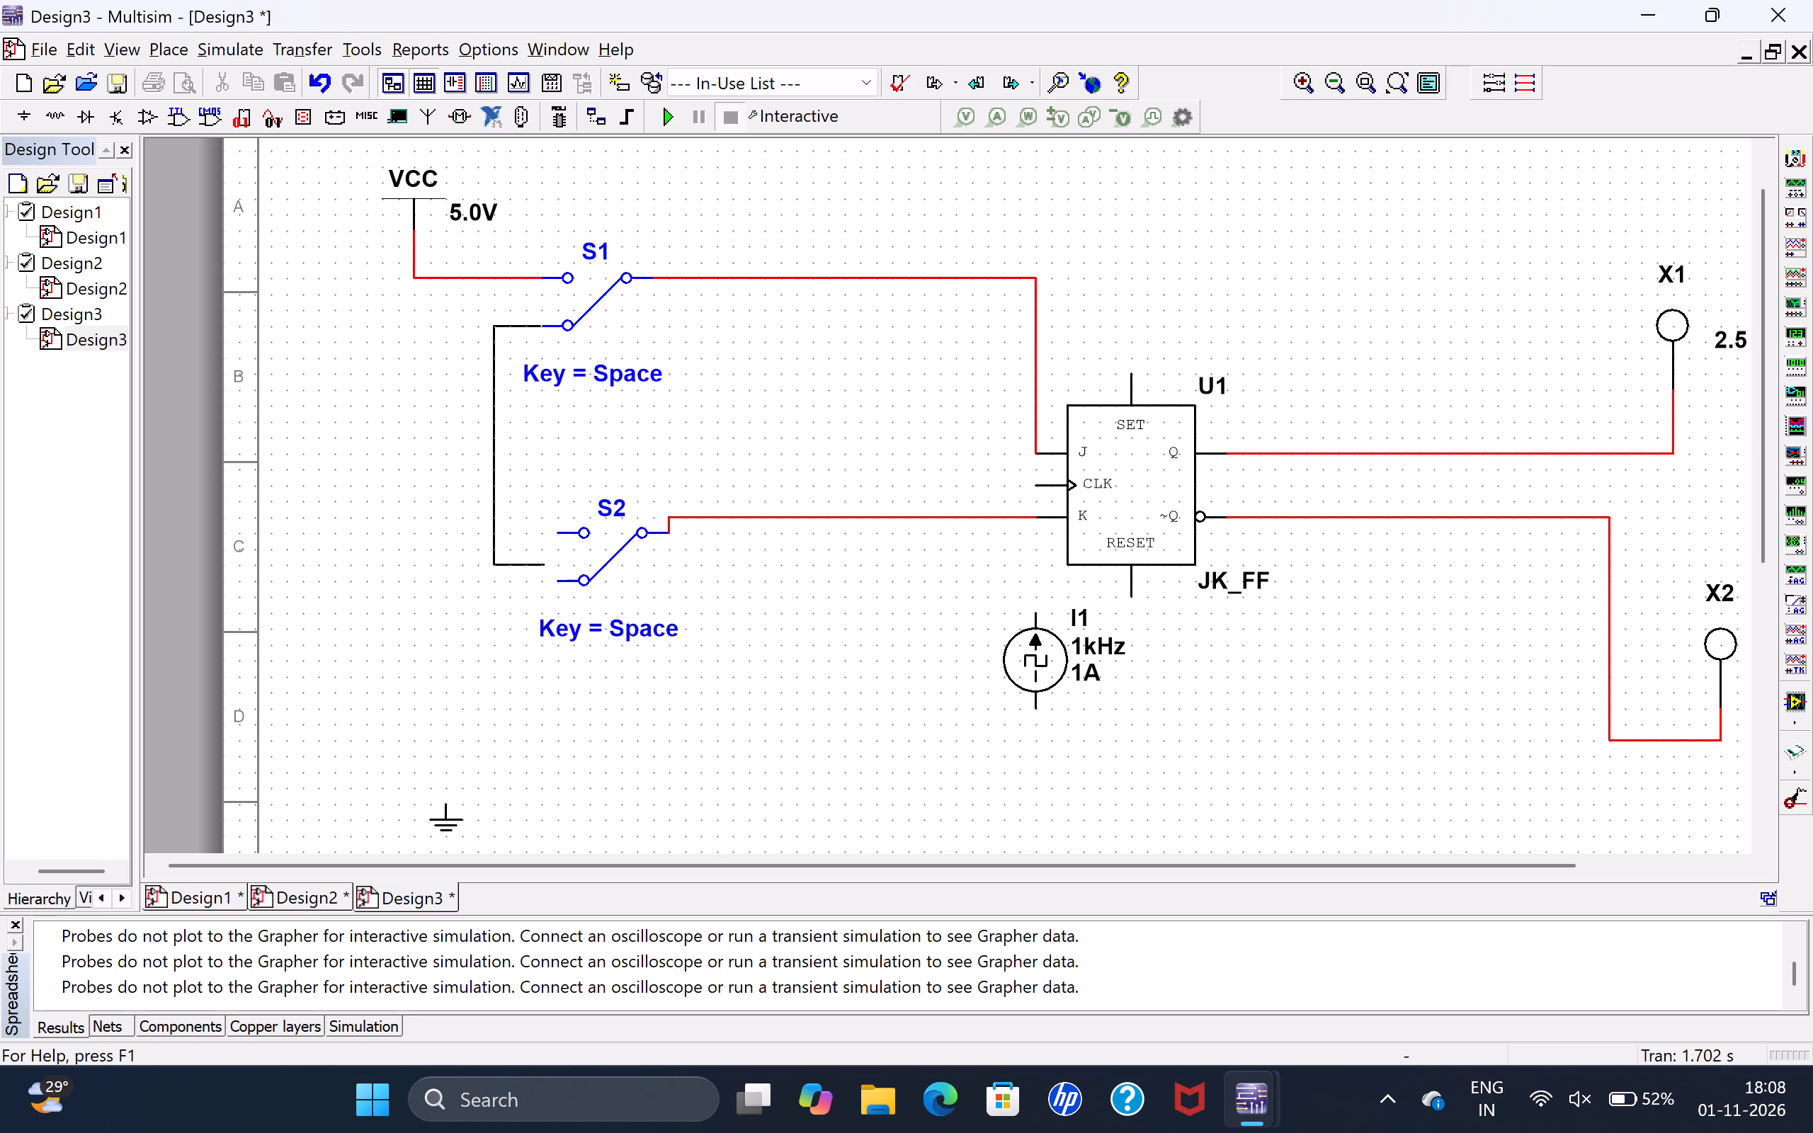
left_click(564, 581)
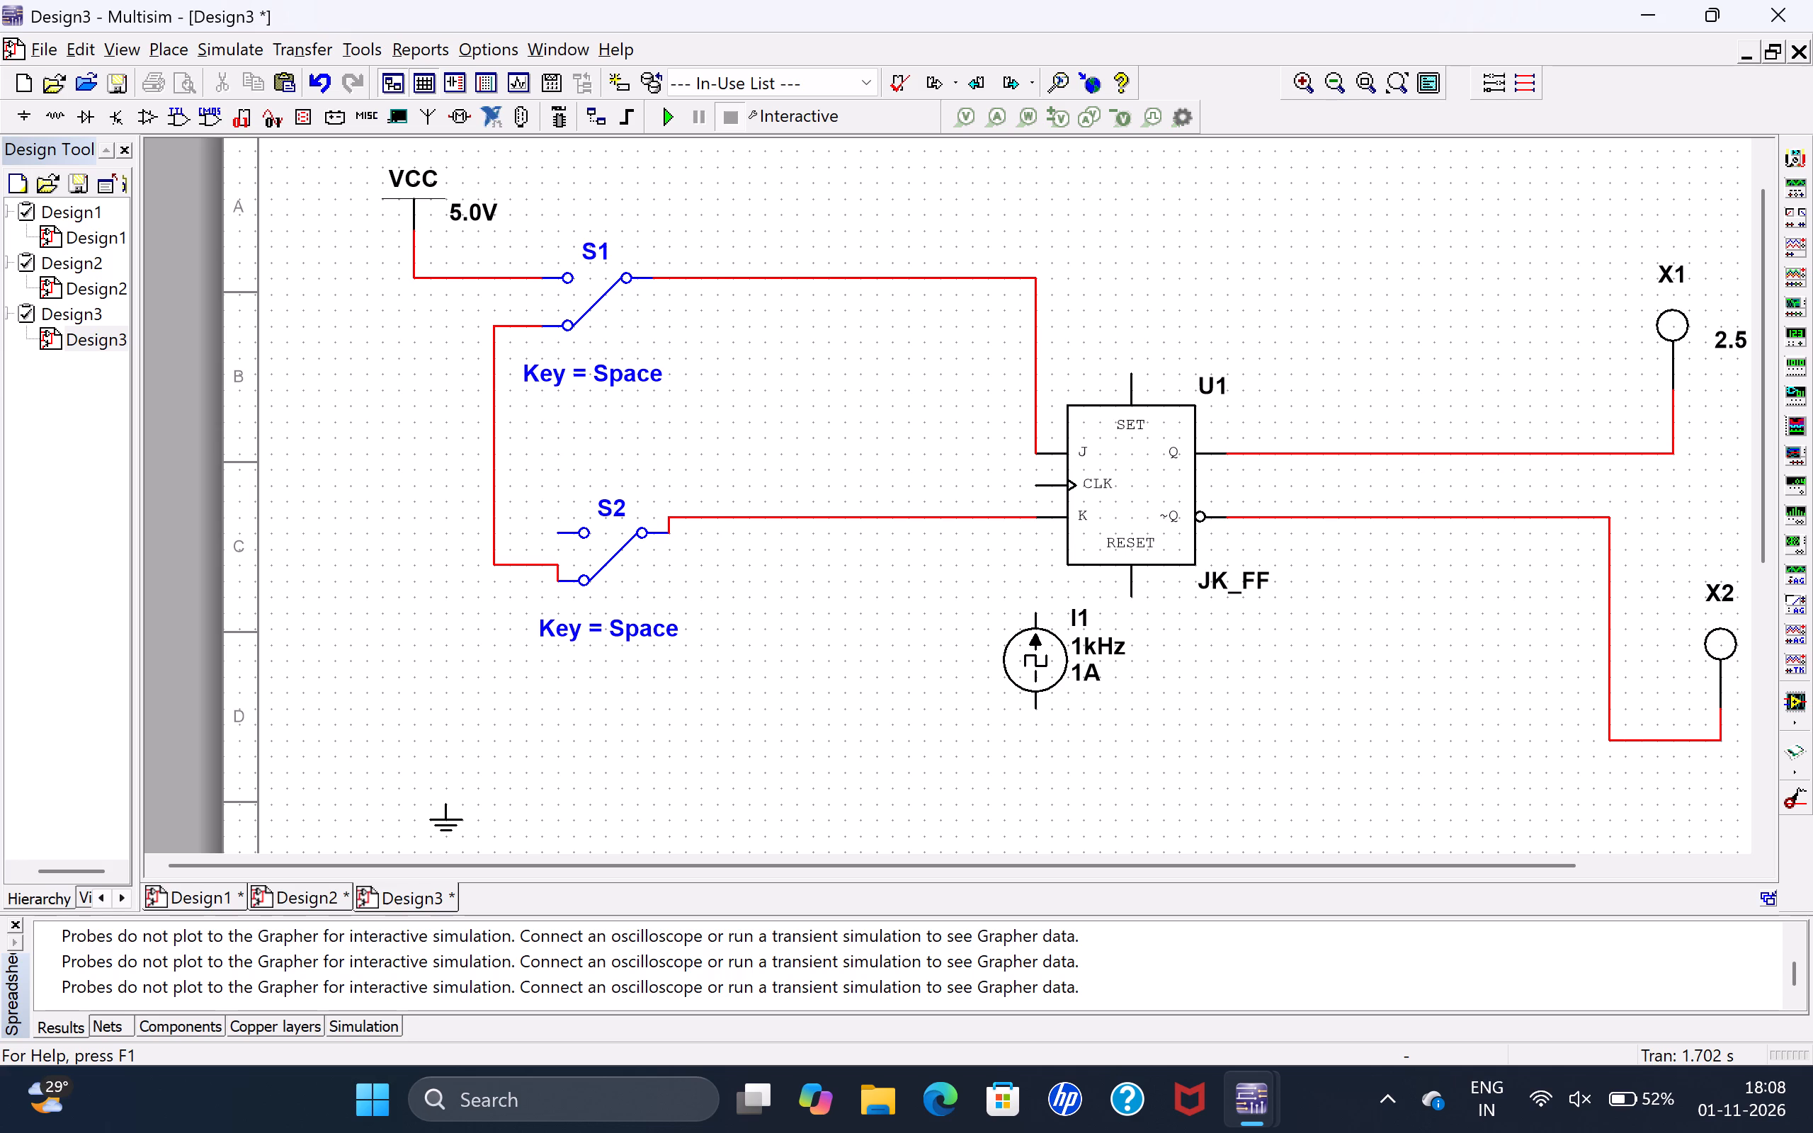
Wire the upper throw contact of switch S2 to the VCC wire feeding S1.
left_click_drag(555, 530, 523, 526)
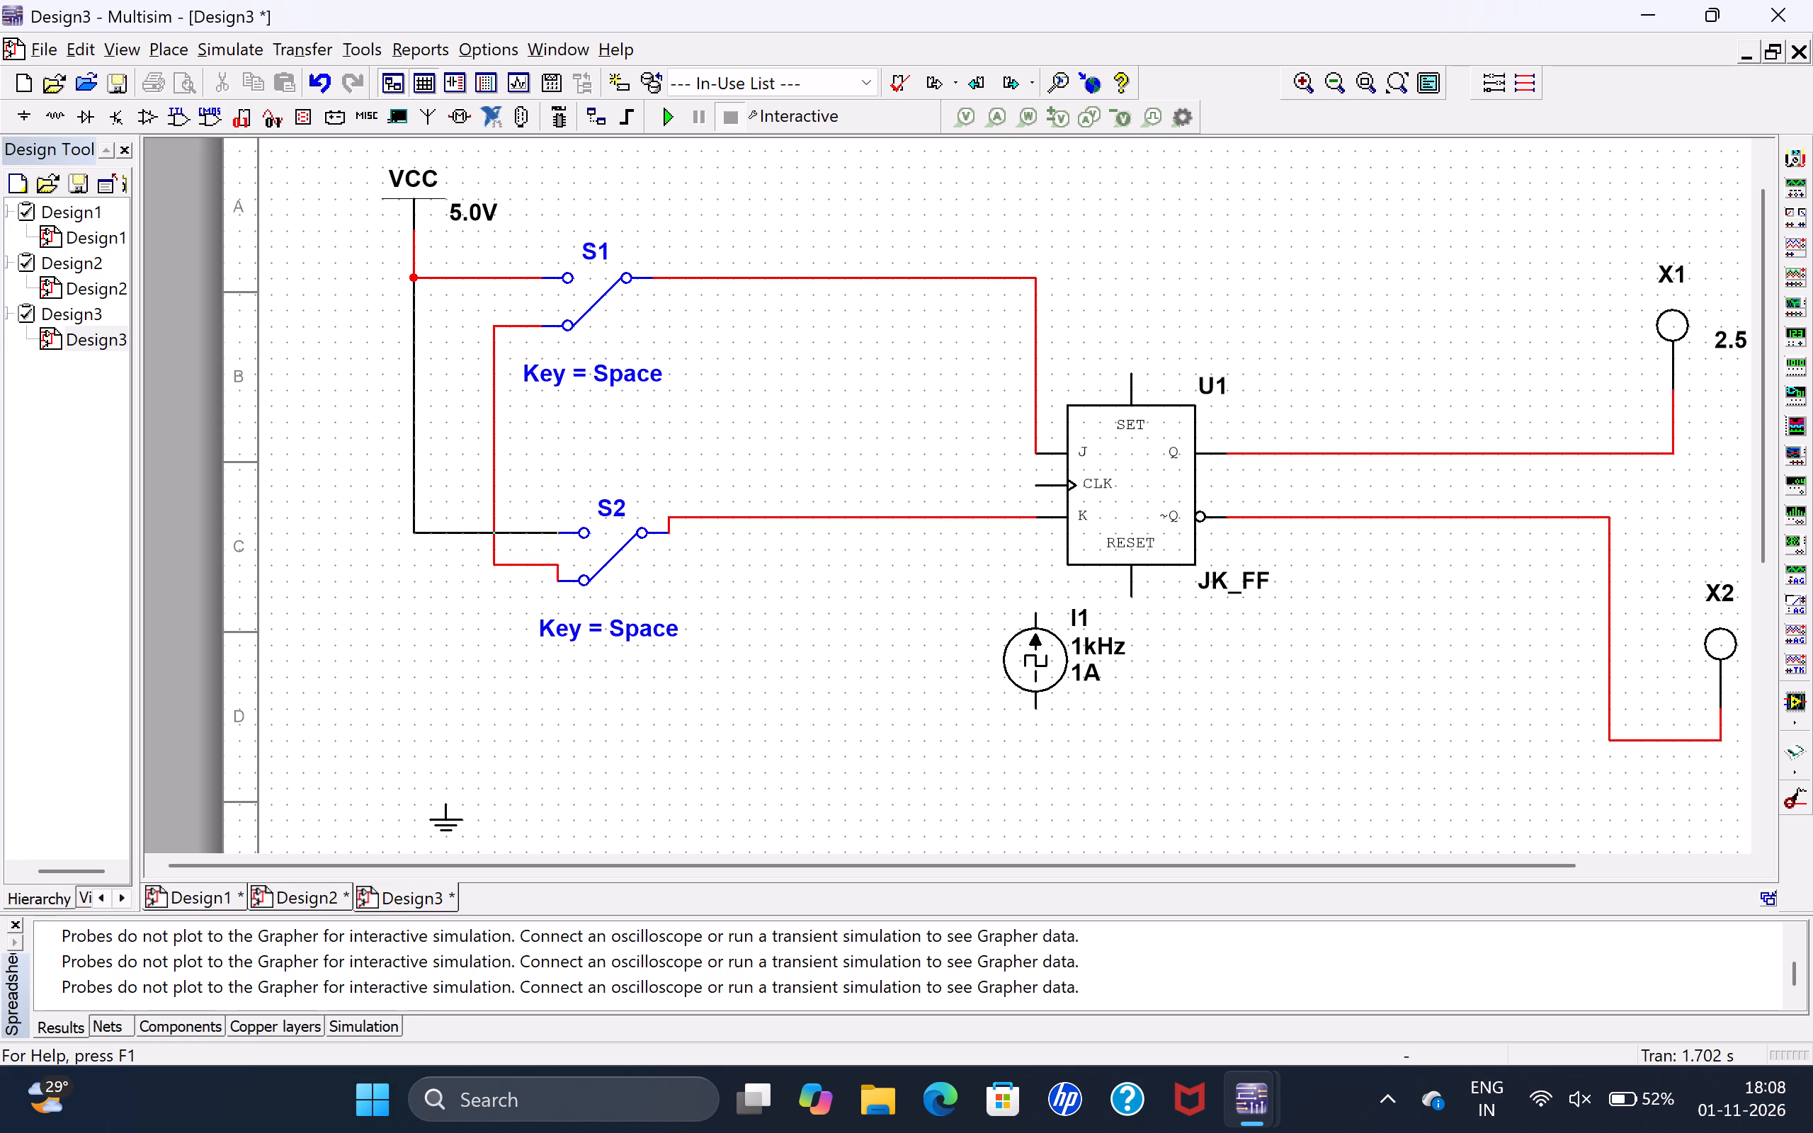
left_click(414, 278)
Wire the ground symbol to the wire joining the lower contacts of S1 and S2.
left_click(442, 802)
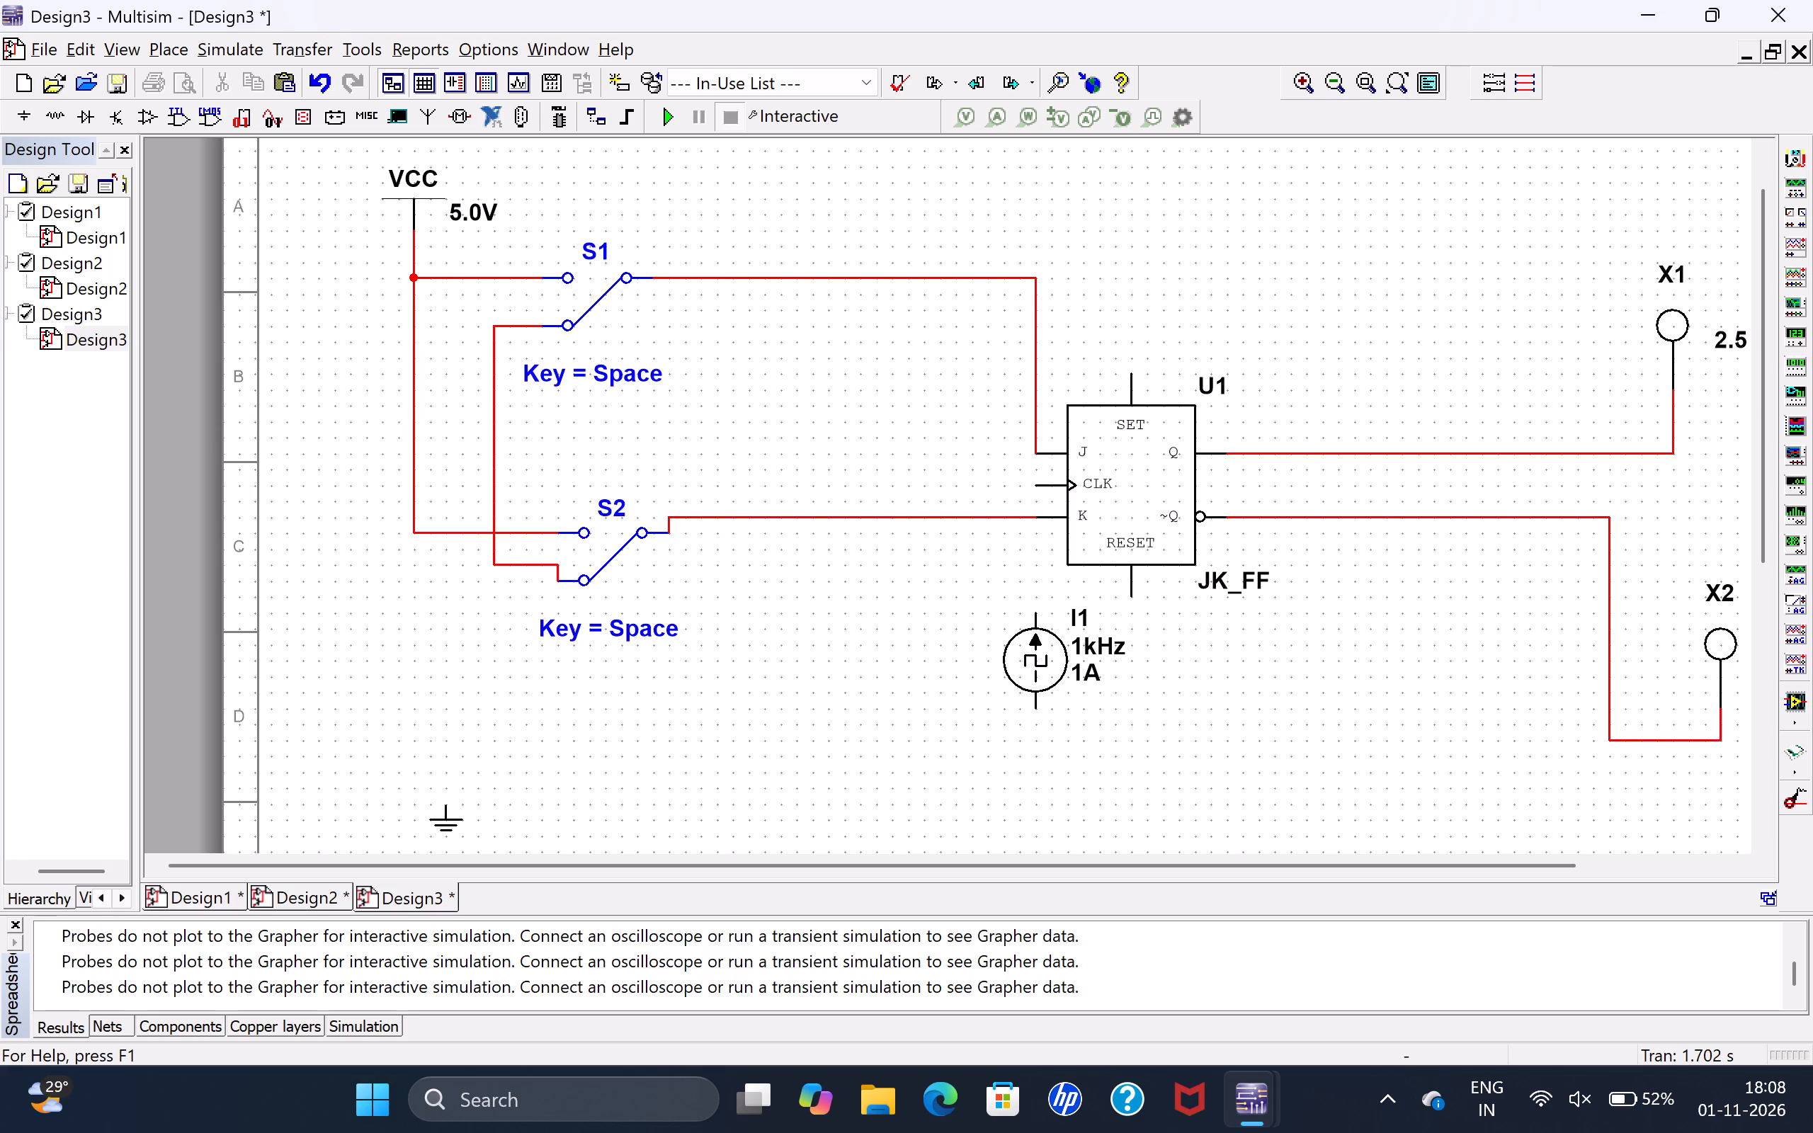
left_click(512, 568)
Wire clock source I1 between the flip-flop's CLK input and the ground wire near switch S2.
left_click(1038, 484)
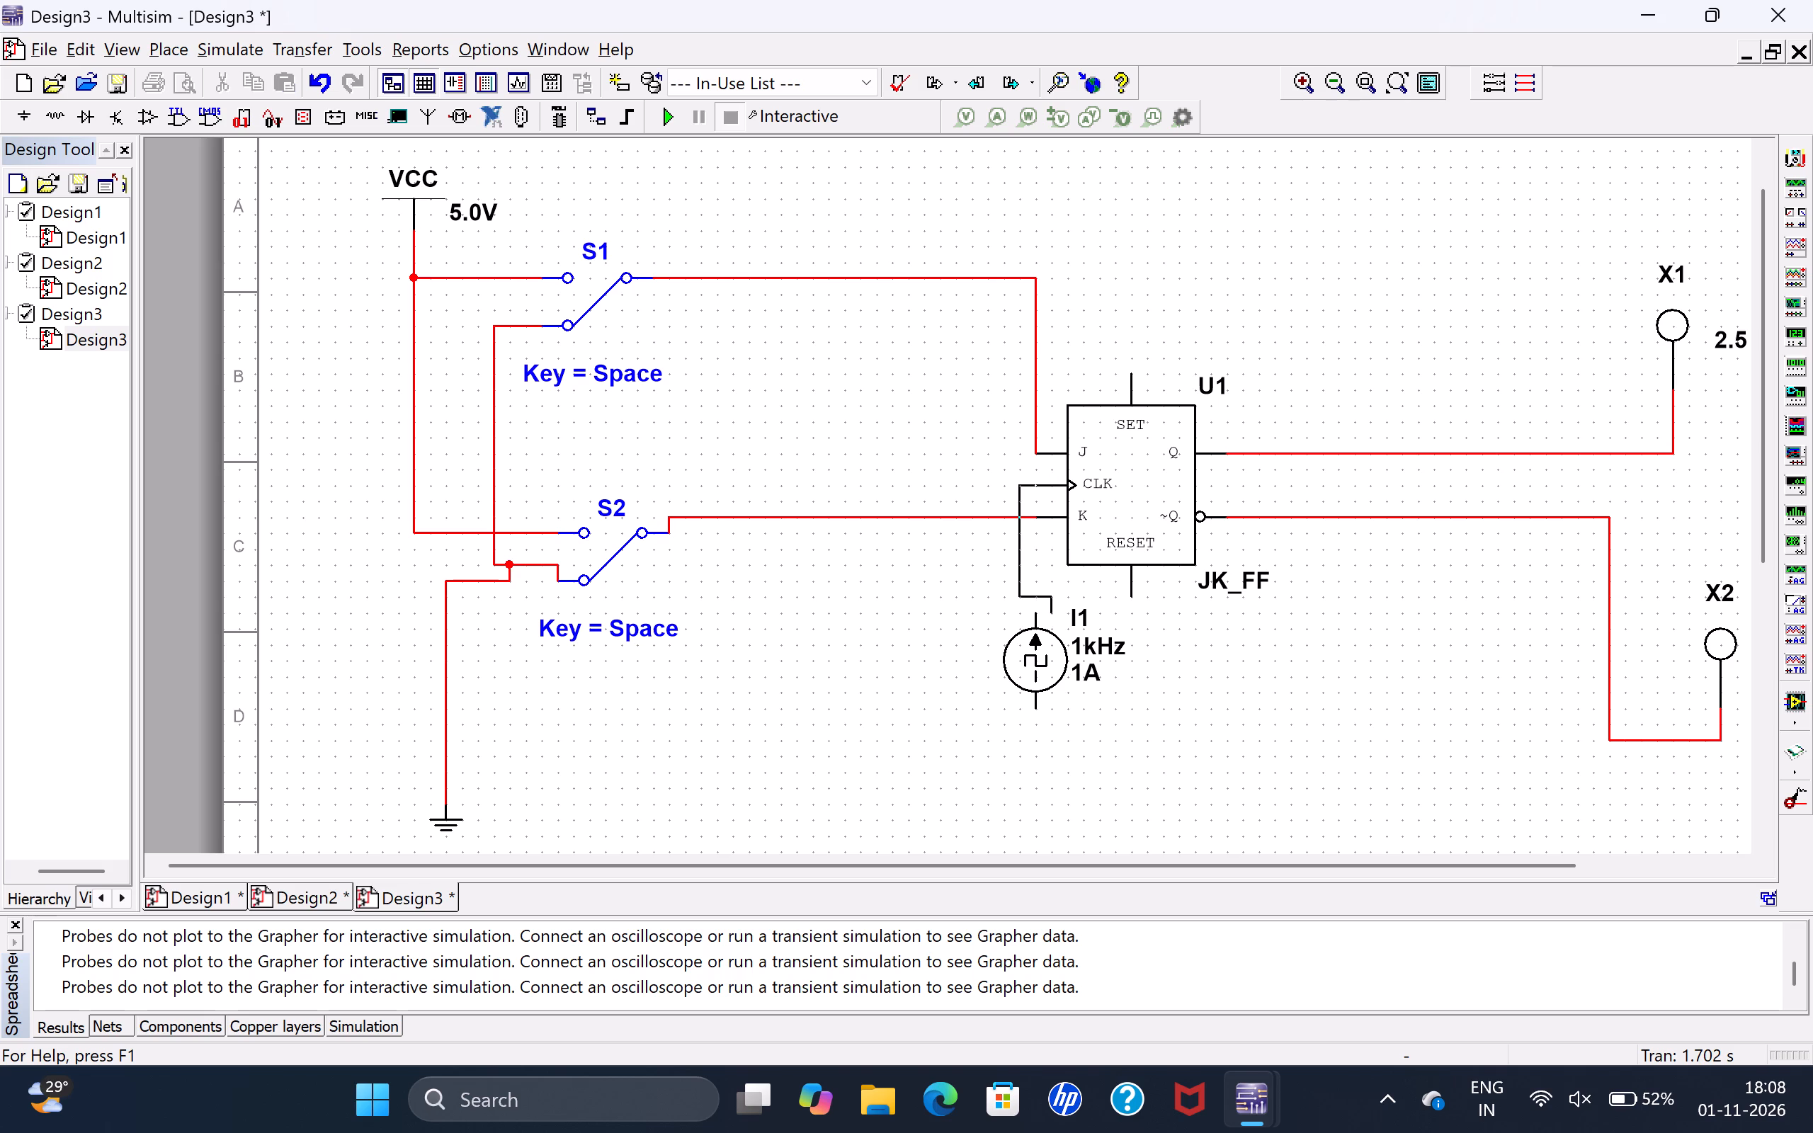
left_click(1032, 617)
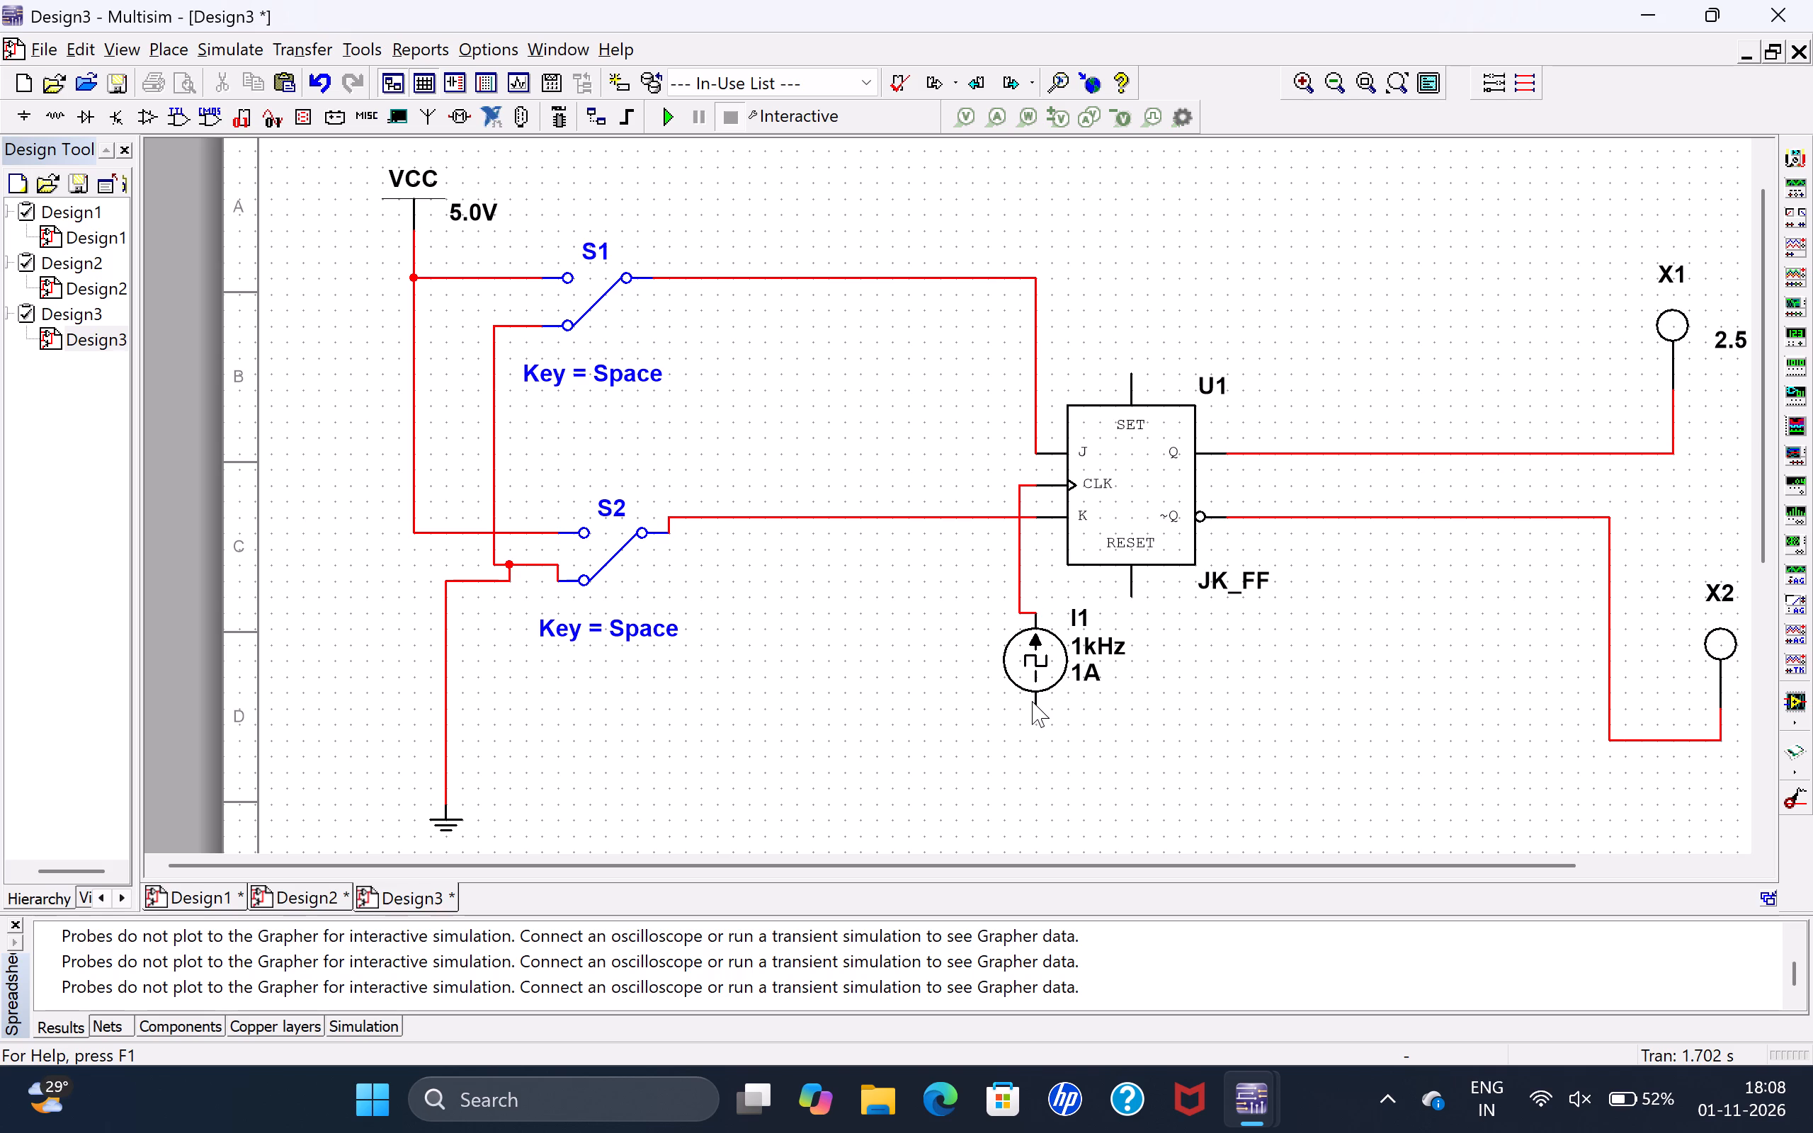
left_click(1035, 709)
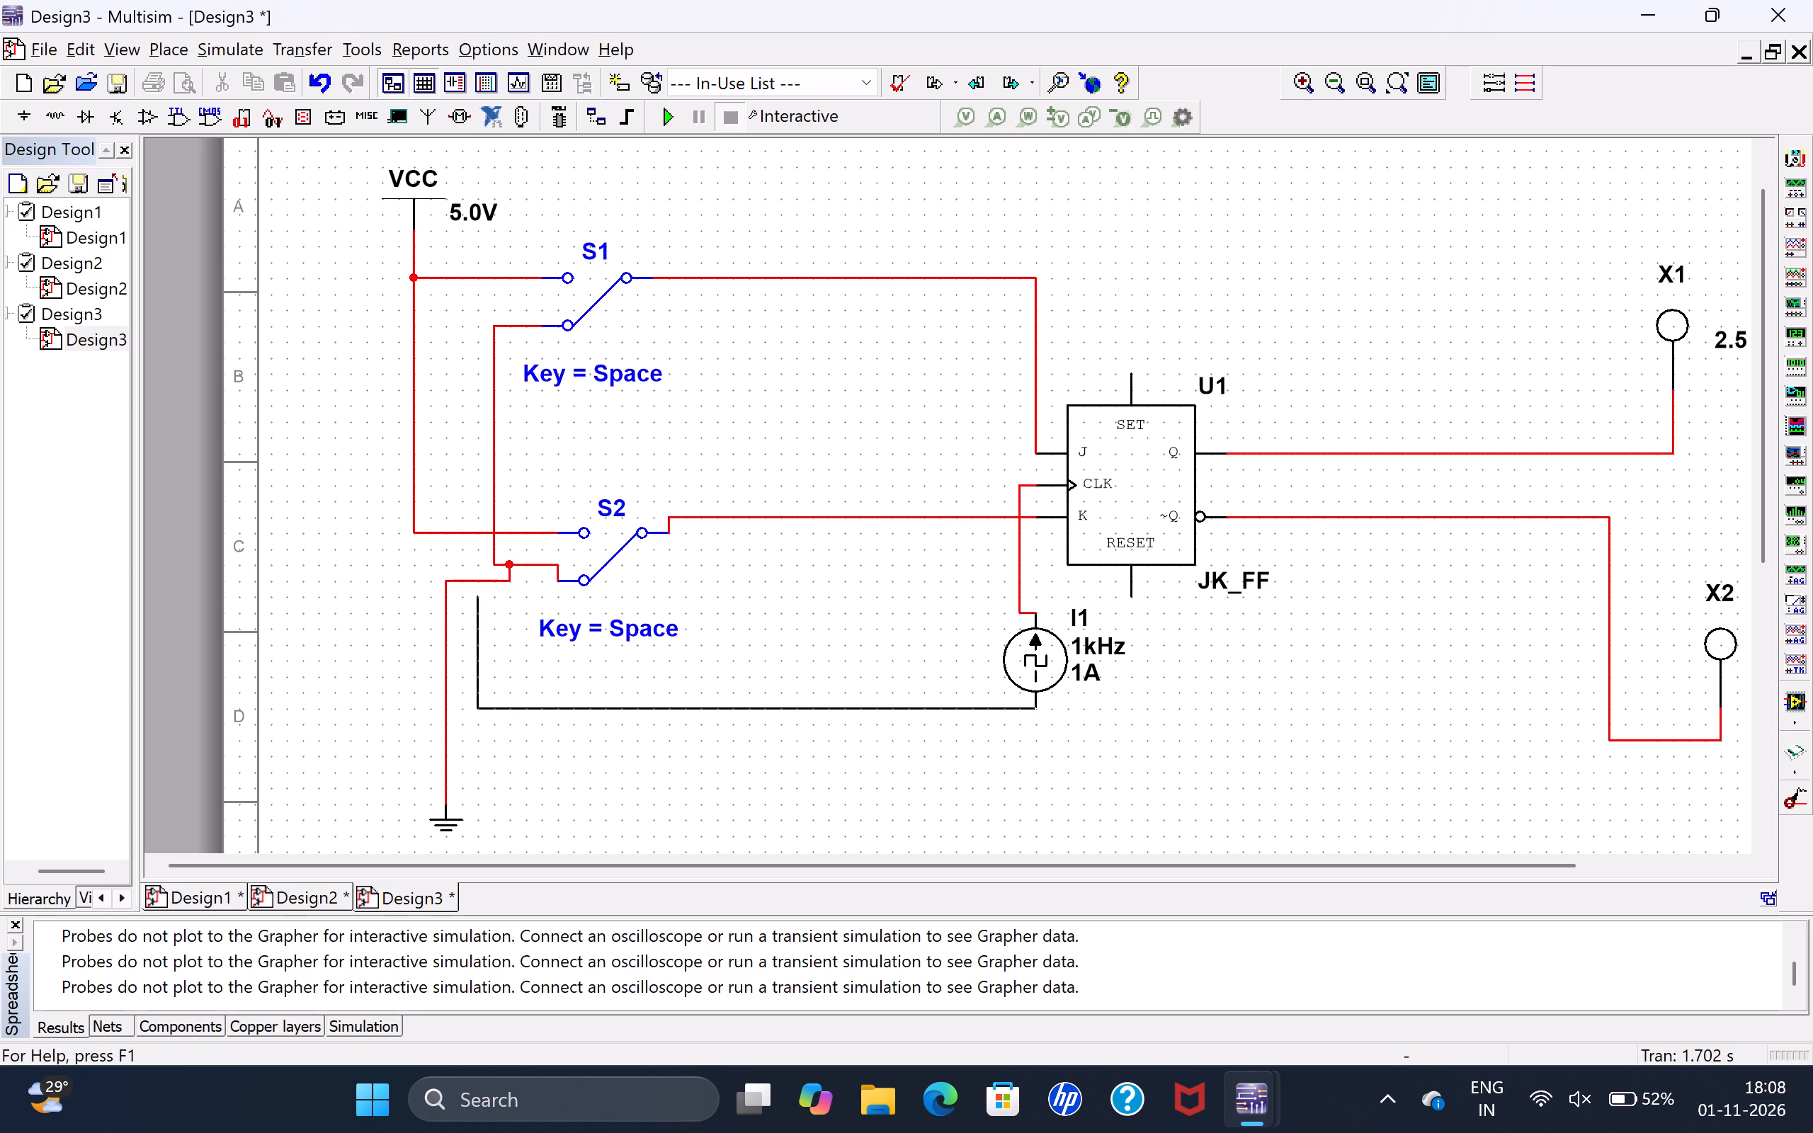
left_click(474, 583)
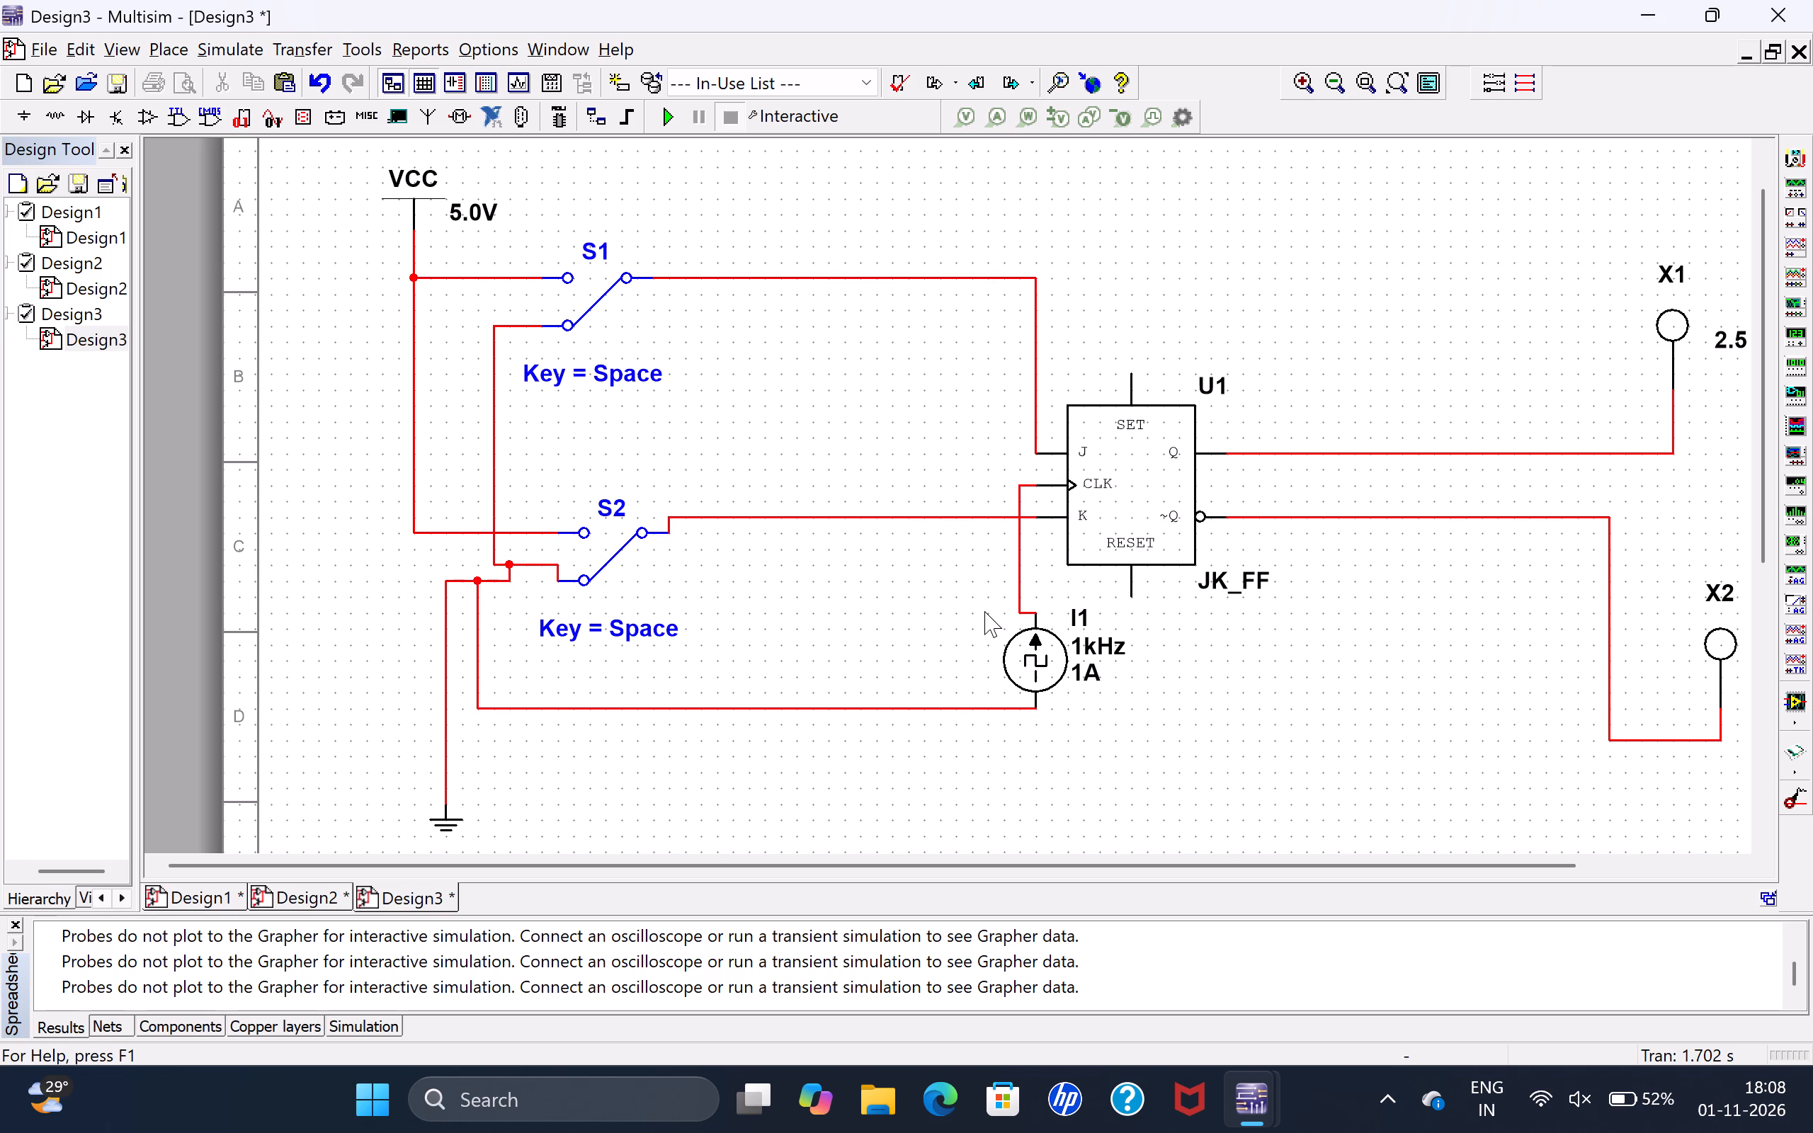
Run the interactive simulation and switch S1 and S2 through J/K states 1/0, 1/1, 0/1 and 0/0, checking probes X1 and X2.
scroll(984, 611, "down", 4)
scroll(1358, 655, "up", 3)
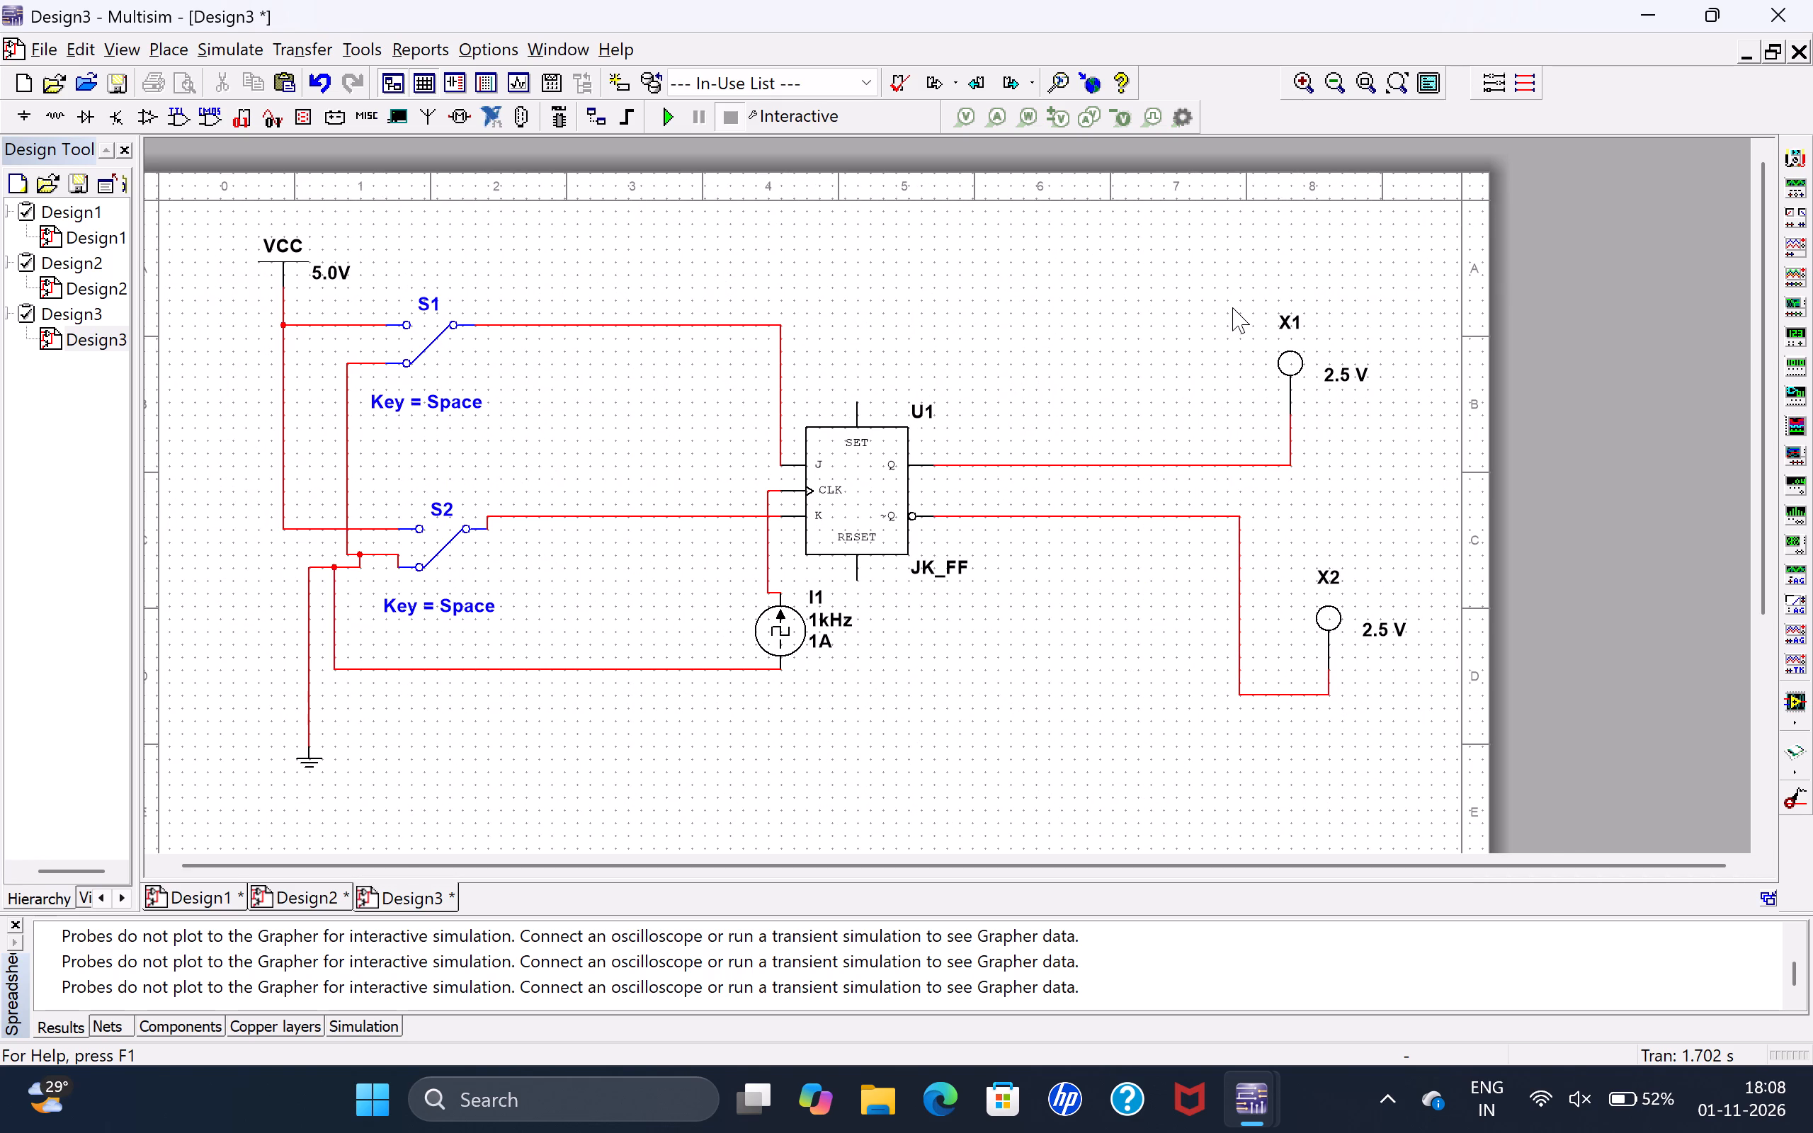
scroll(1230, 304, "up", 1)
scroll(818, 268, "down", 3)
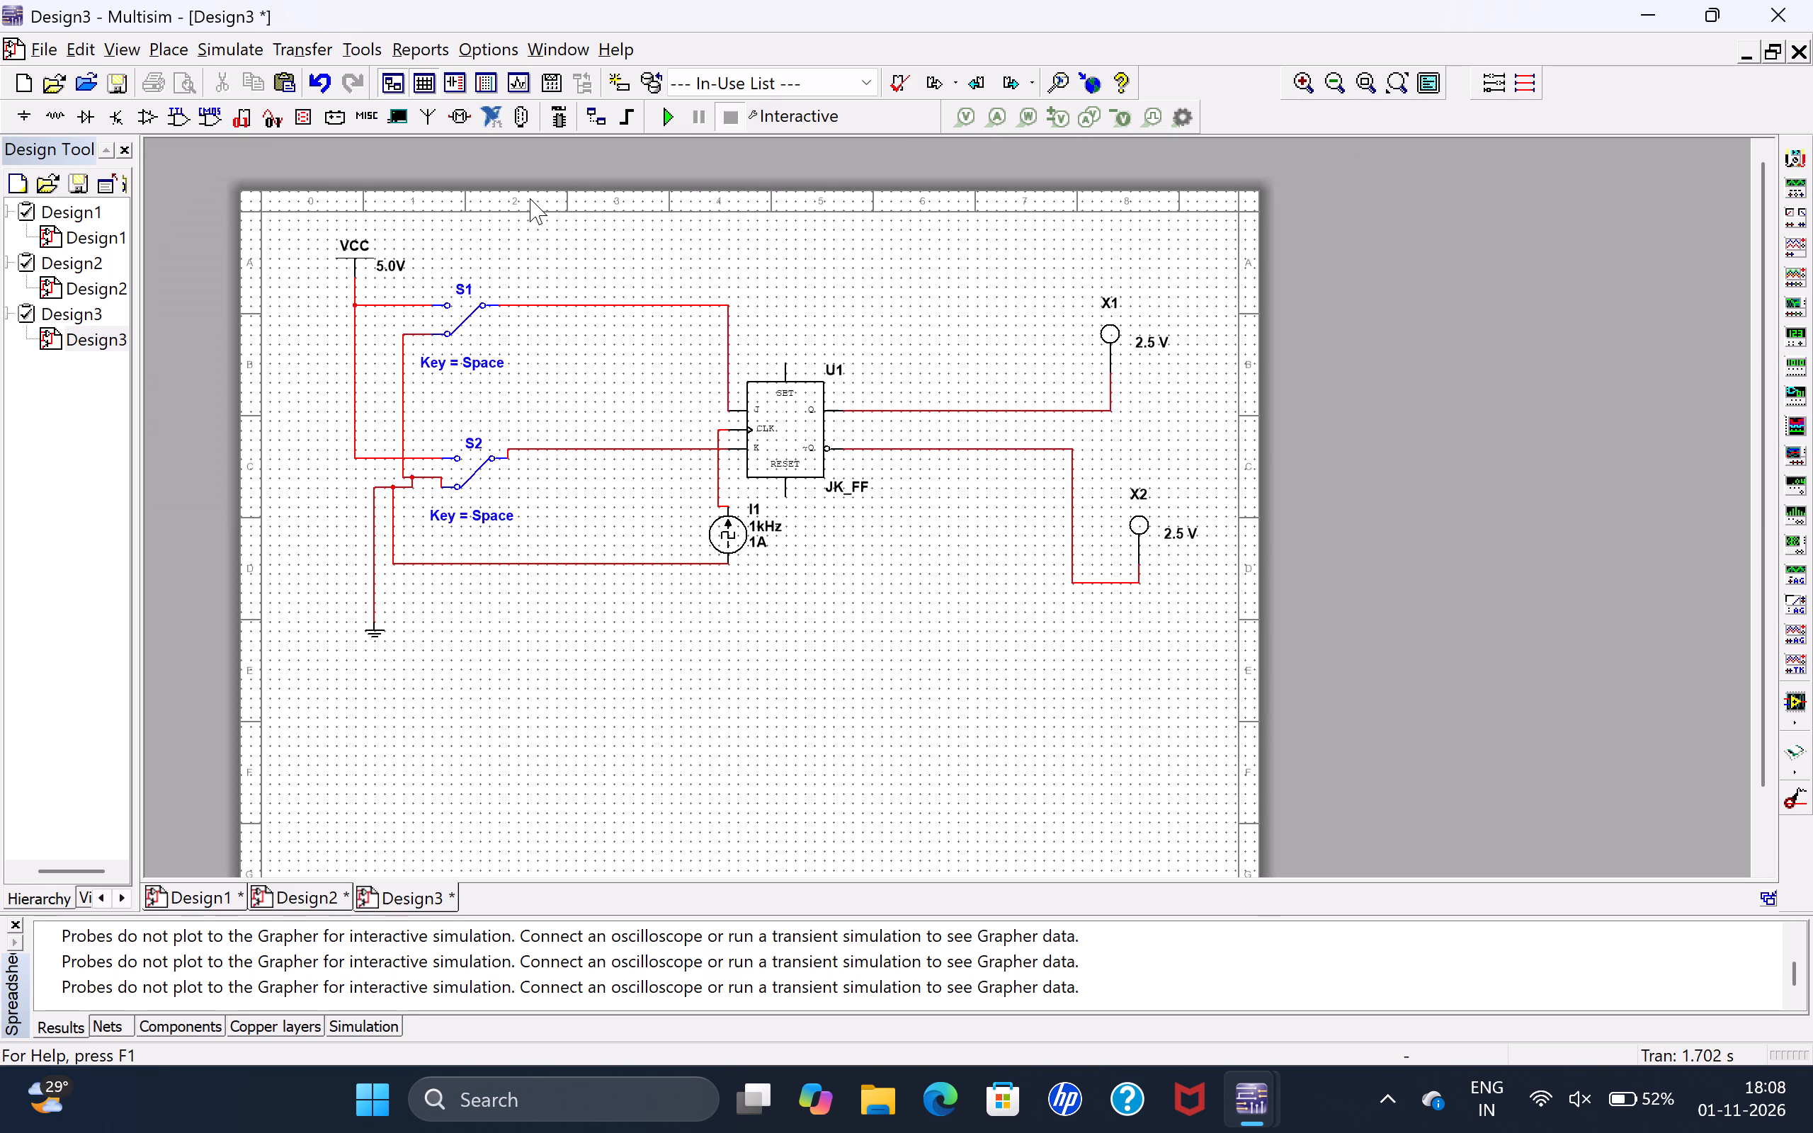
left_click(674, 116)
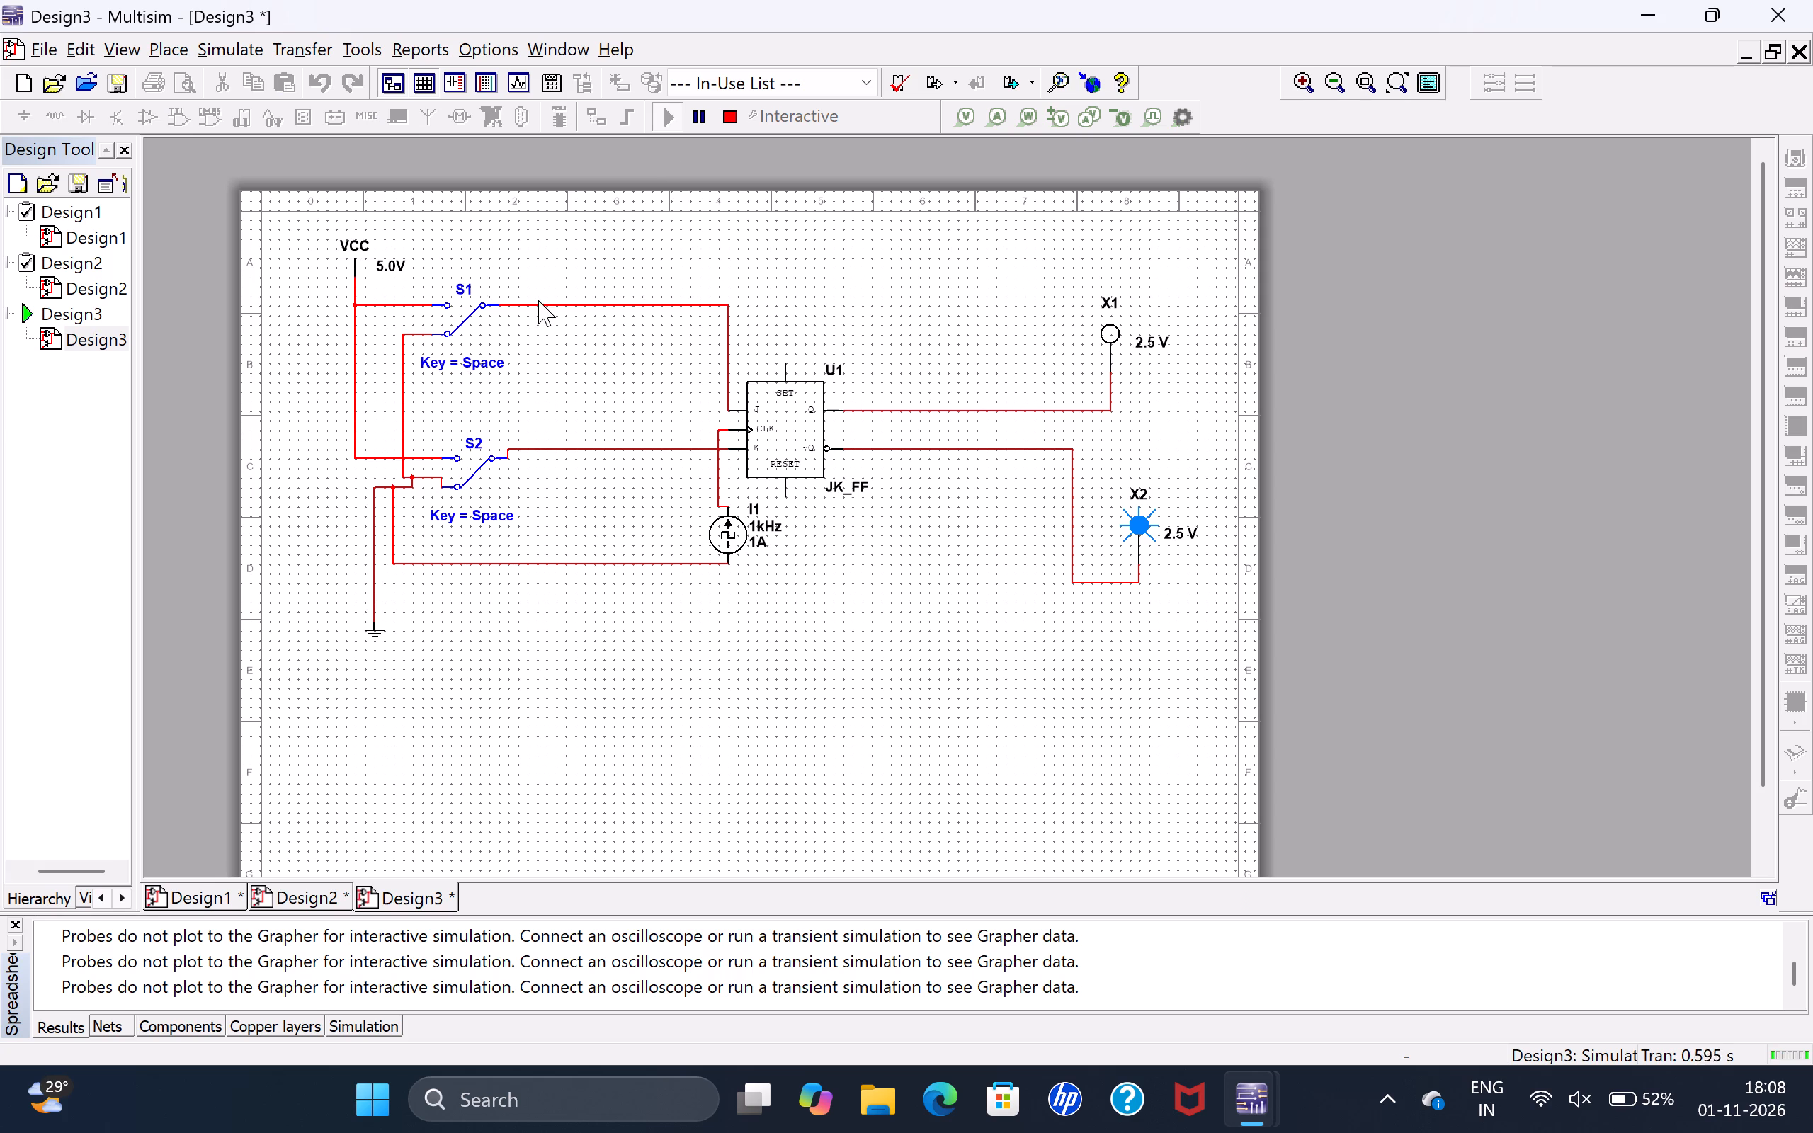
left_click(469, 326)
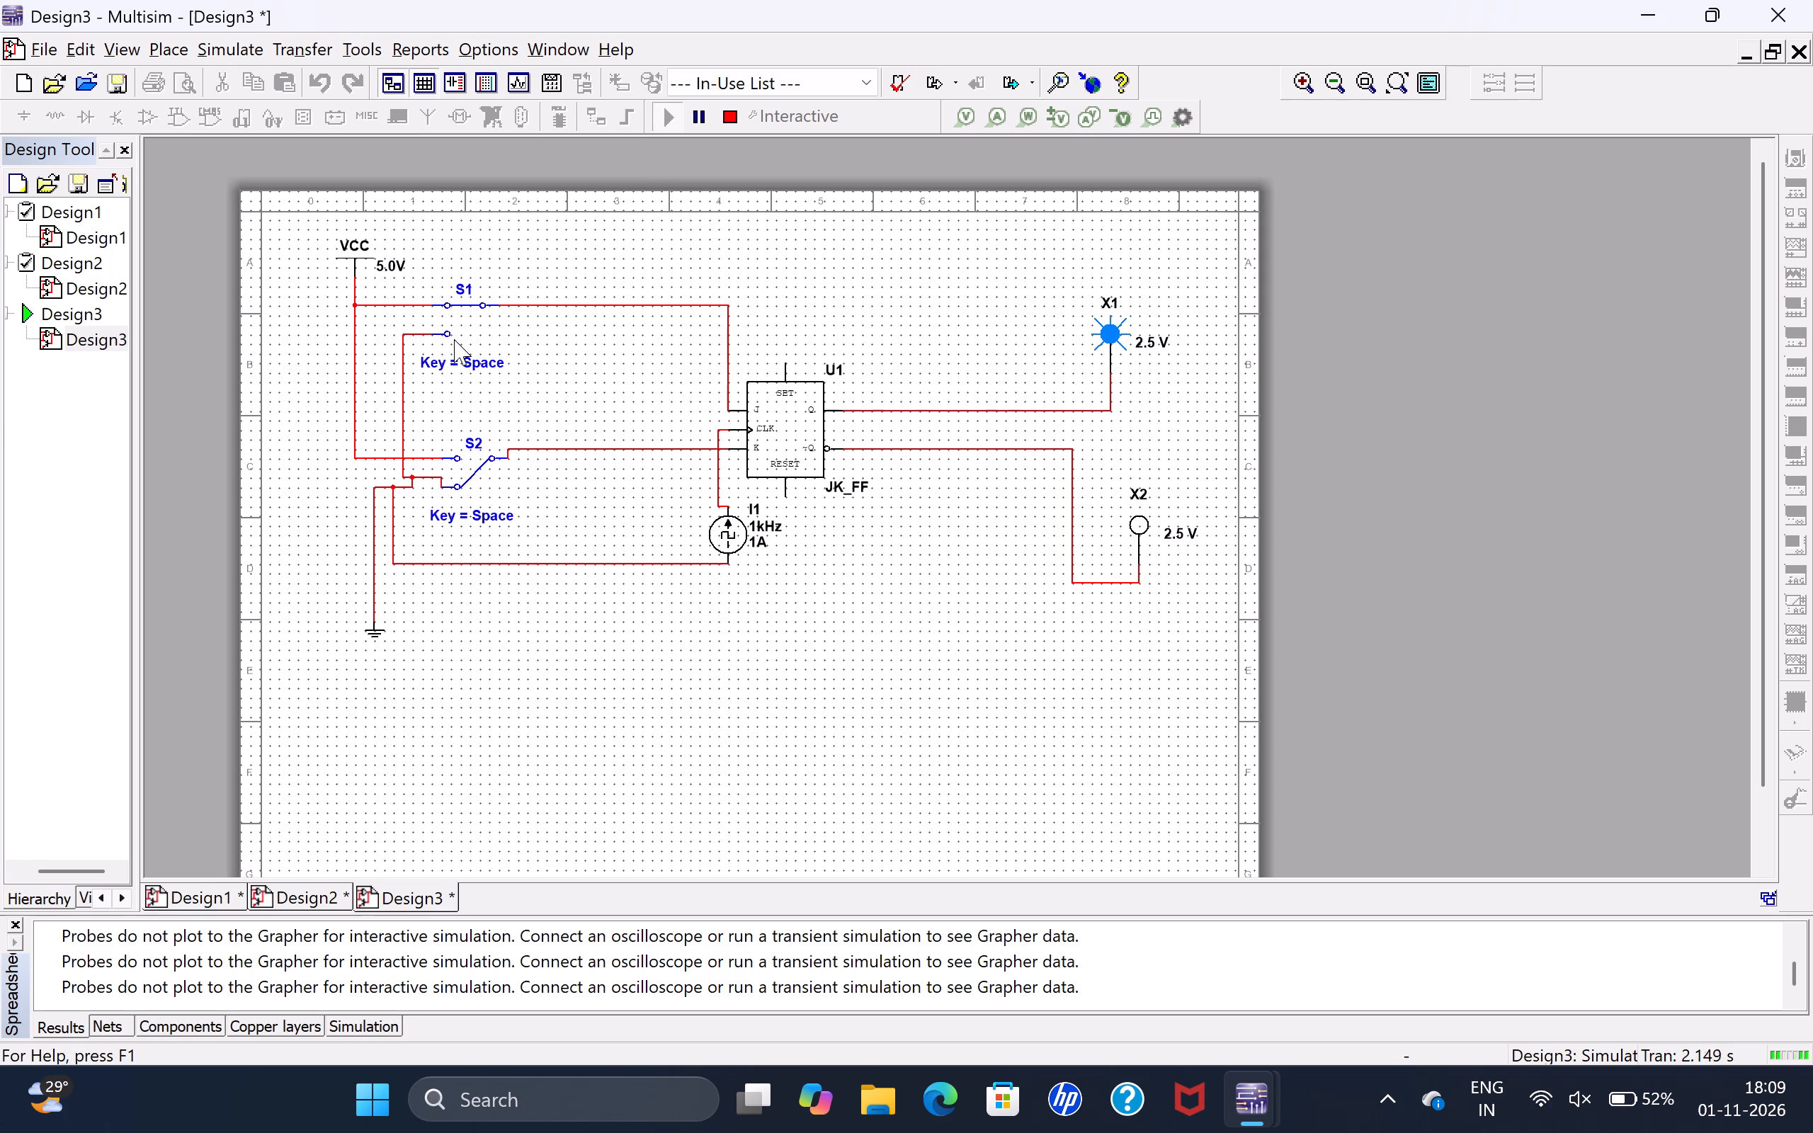
left_click(475, 471)
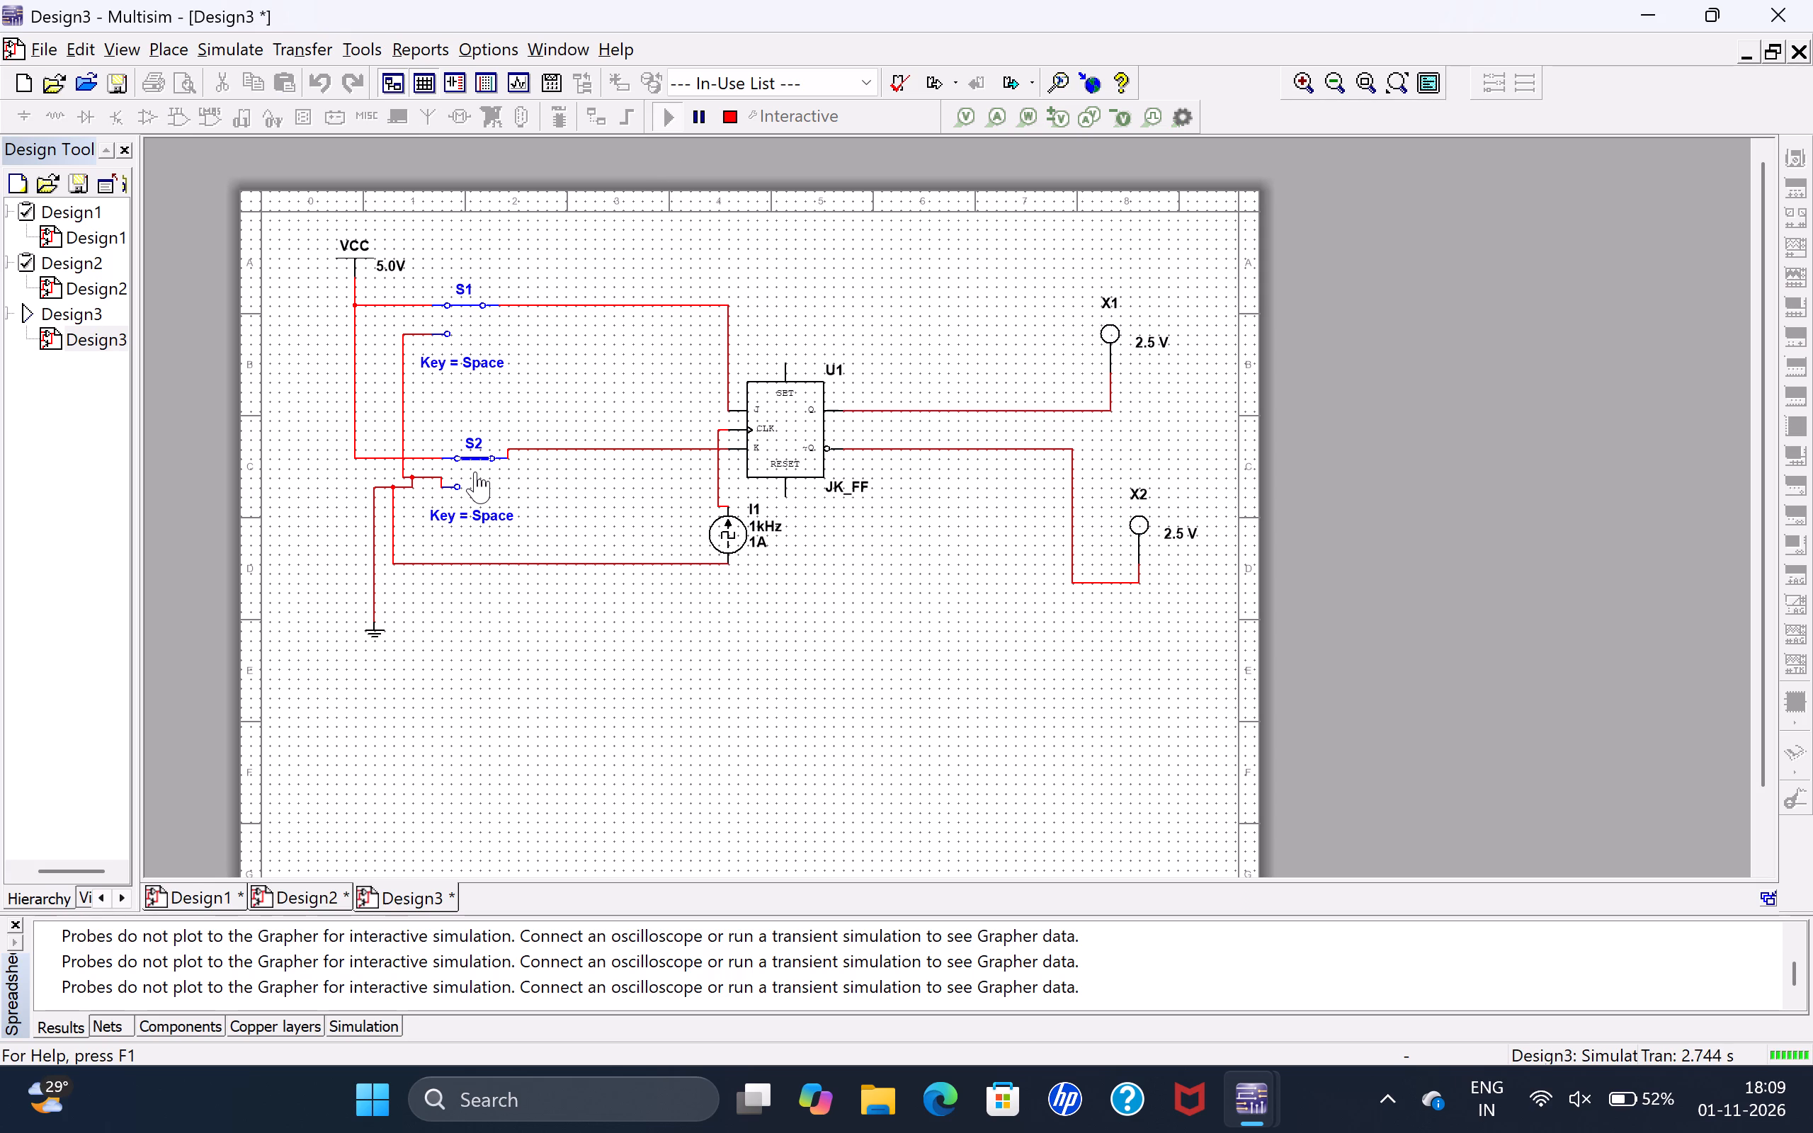
left_click(472, 307)
left_click(472, 307)
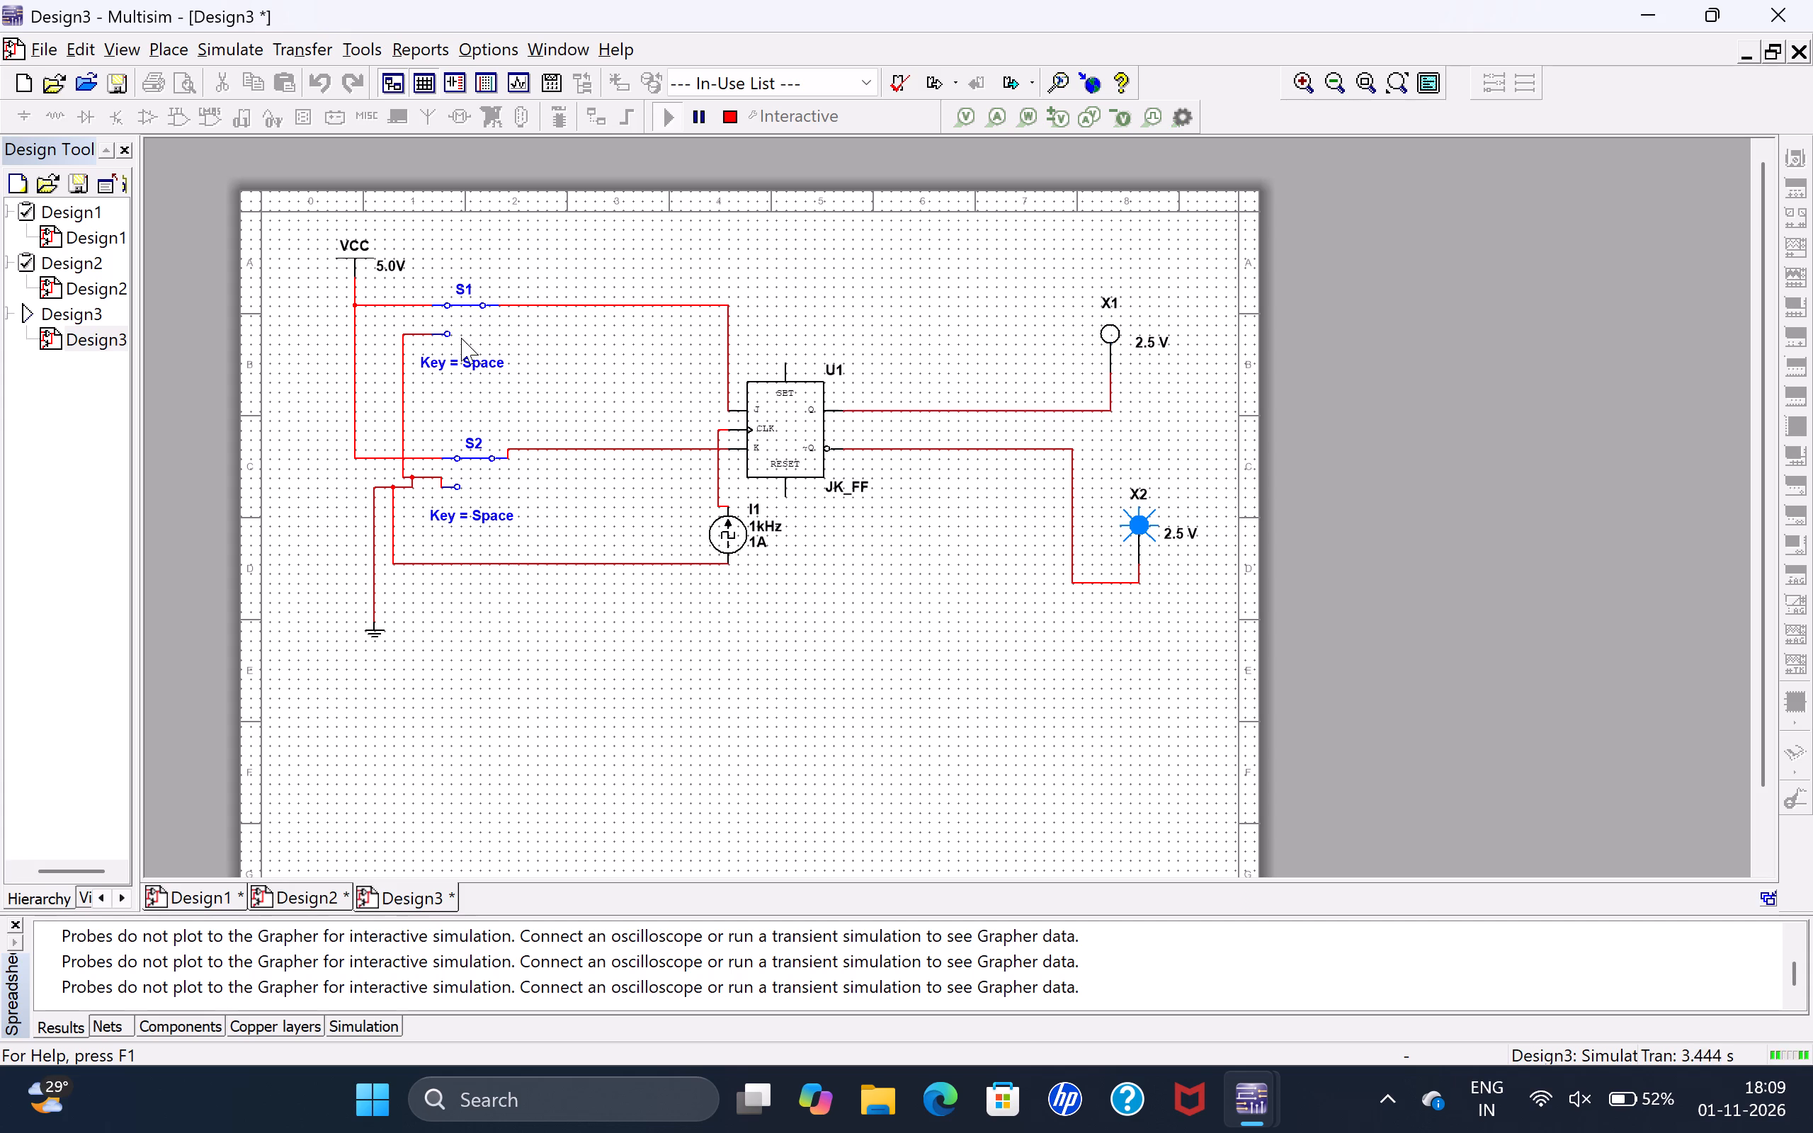
left_click(462, 307)
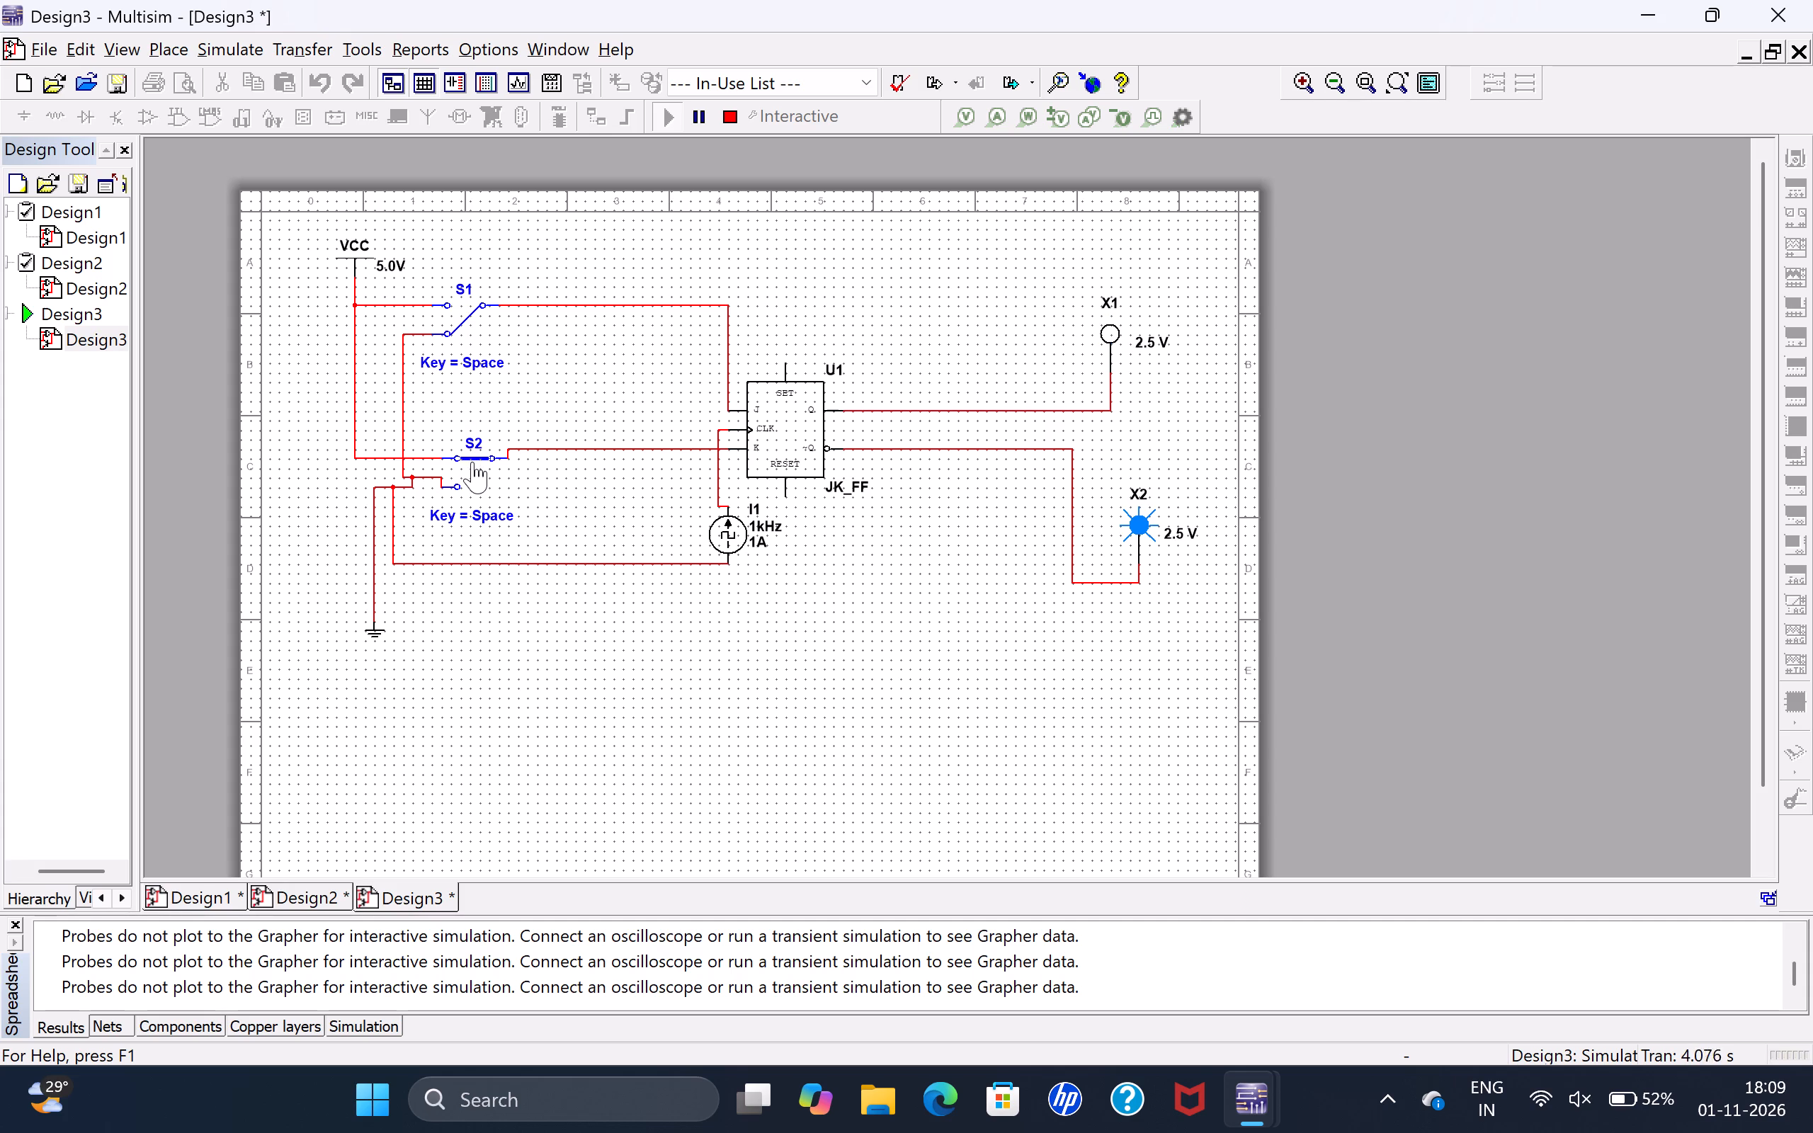
left_click(472, 462)
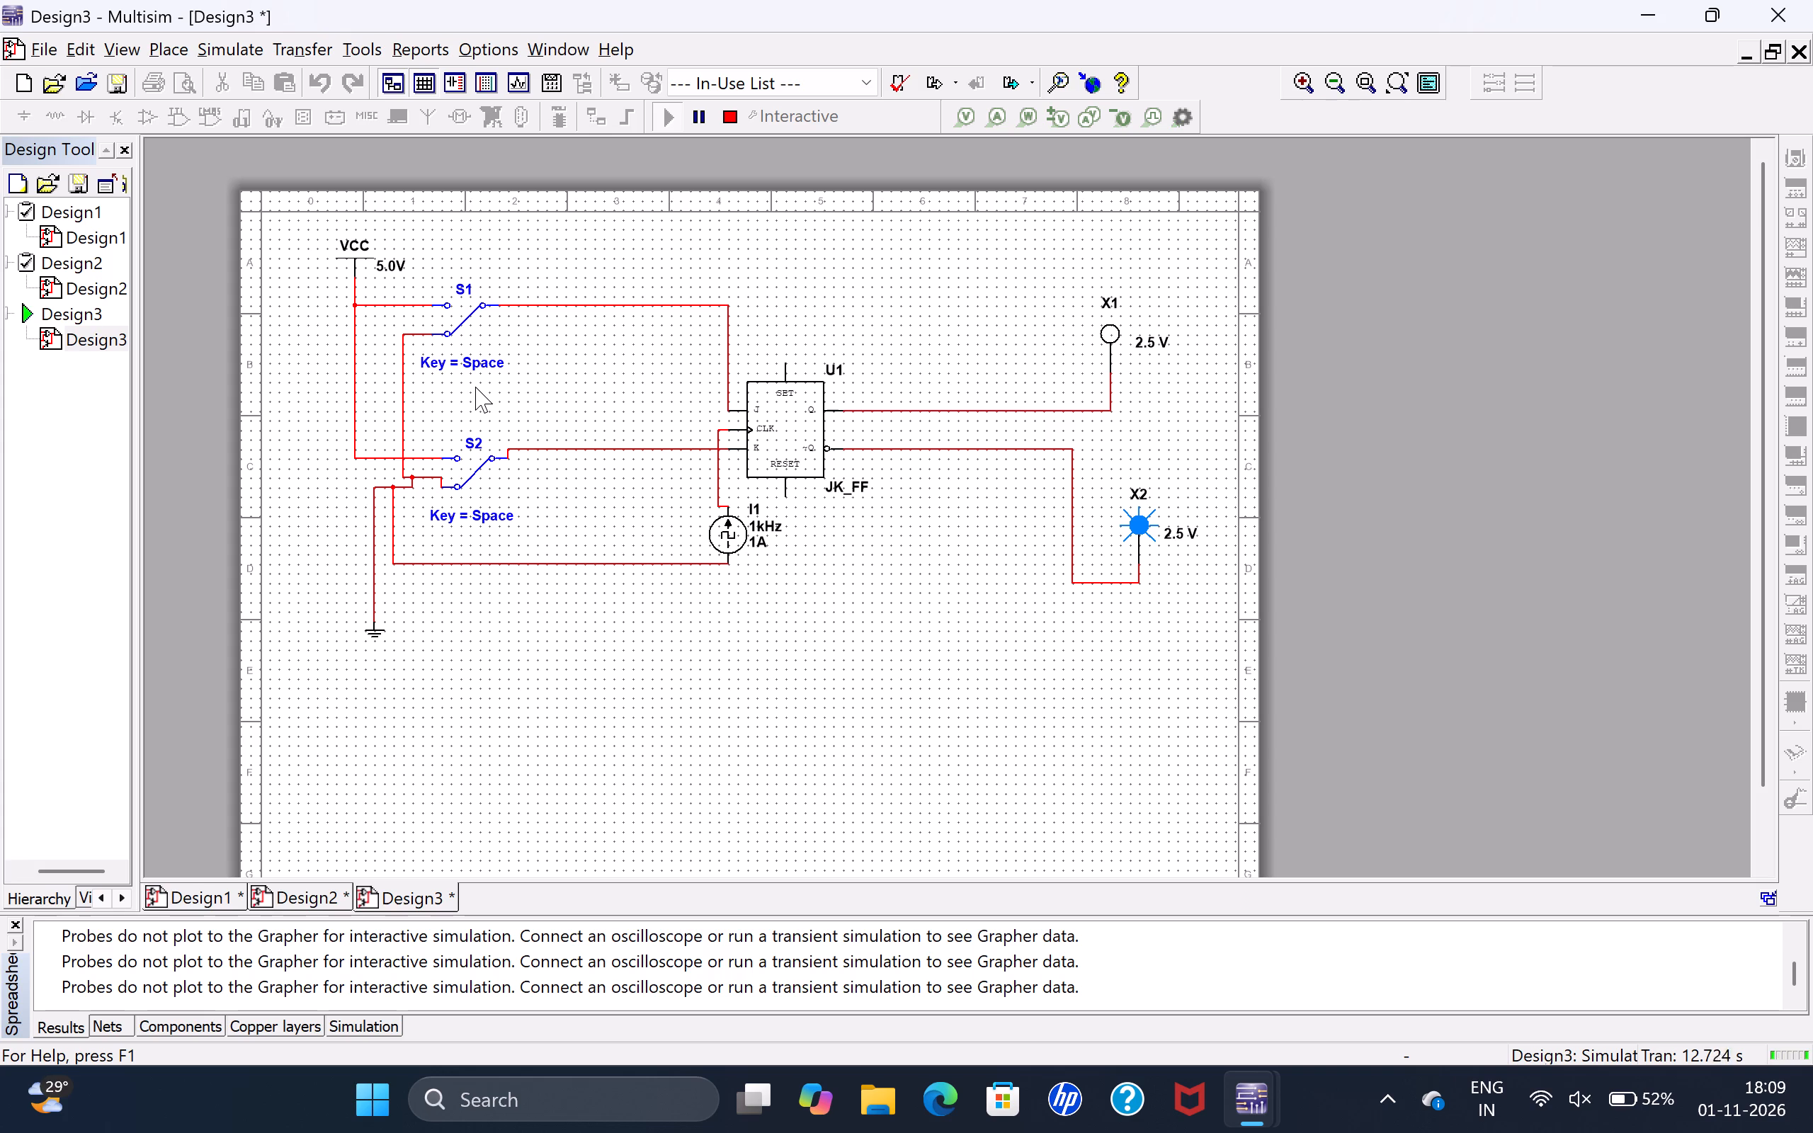
Retest the flip-flop by switching S1 to VCC, S2 to VCC and back to ground, and S1 back to ground.
left_click(468, 321)
left_click(484, 465)
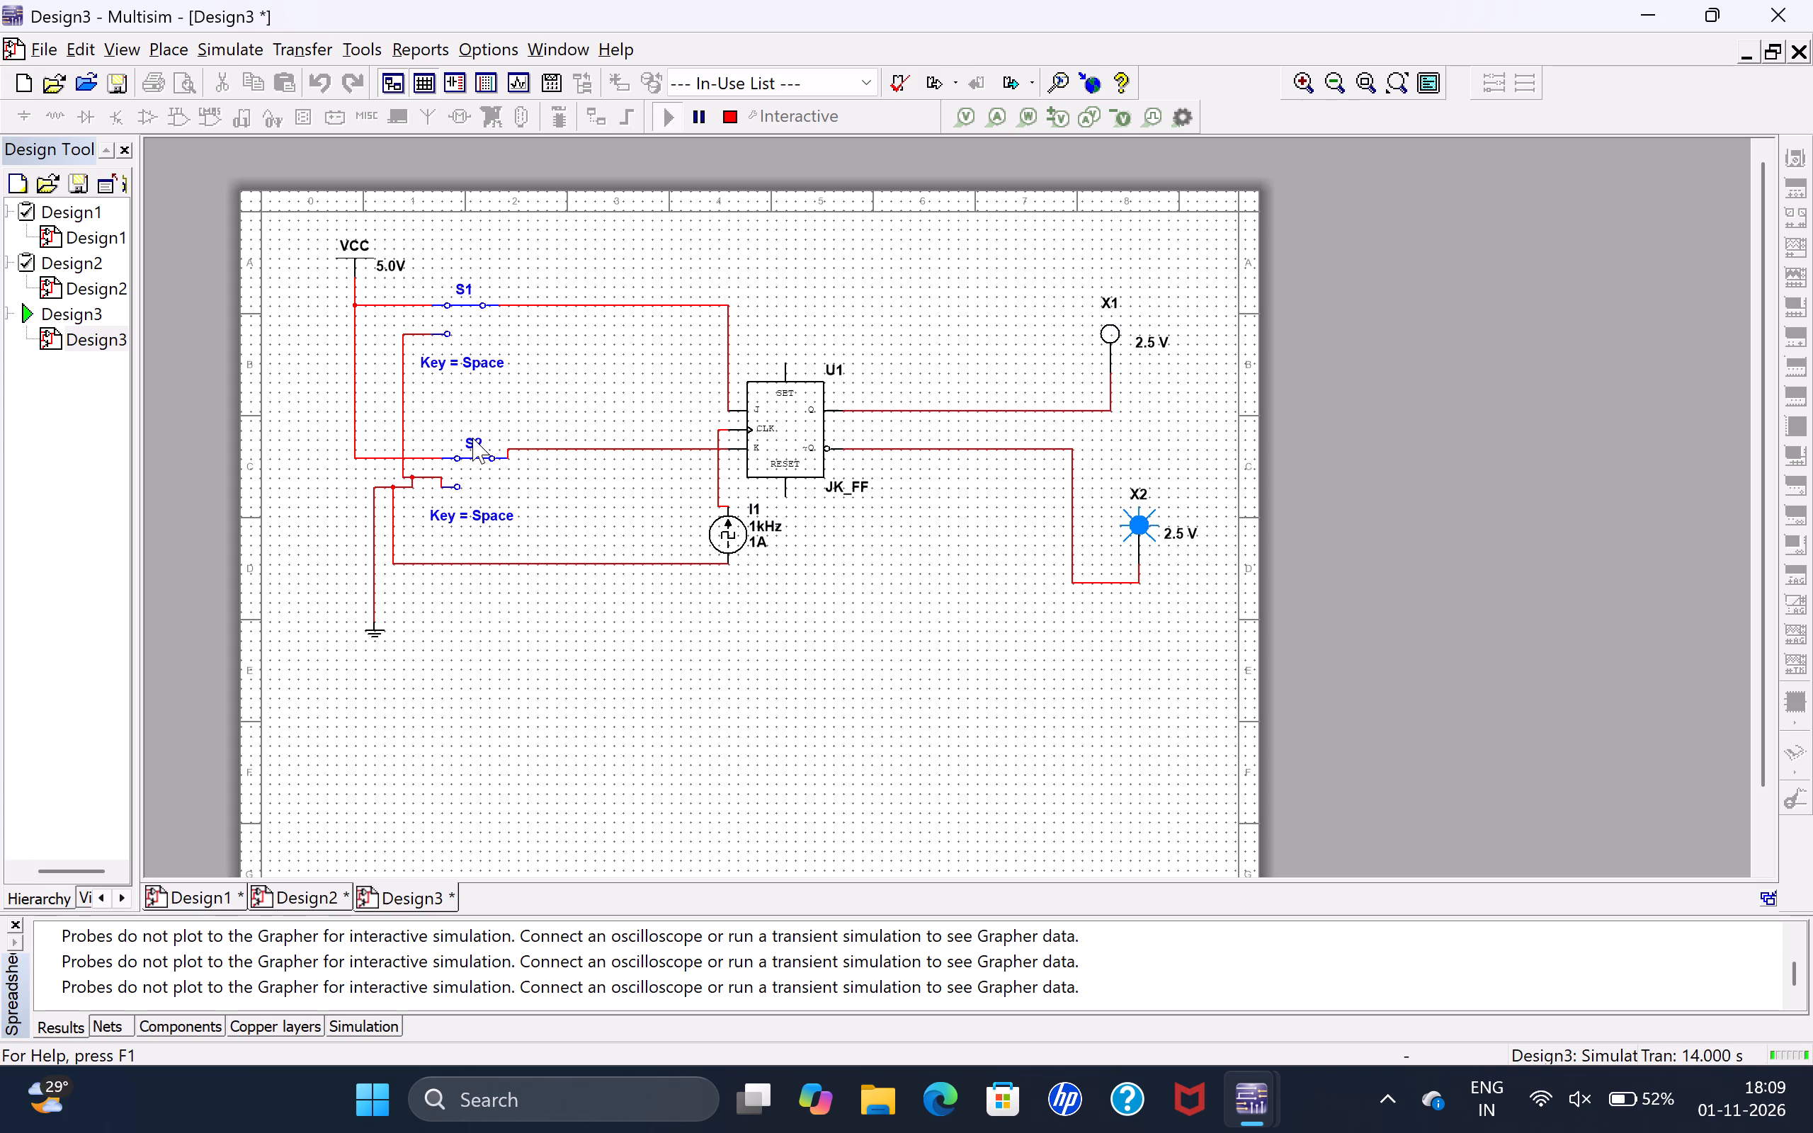
left_click(472, 453)
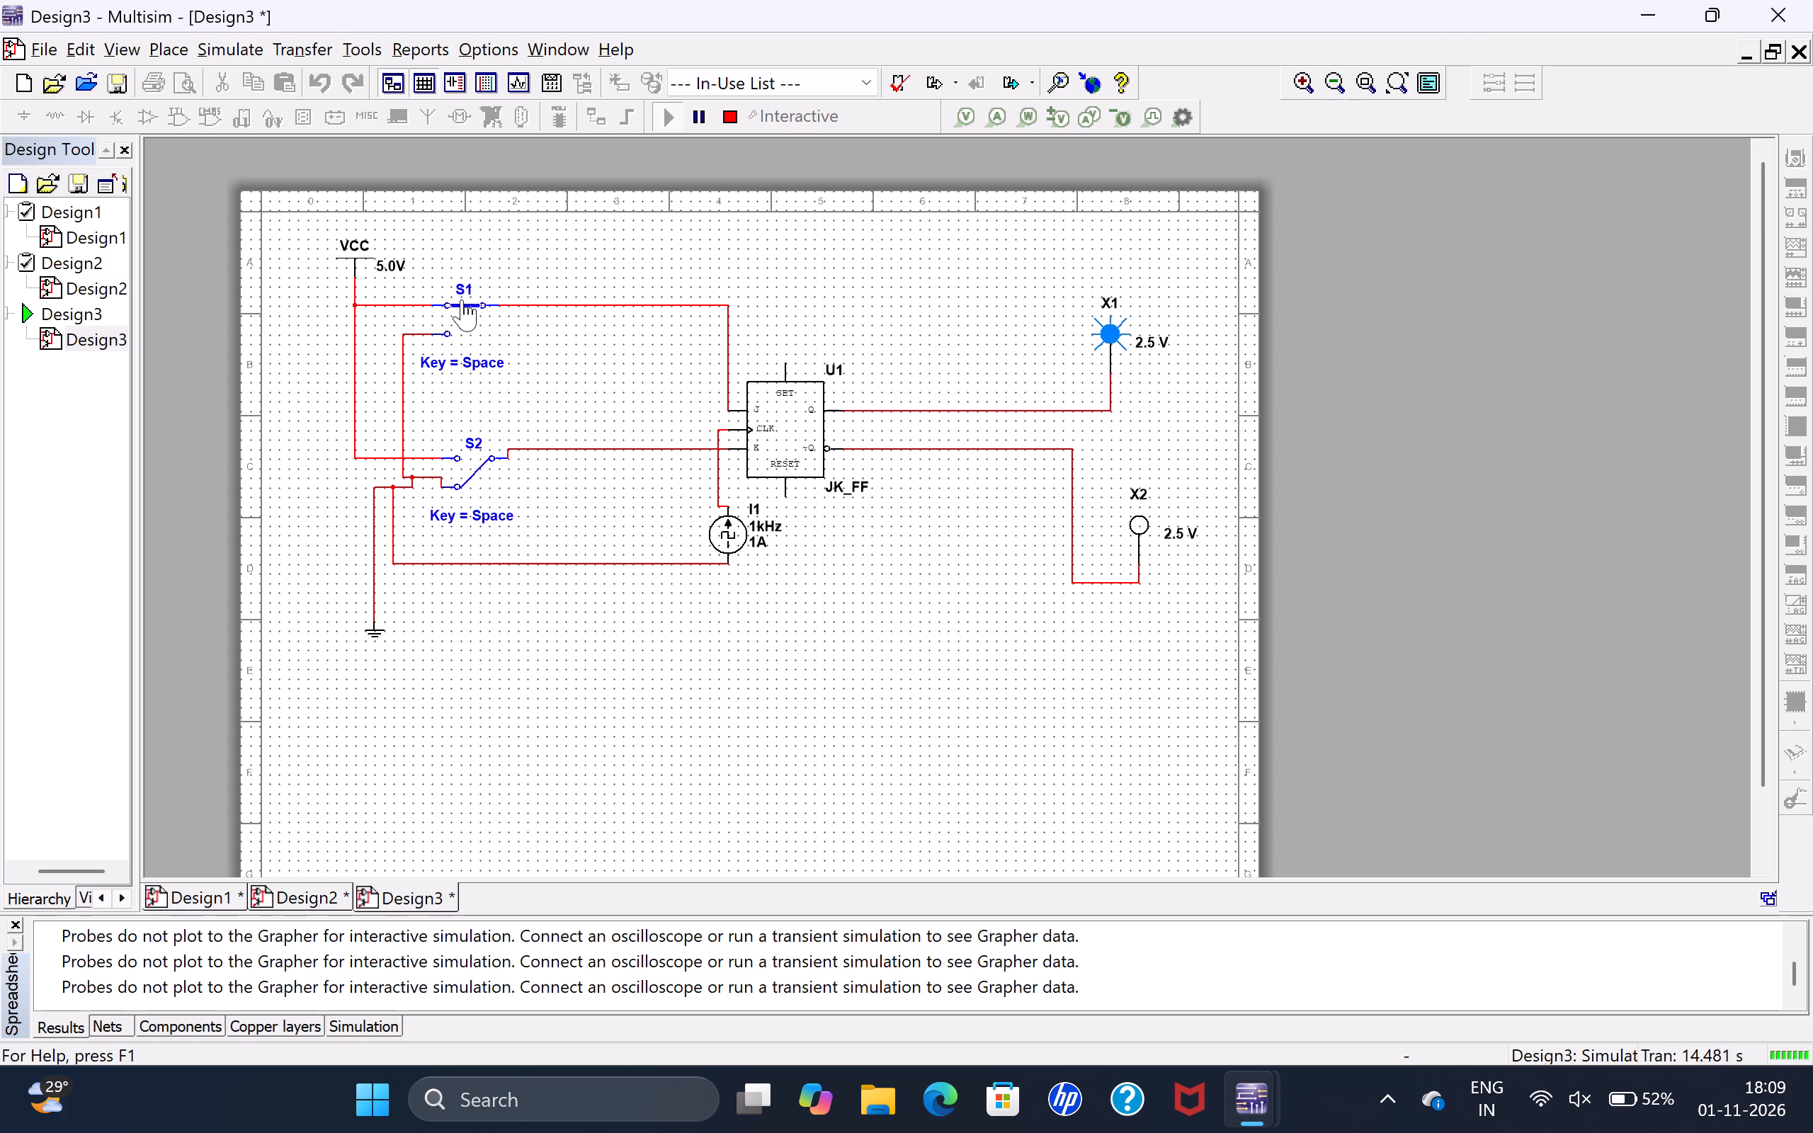
left_click(462, 300)
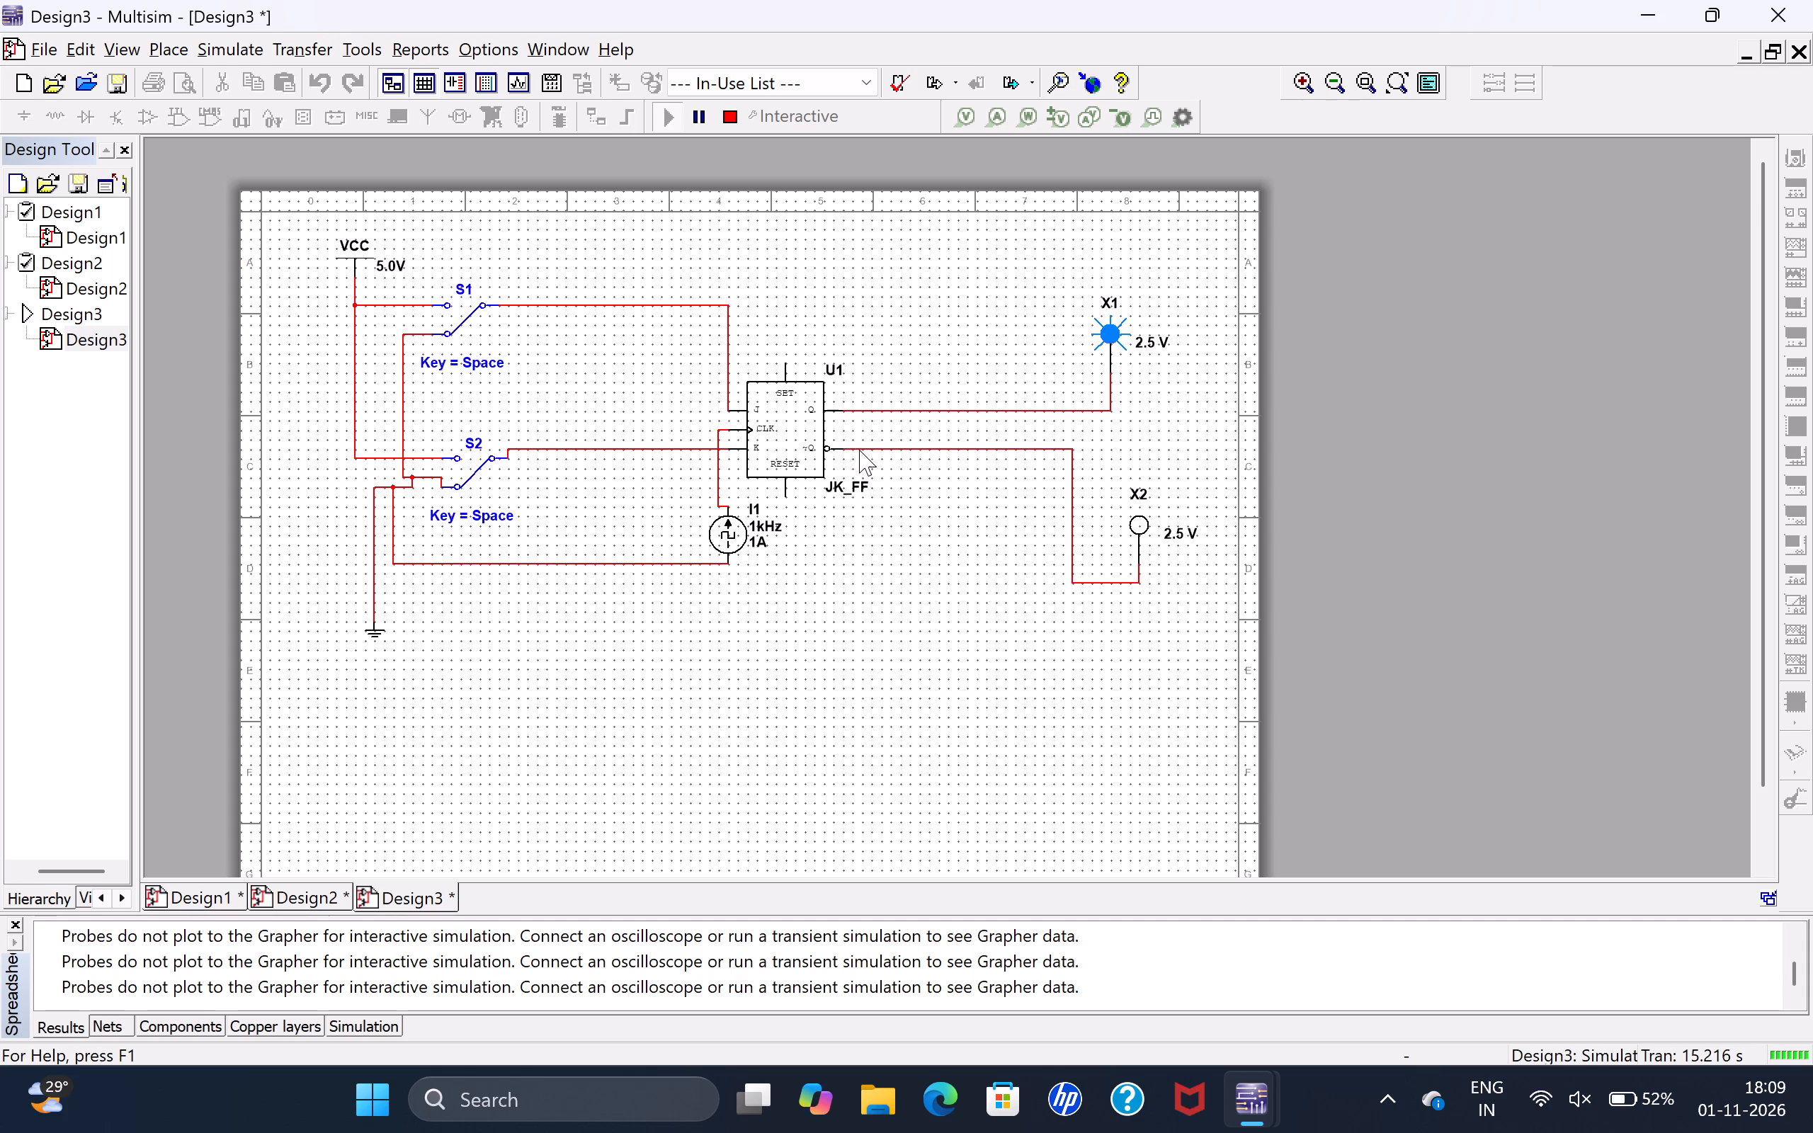